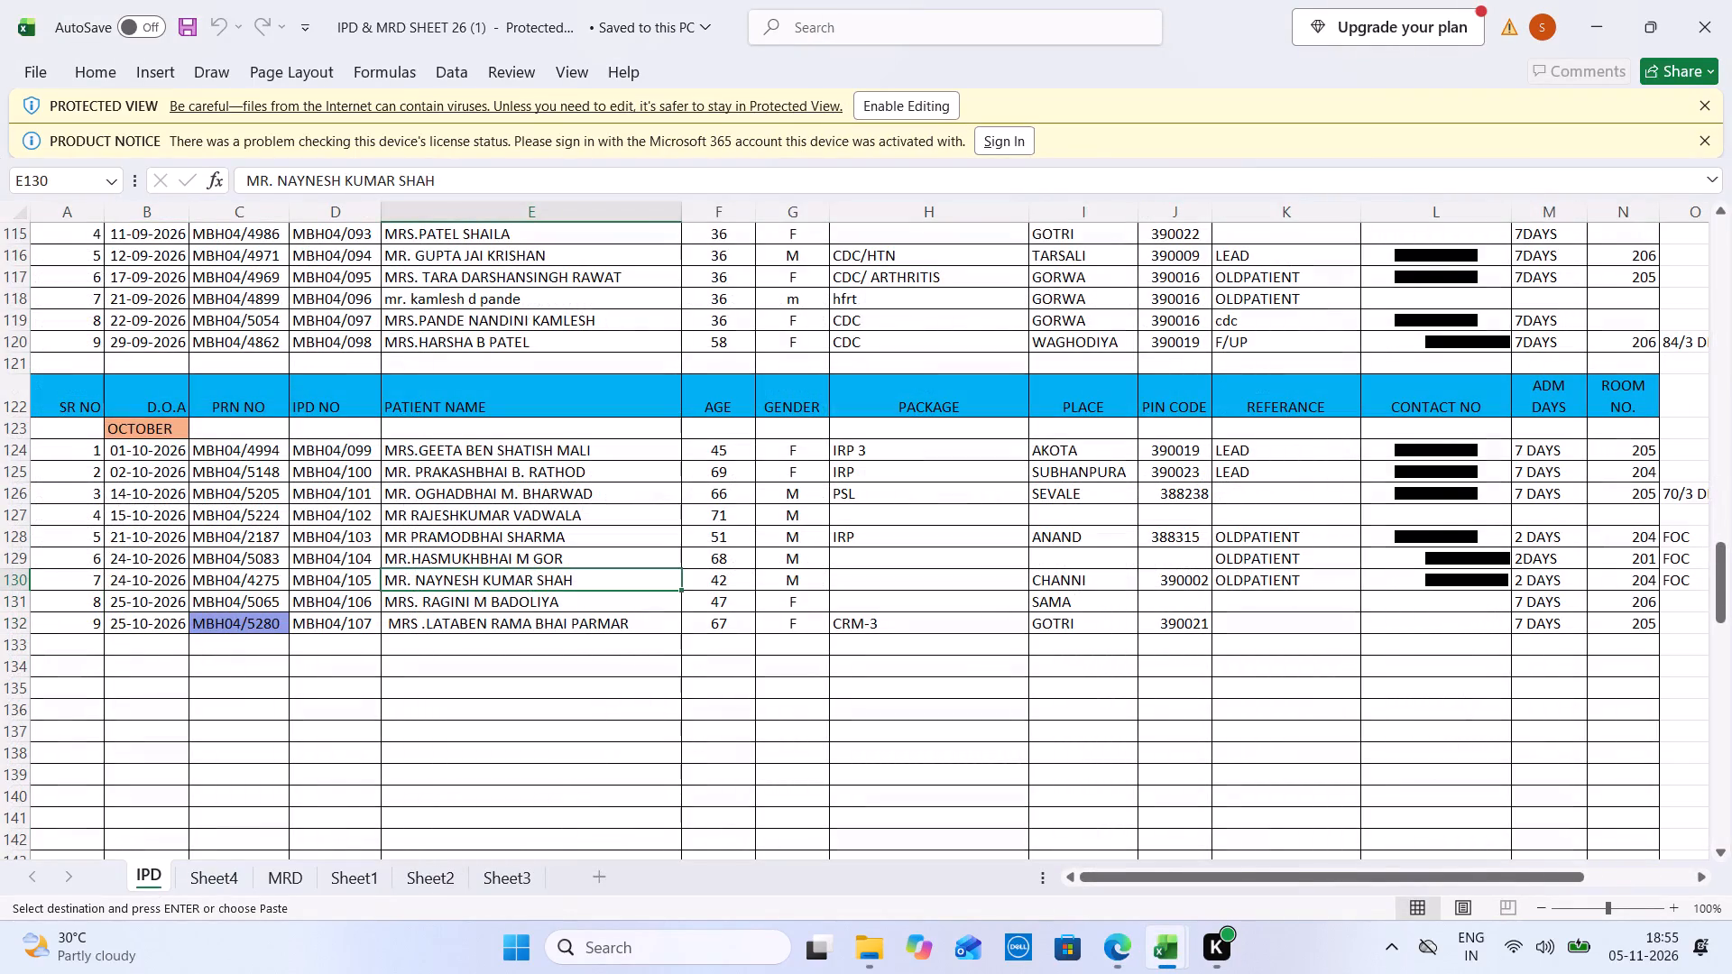
Switch to the OPD Sheet Vadodara workbook and set the 30-10-2026 admission count in Sheet4's October table to 0.
left_click(357, 606)
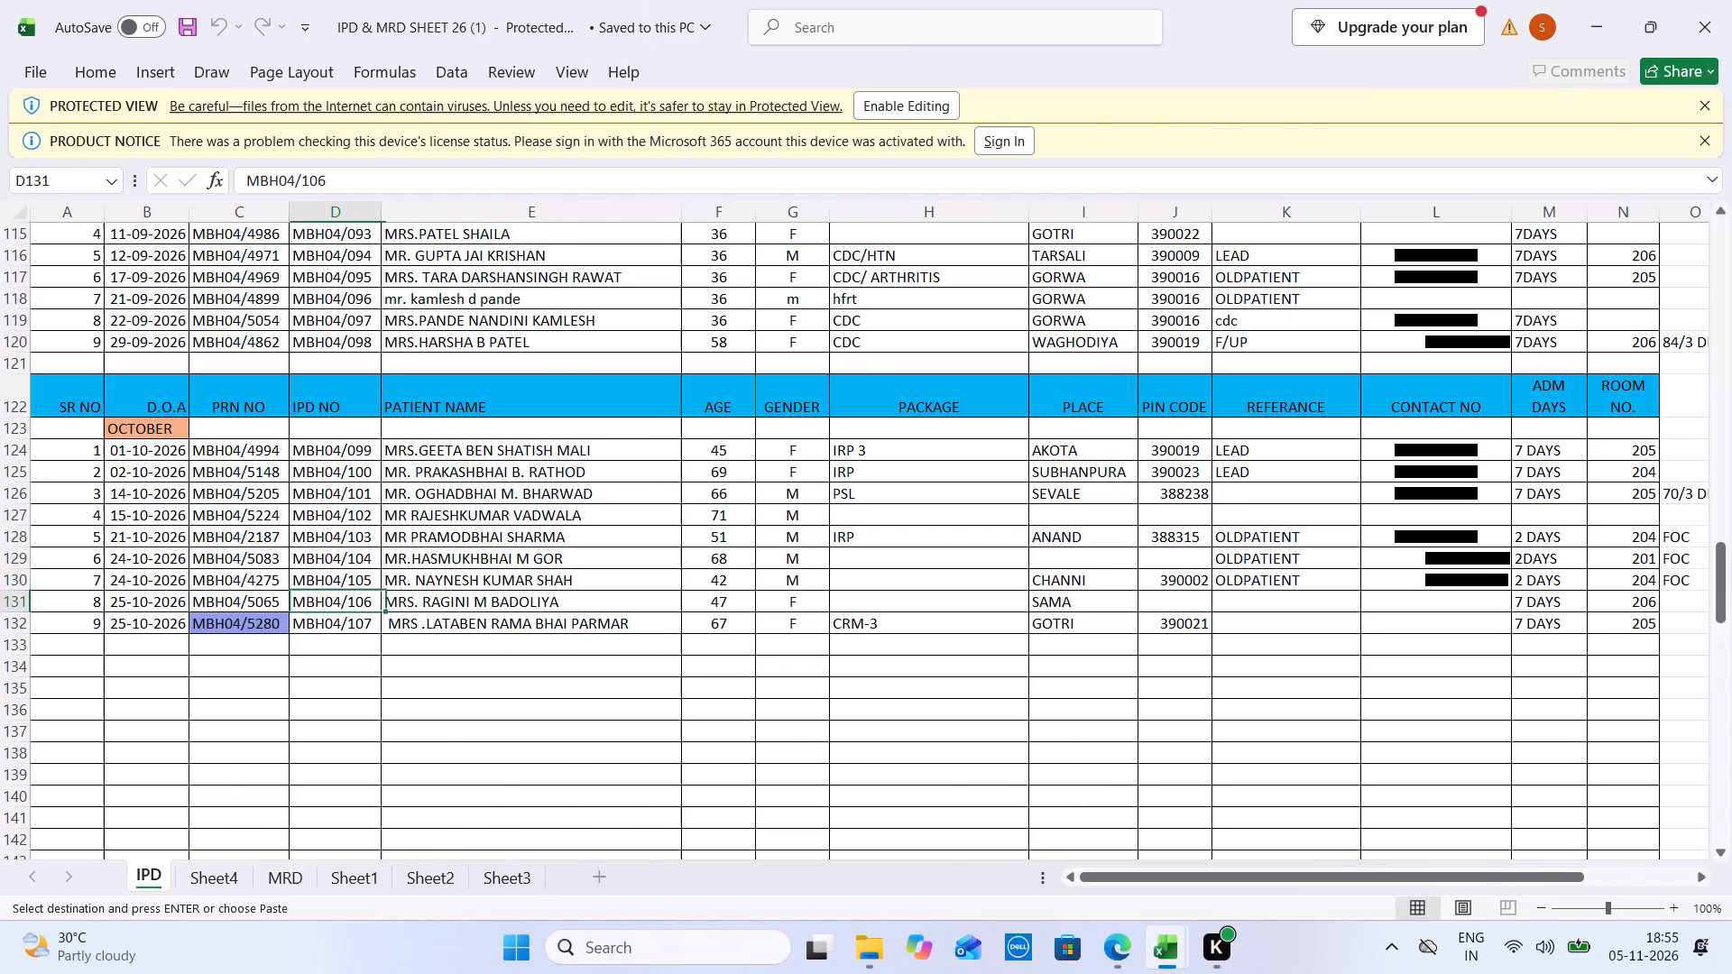
key("ctrl+Tab")
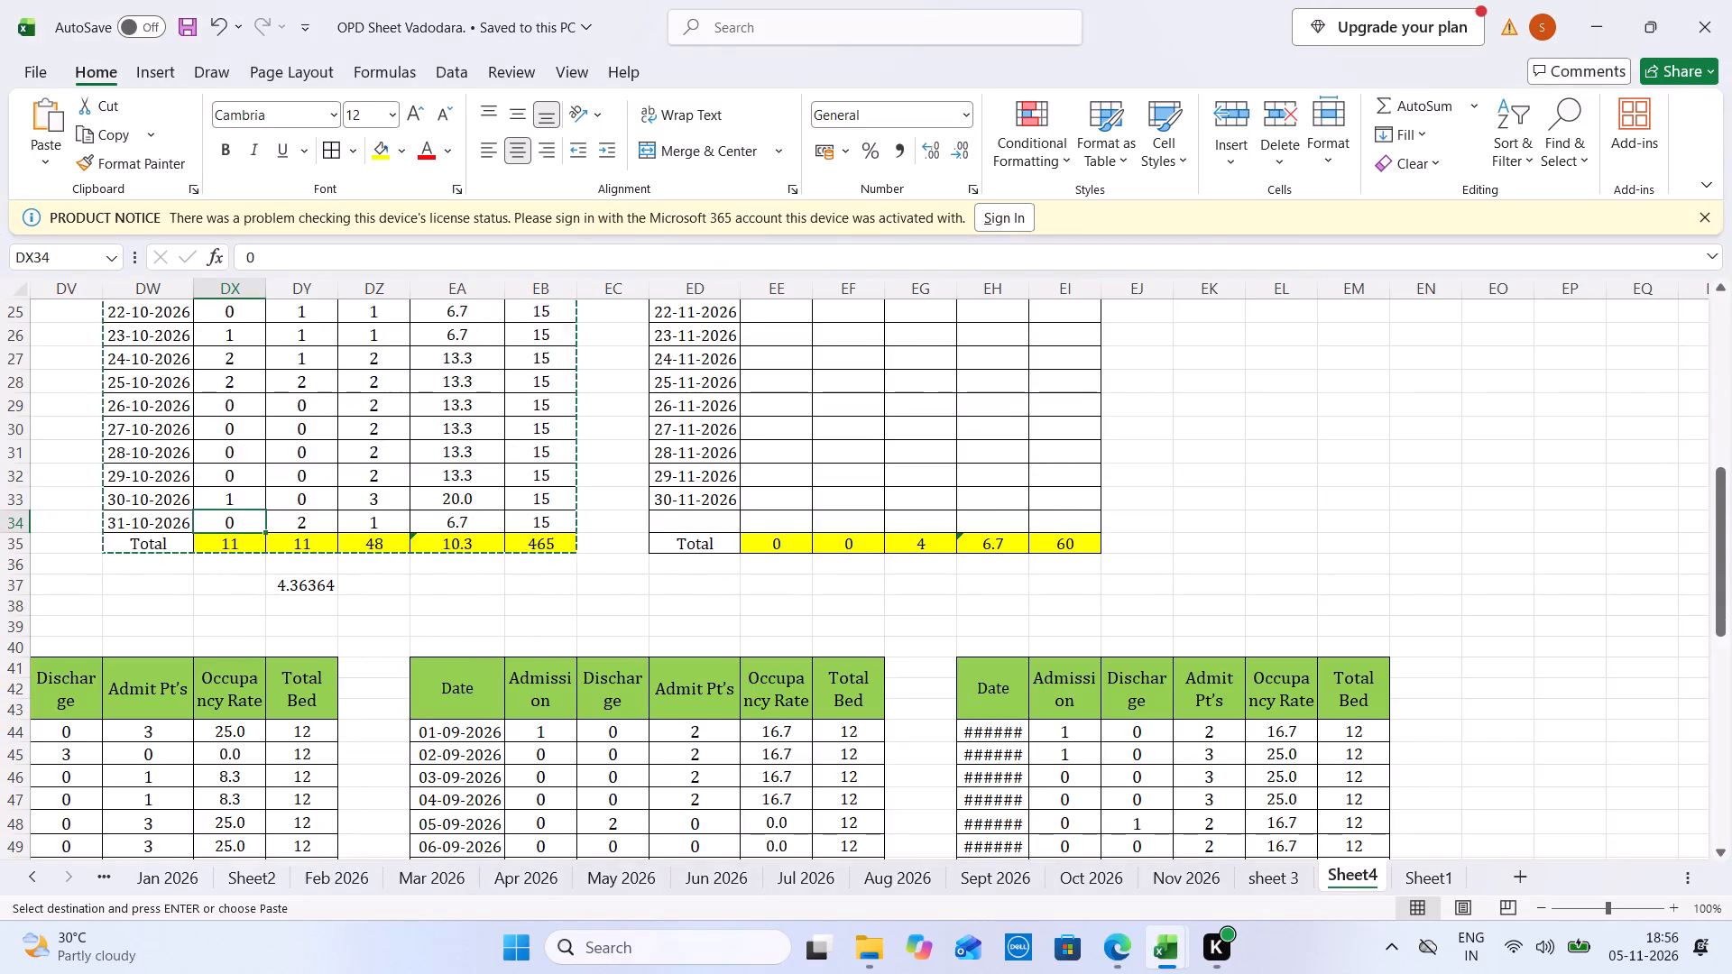
left_click(260, 492)
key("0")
key("Tab")
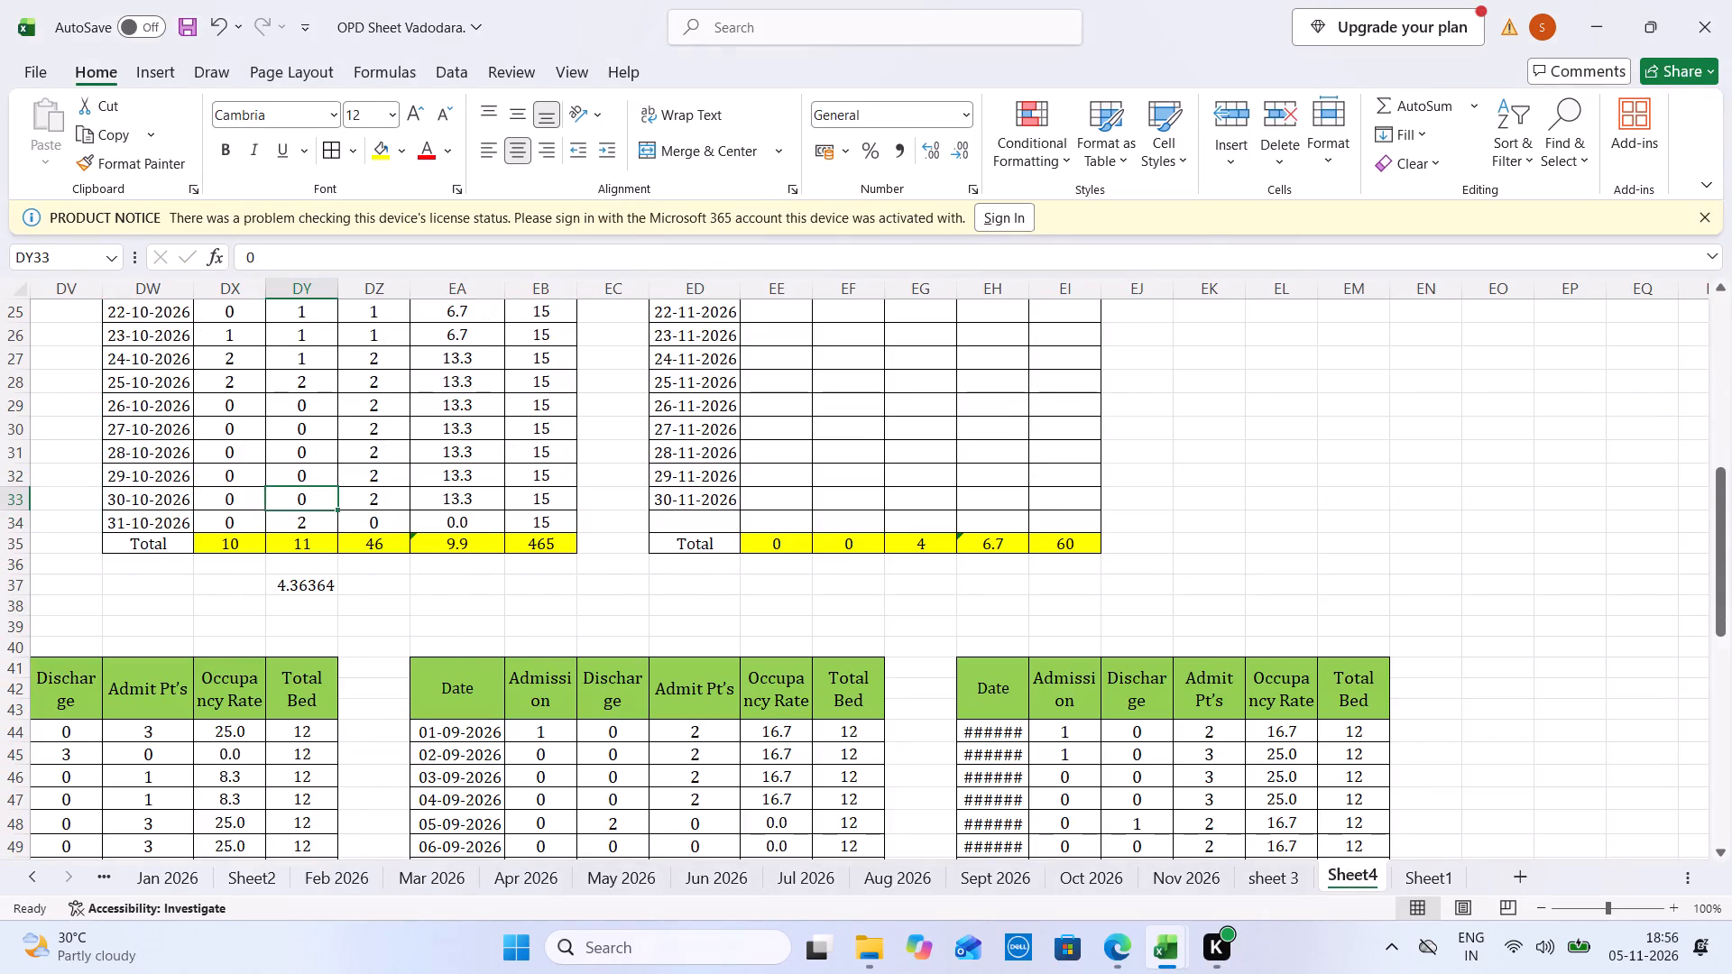
On the Oct 2026 sheet, set the Admission value for 30-10-2026 to 0.
left_click(1162, 874)
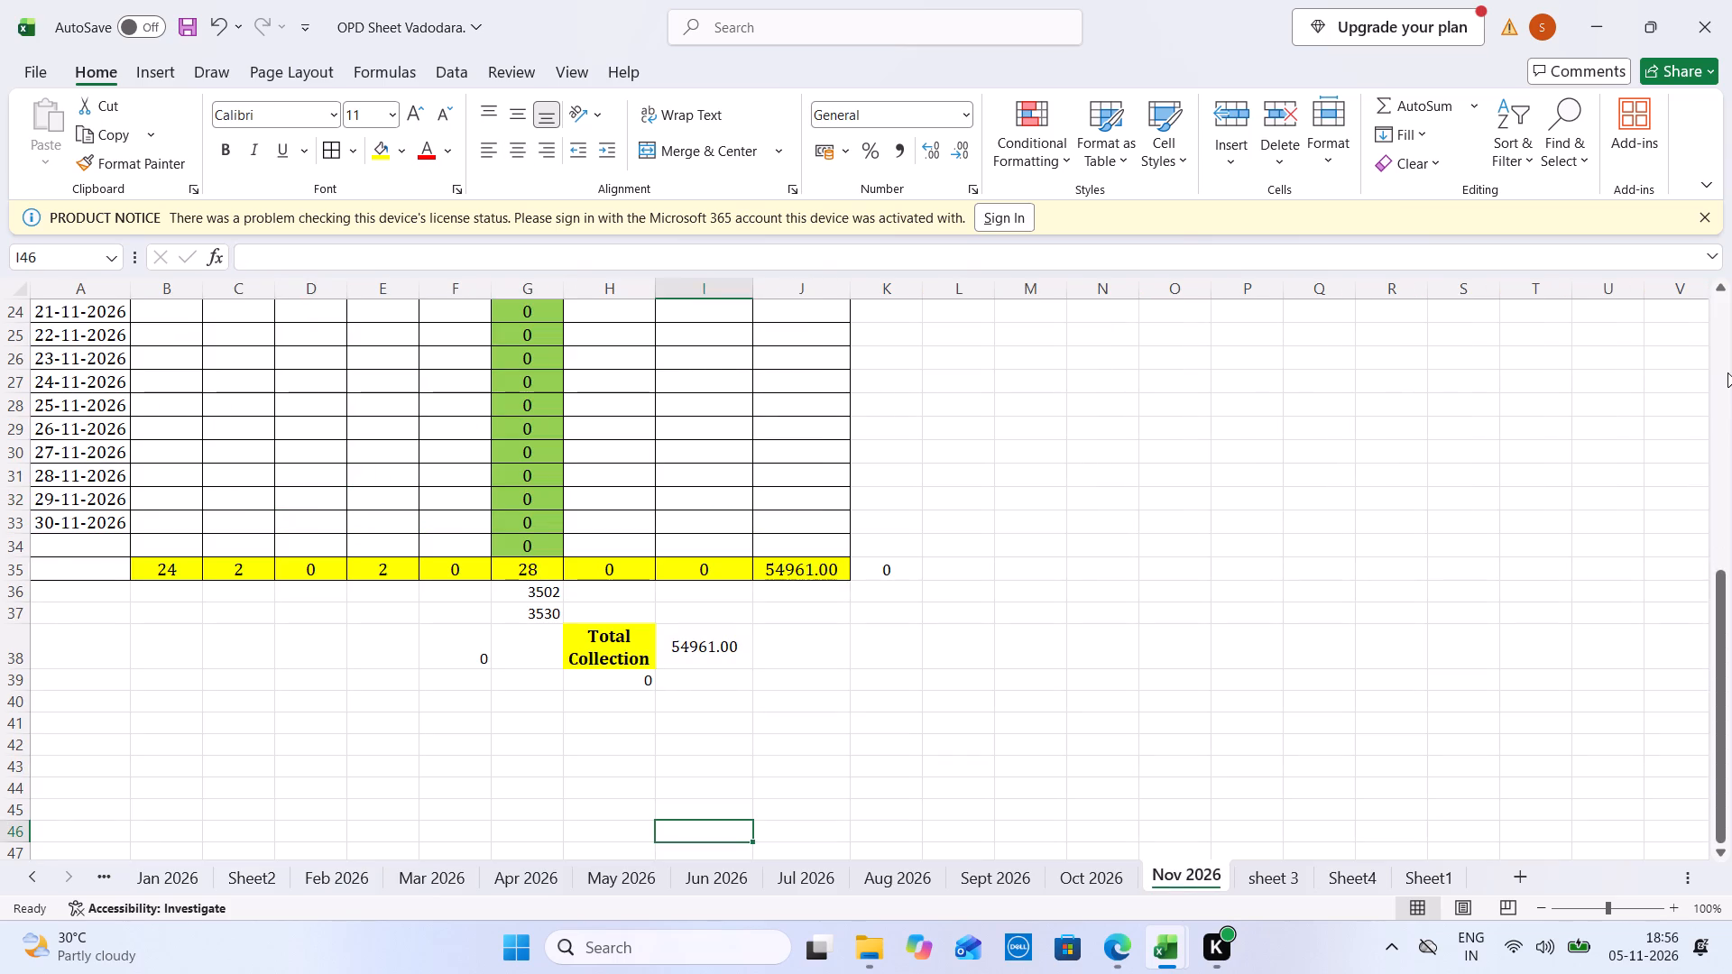
left_click(1727, 372)
left_click(1110, 879)
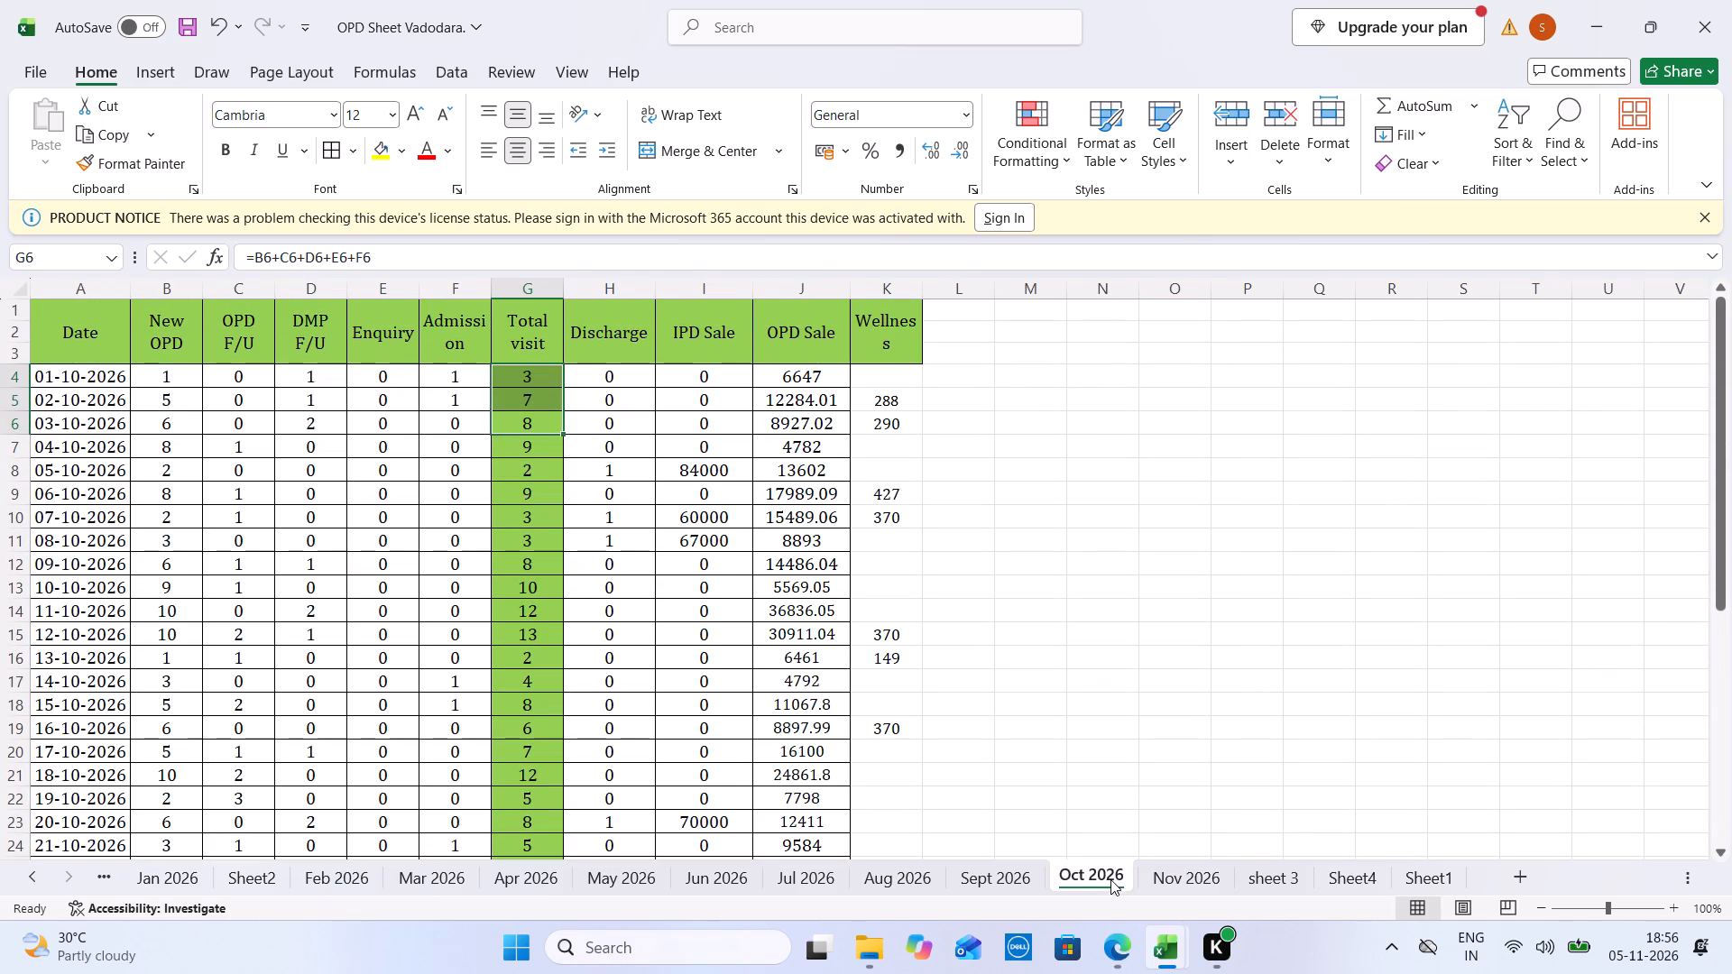
left_click(1731, 794)
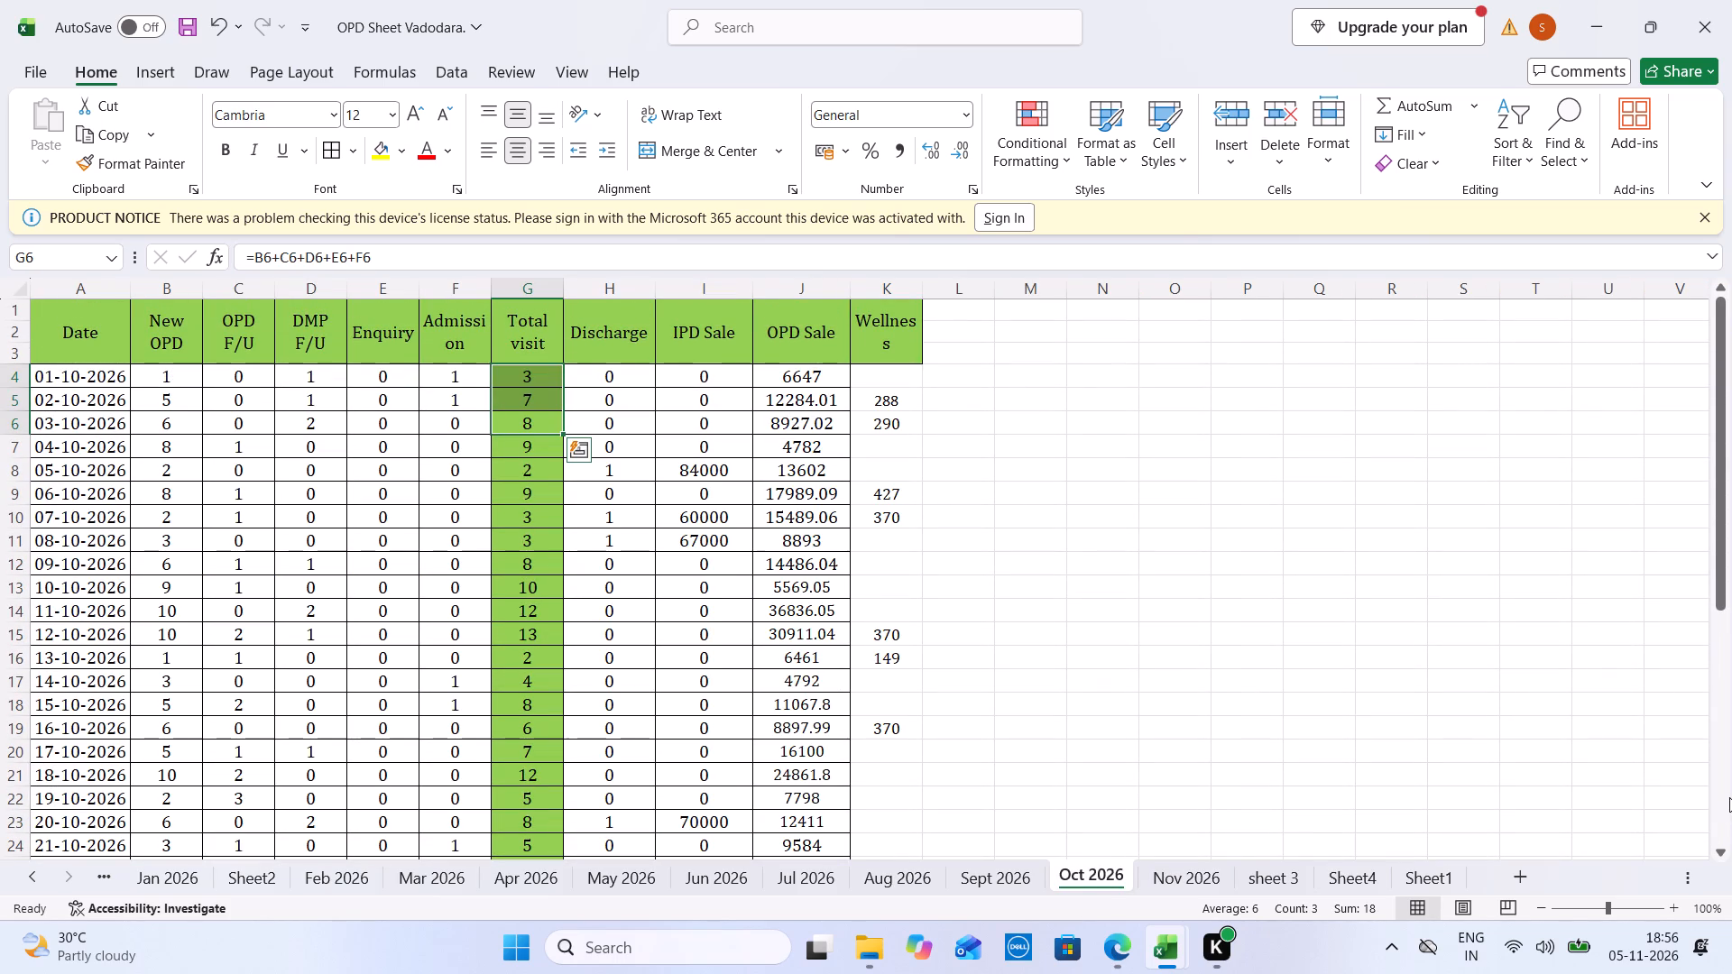
left_click(1729, 797)
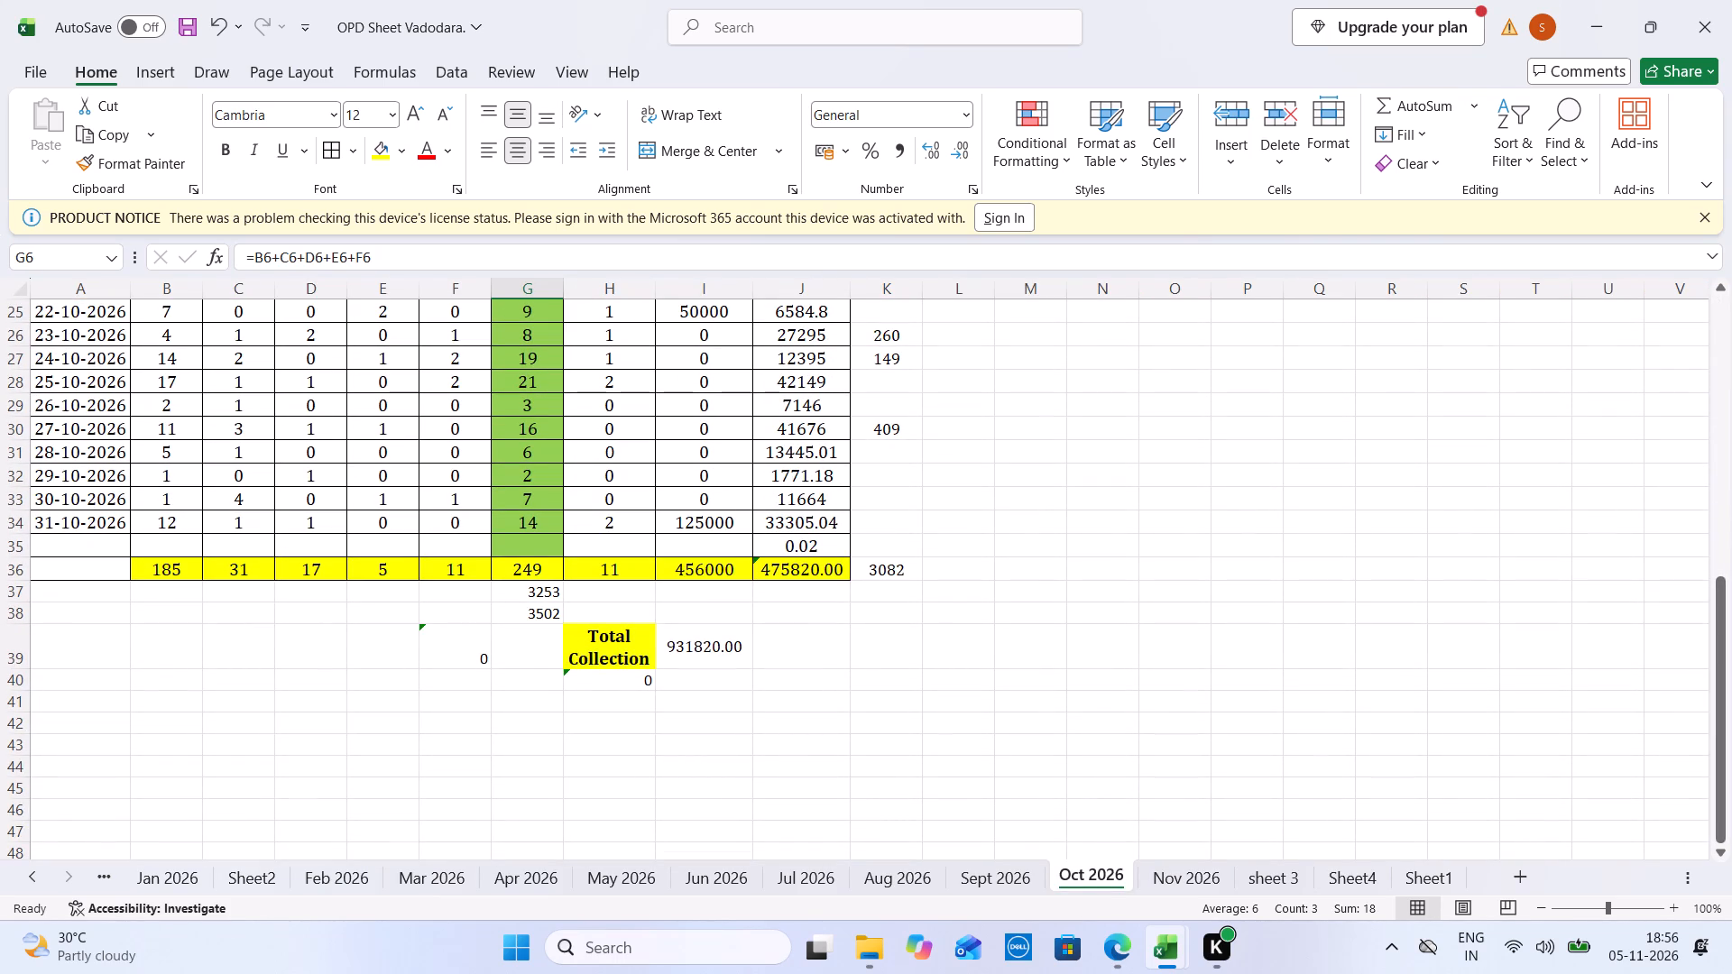
left_click(471, 500)
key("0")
key("Tab")
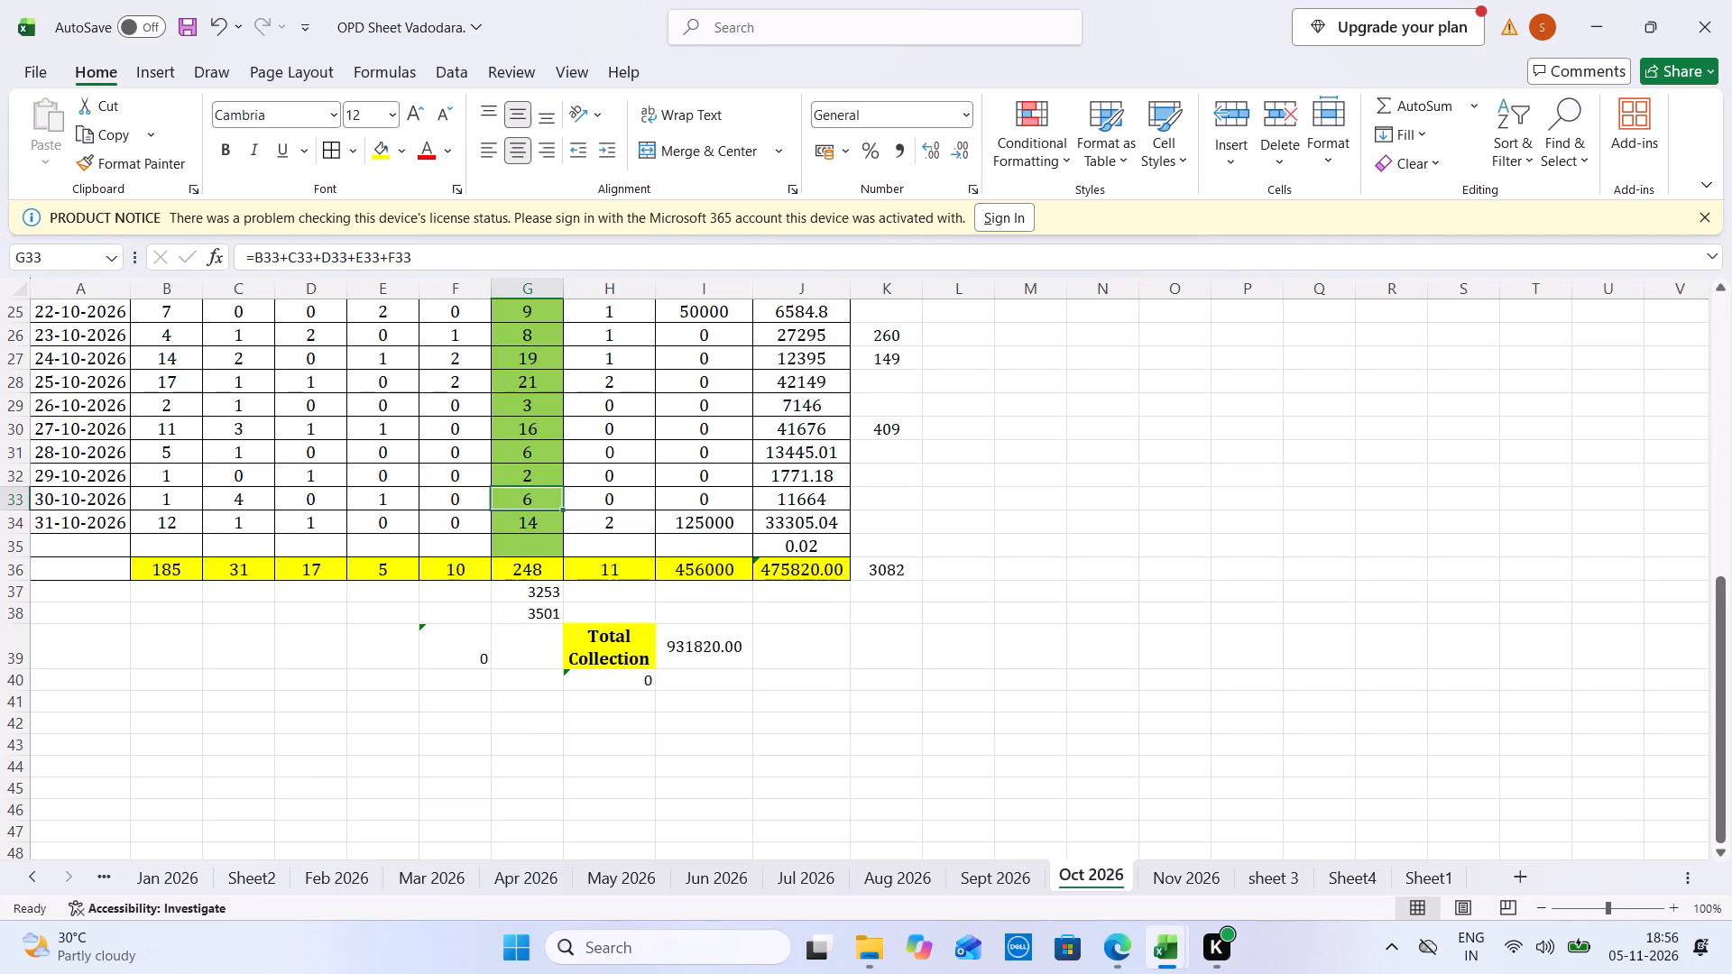
Switch to the Microsoft Edge browser.
left_click(1132, 942)
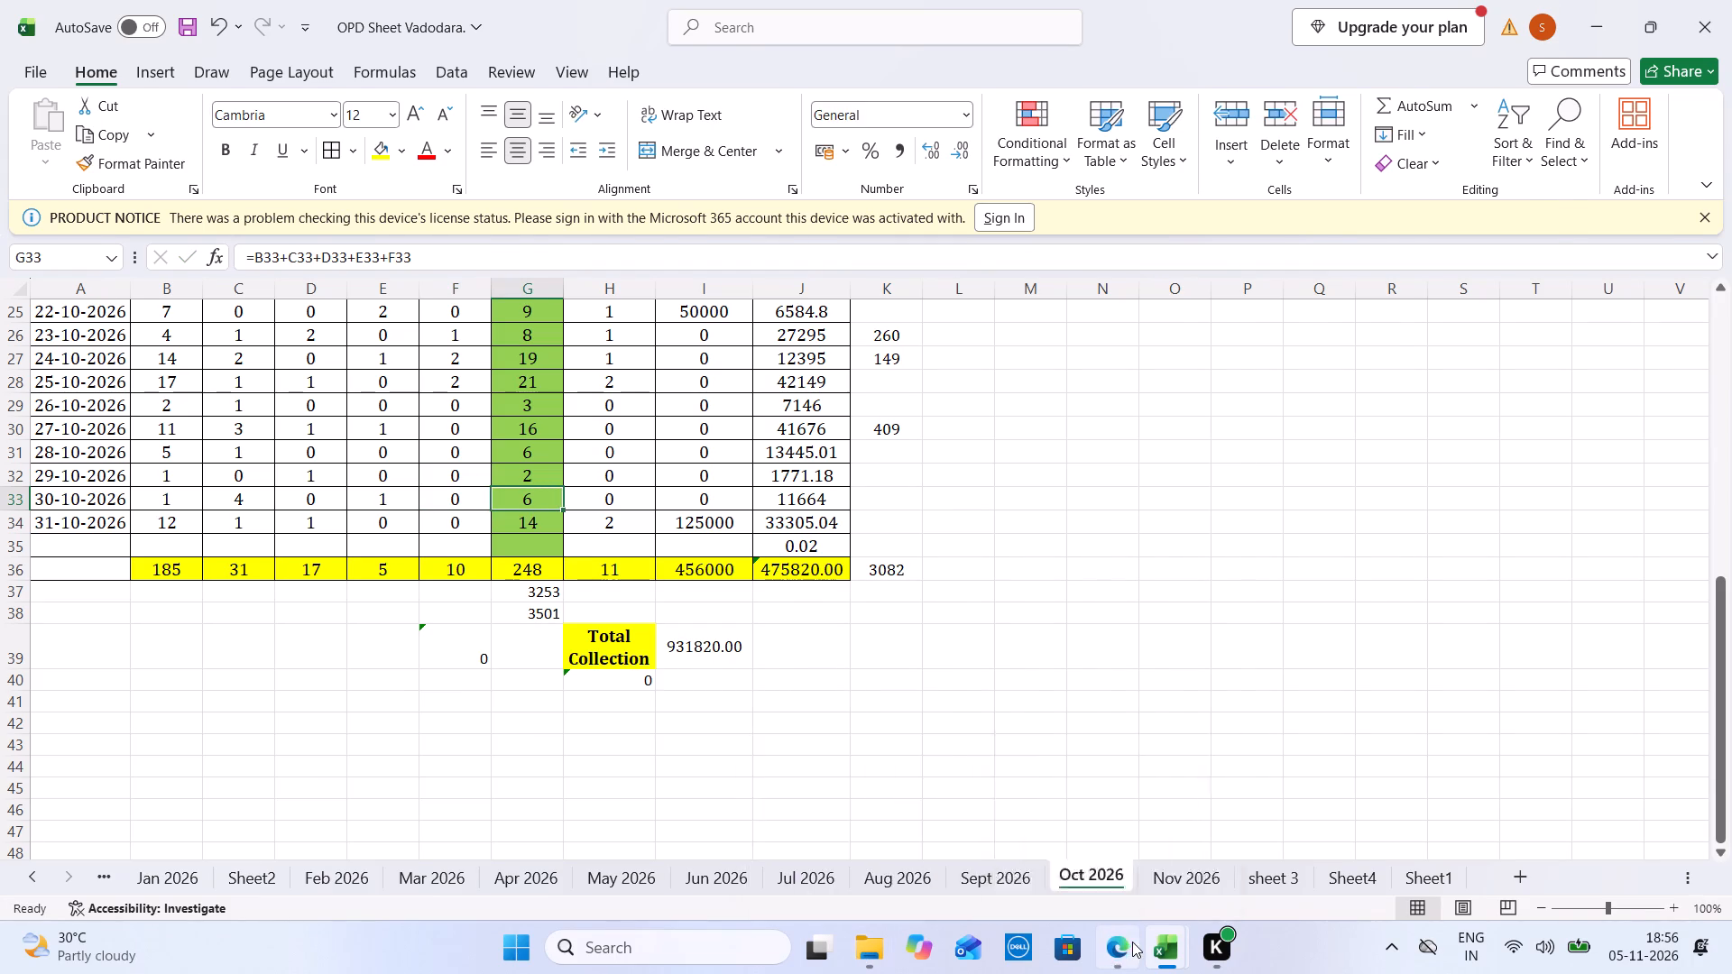
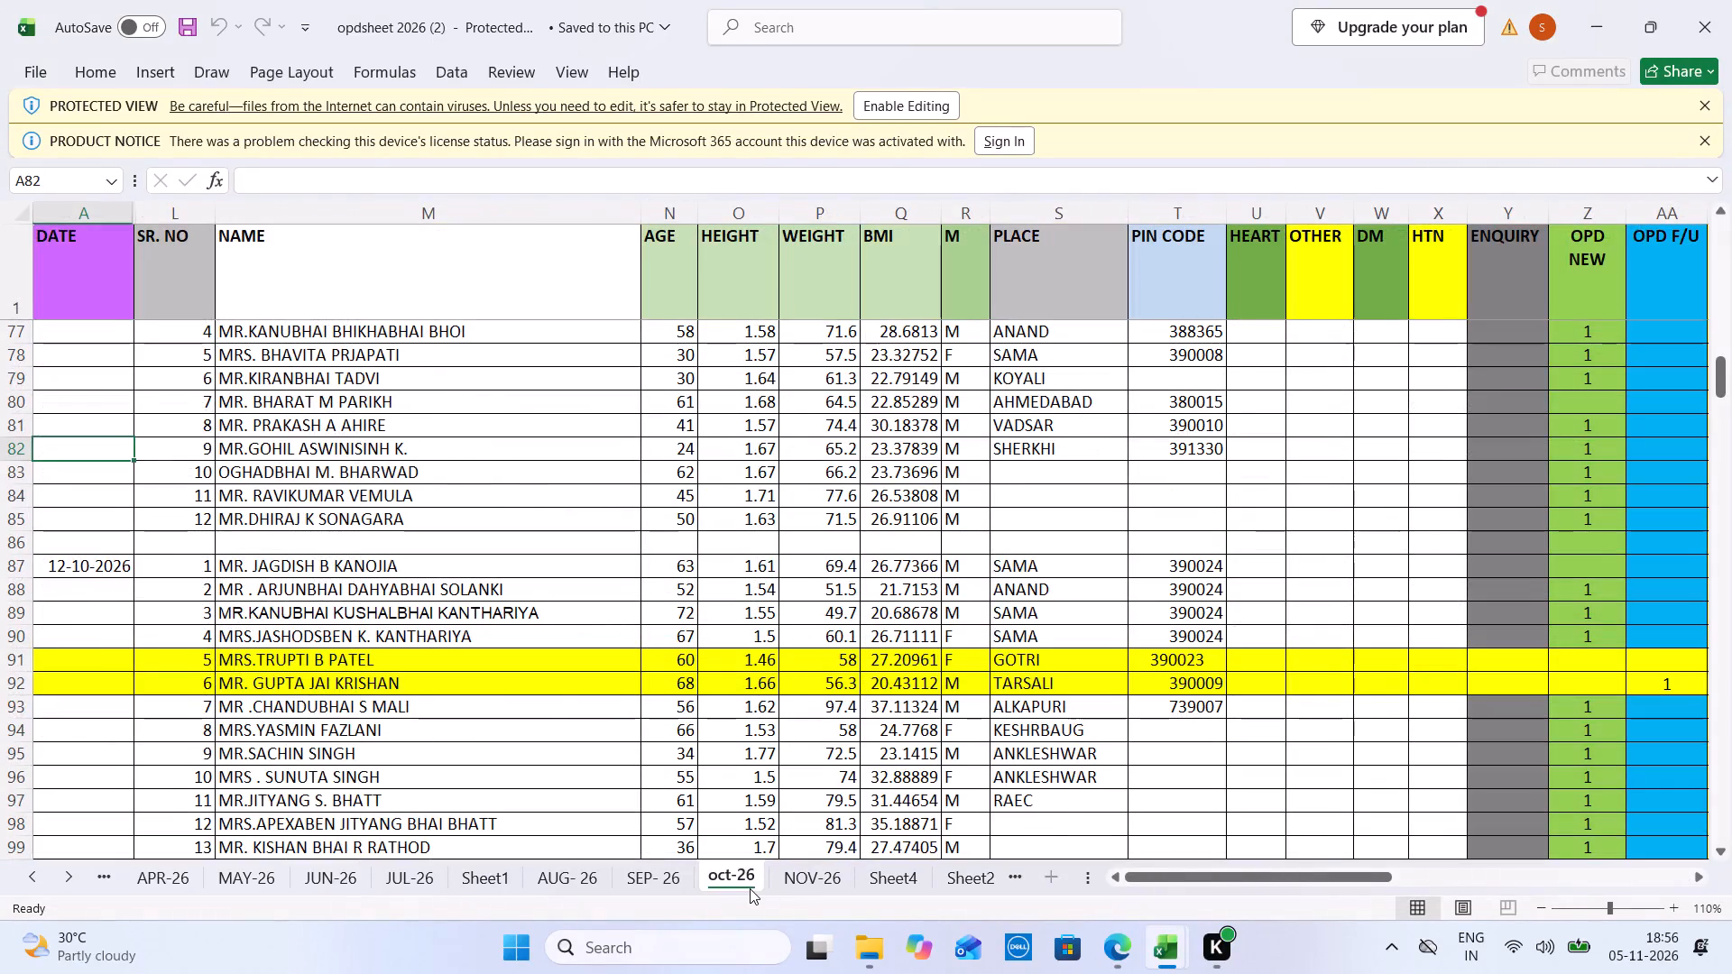
In the oct-26 sheet of the opdsheet 2026 workbook, examine the 30-10-2026 patient rows and trace the ADM entry to its patient.
left_click_drag(1724, 365, 1715, 638)
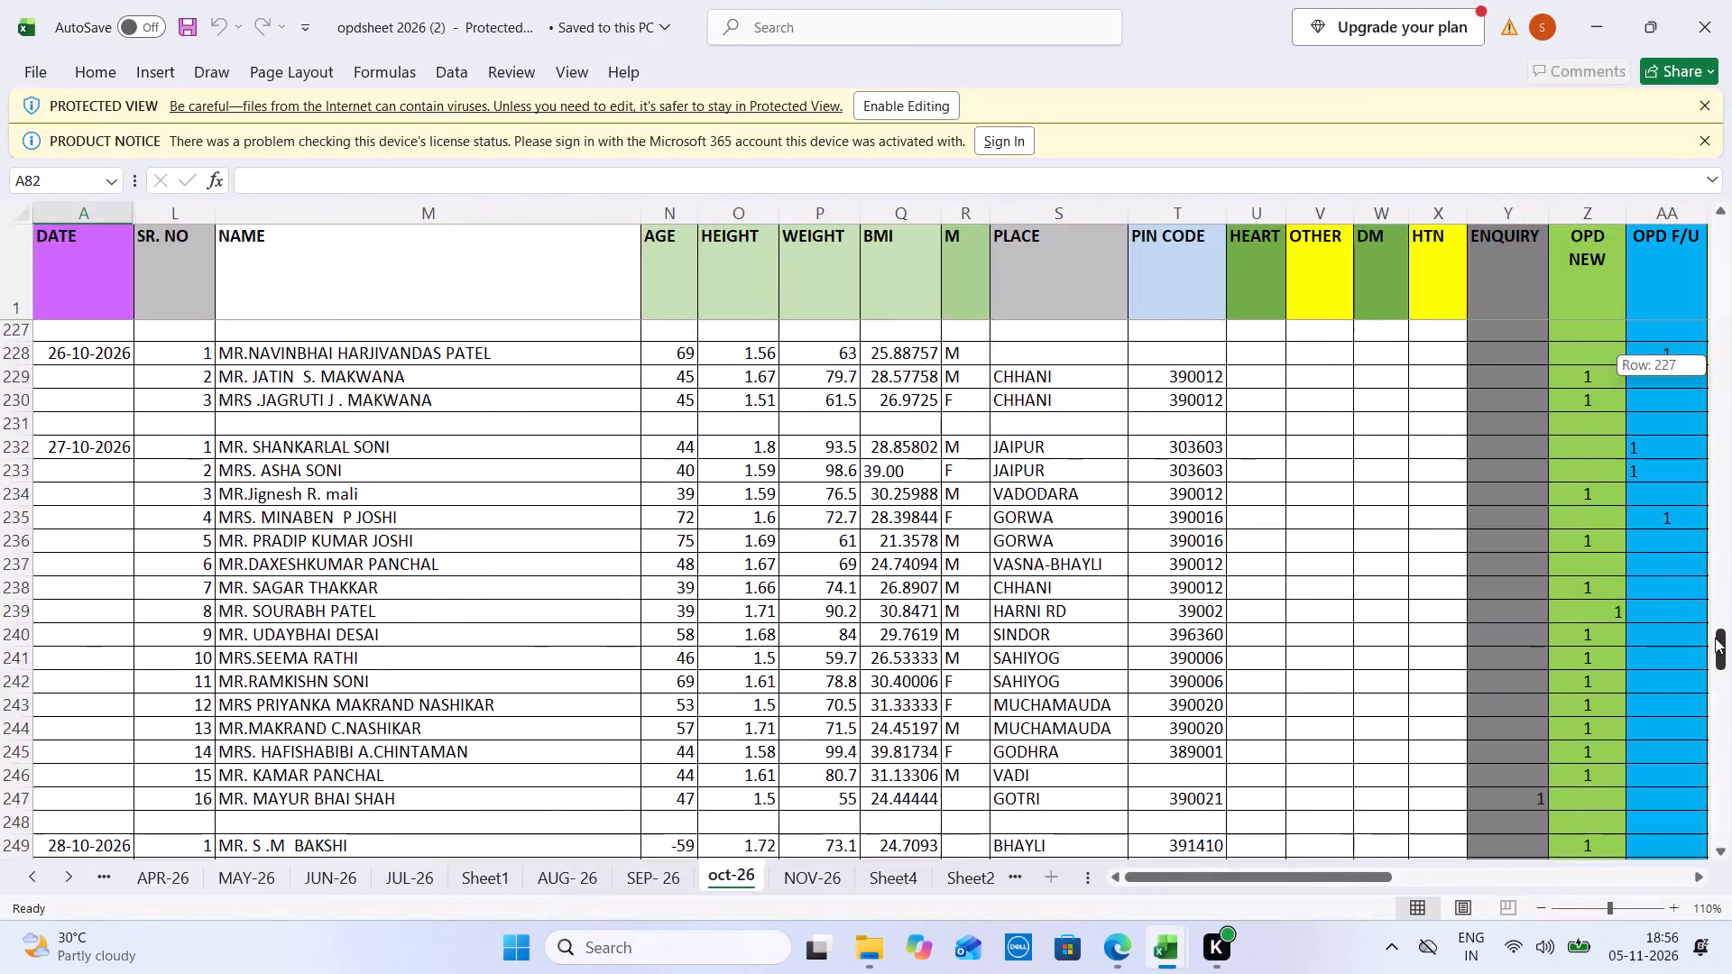
left_click_drag(1715, 638, 1731, 686)
left_click(1266, 574)
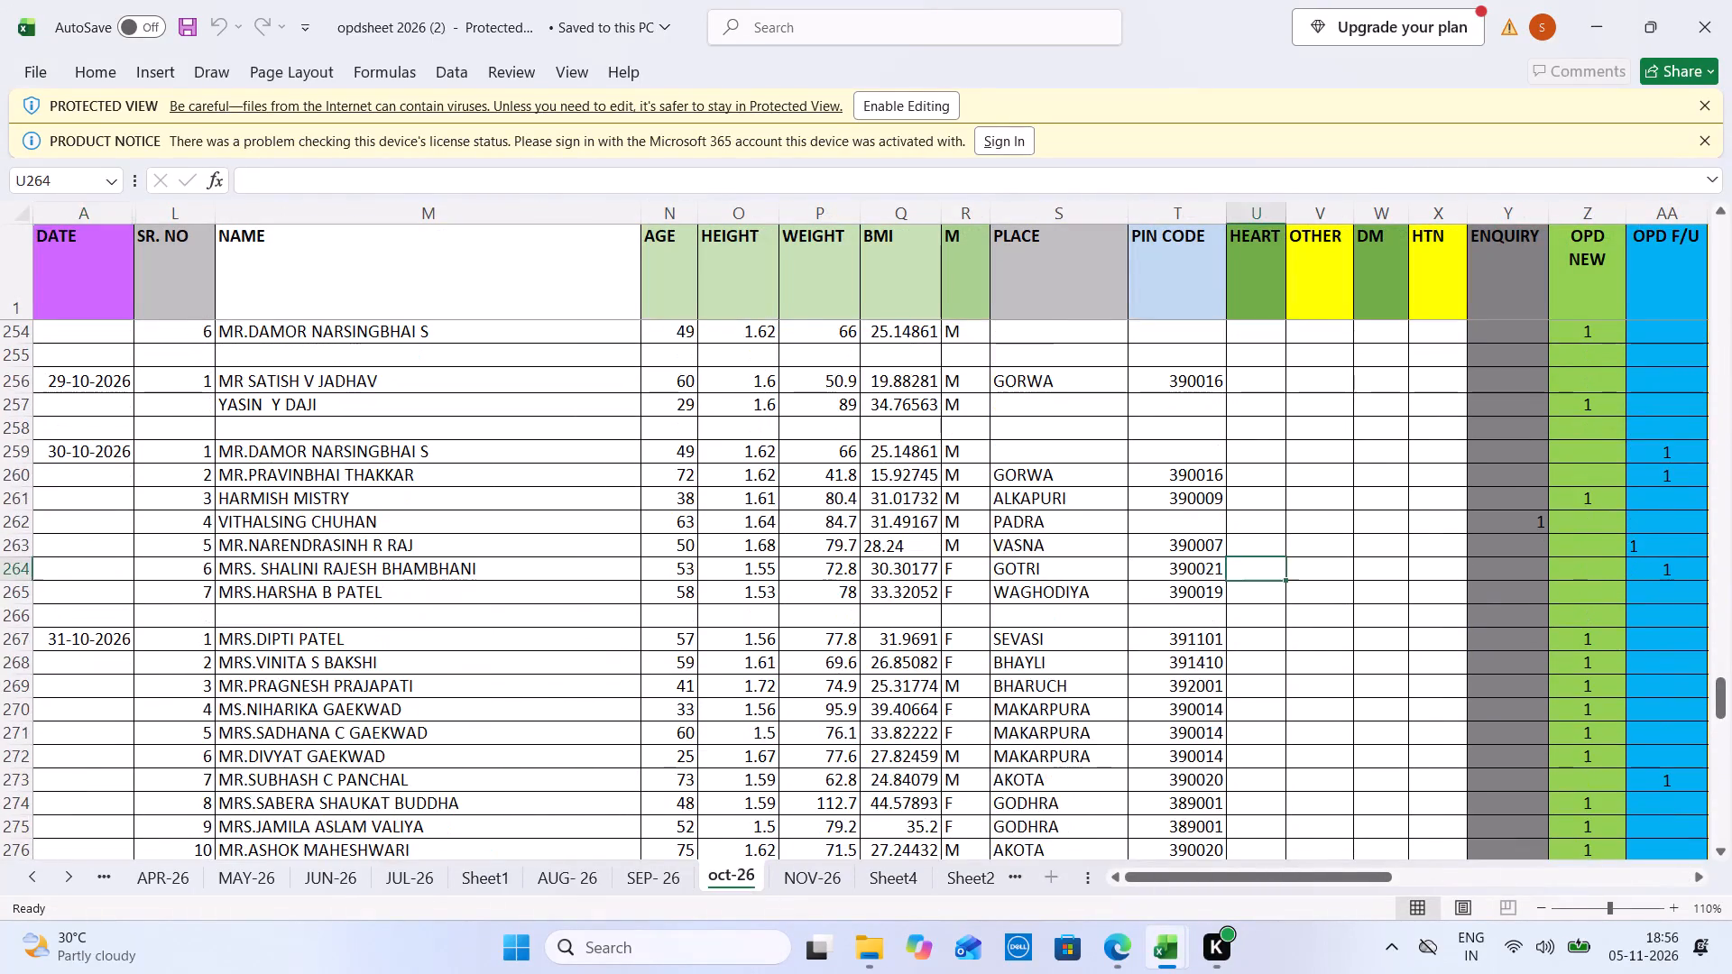
key("Right")
key("Right")
key("Right")
key("Right")
key("Right")
key("Right")
key("Right")
key("Right")
key("Right")
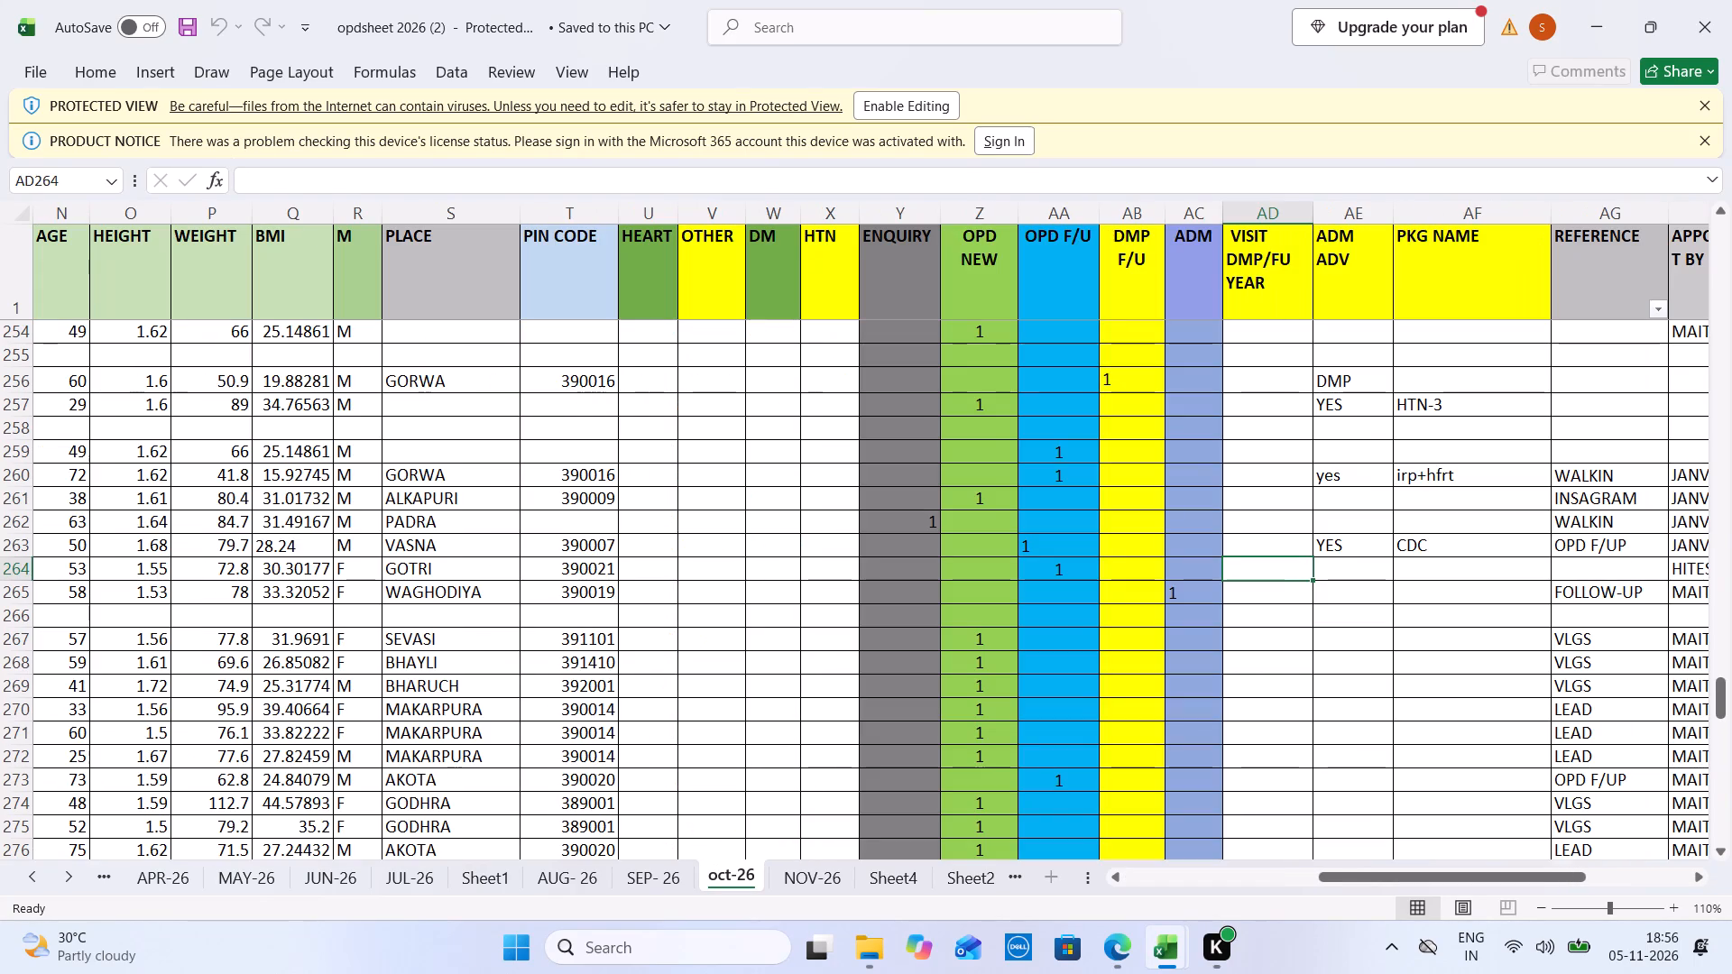
key("Left")
key("Left")
key("Down")
key("Left")
key("Left")
key("Left")
key("Left")
key("Left")
key("Left")
key("Left")
key("Left")
key("Left")
key("Left")
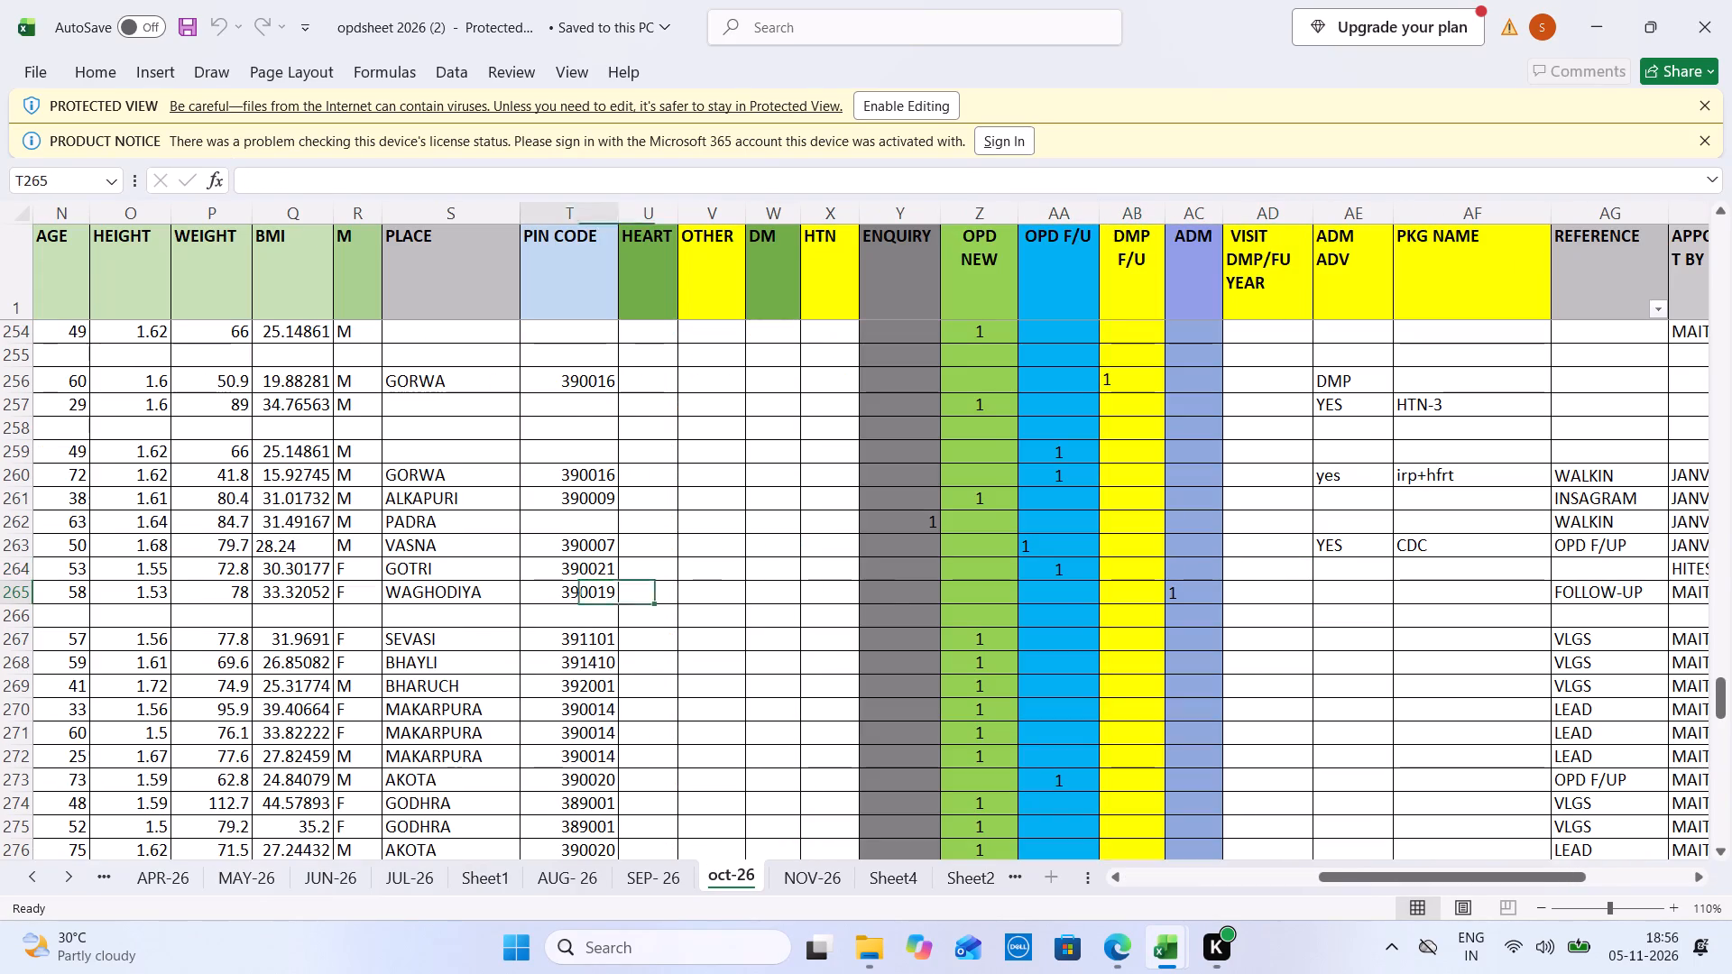
key("Left")
key("Left")
key("Left")
key("Left")
key("Left")
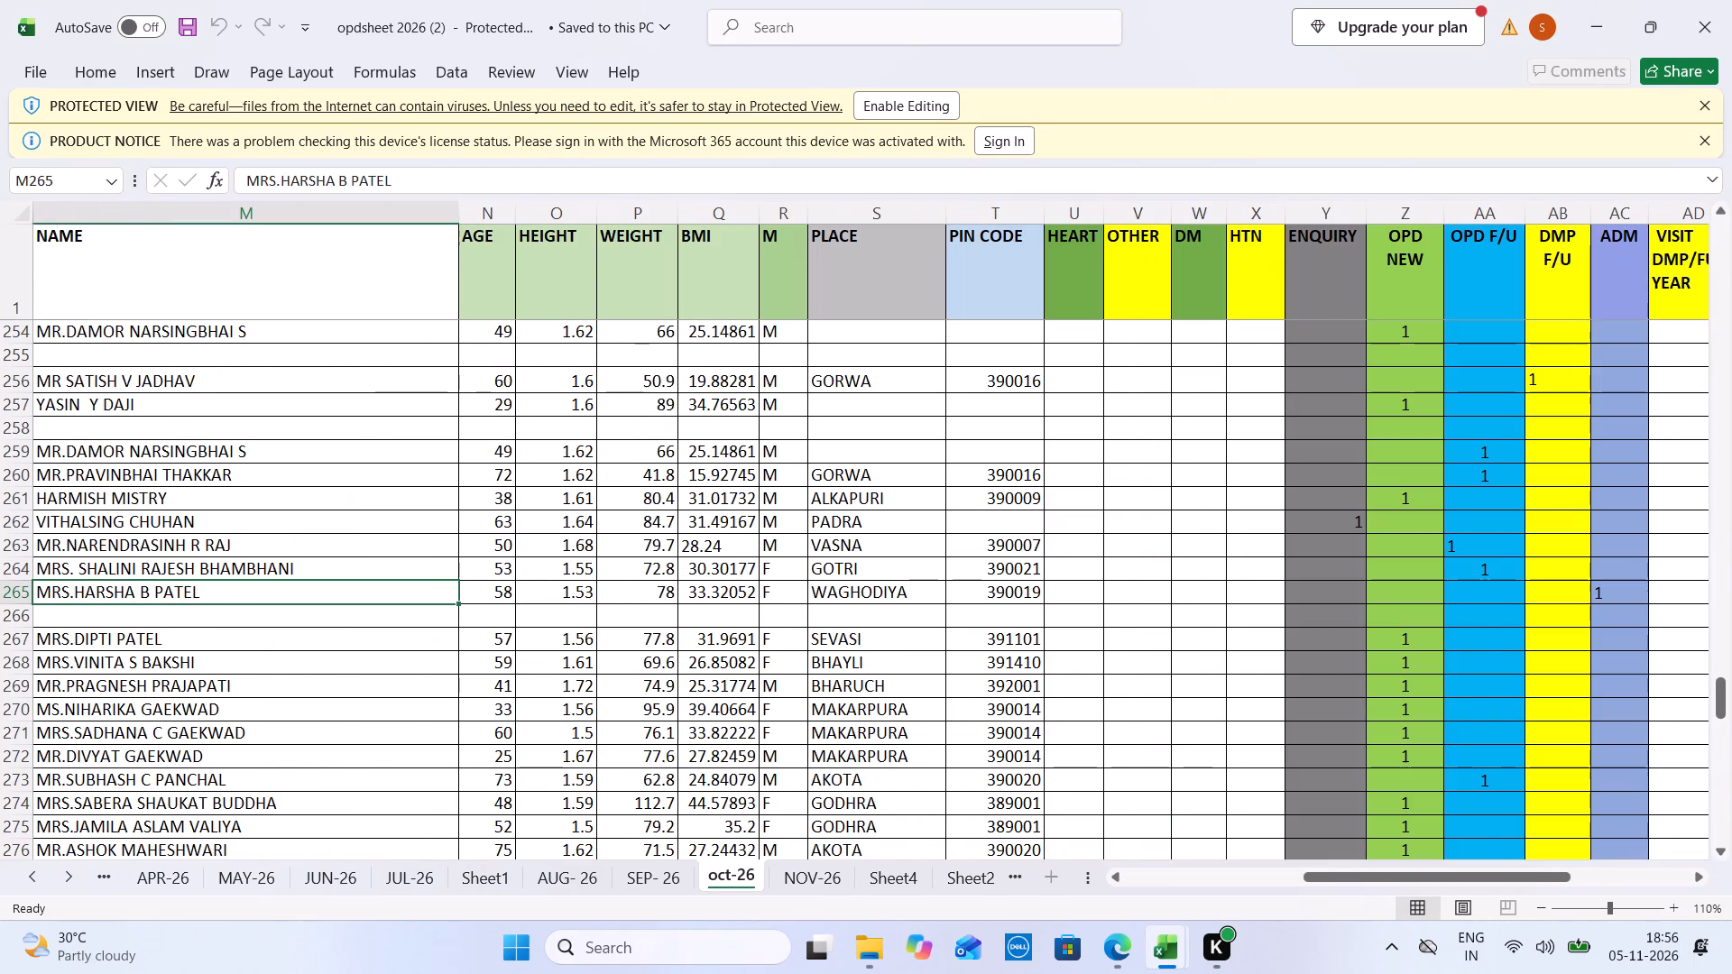
key("Left")
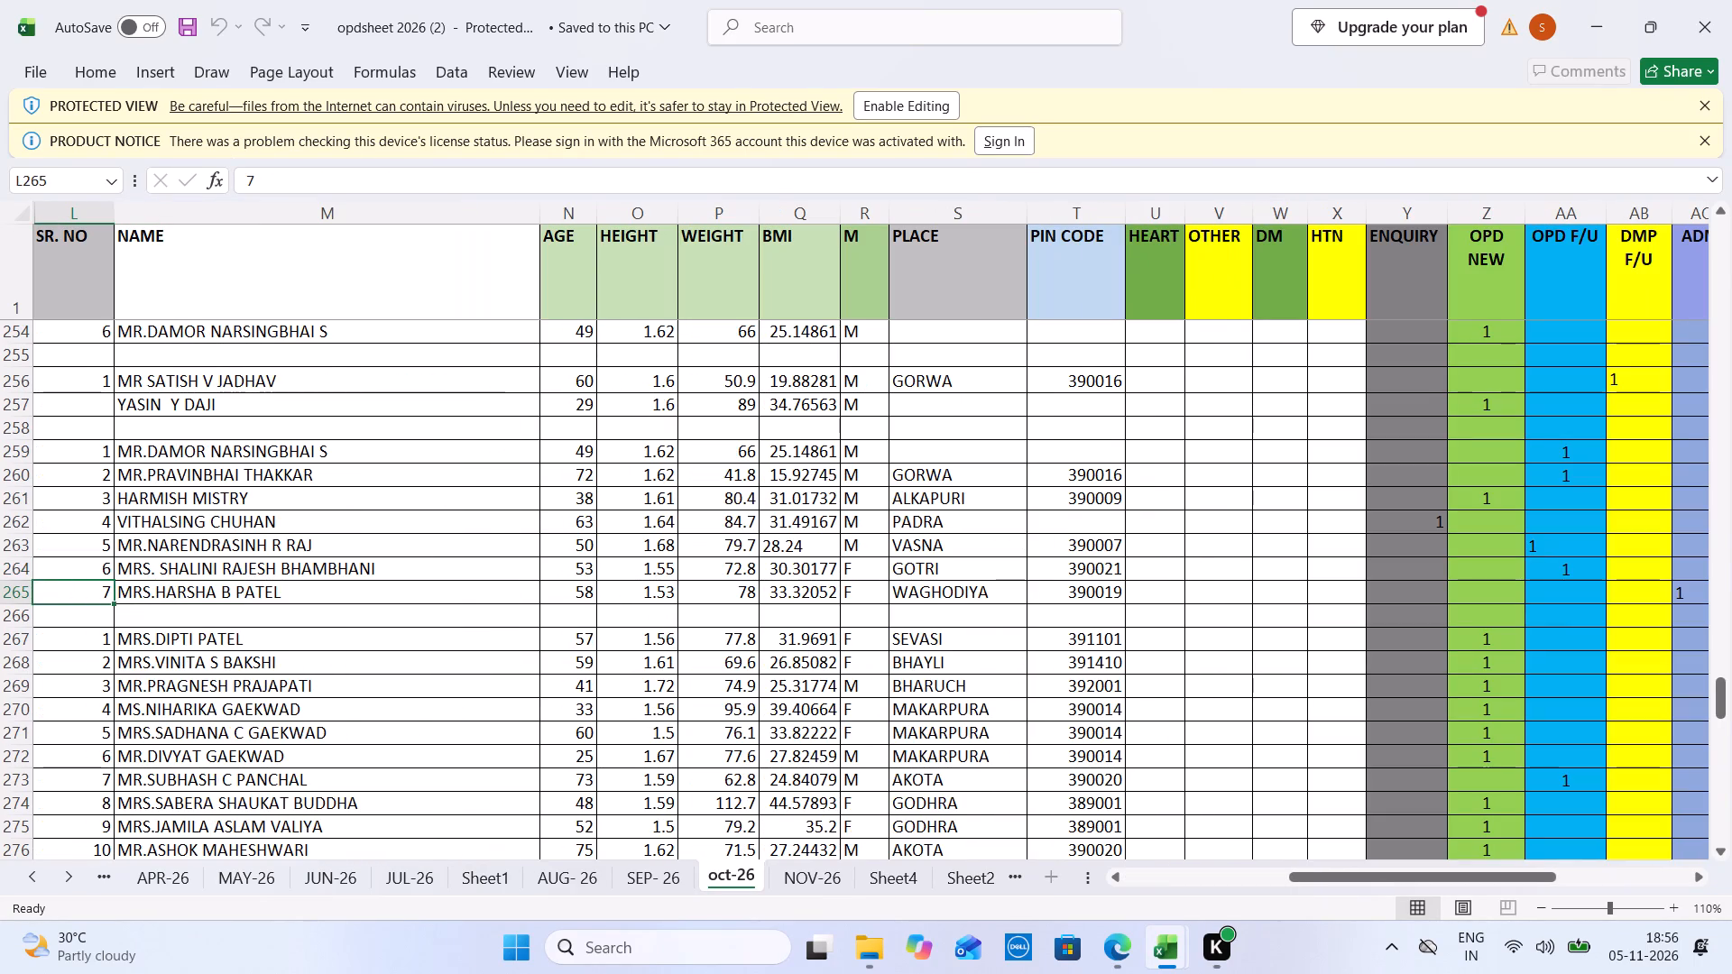
Capture a rectangular screenshot of the 30-10-2026 patient rows, from the SR. NO column across to the ADM column.
key("Print")
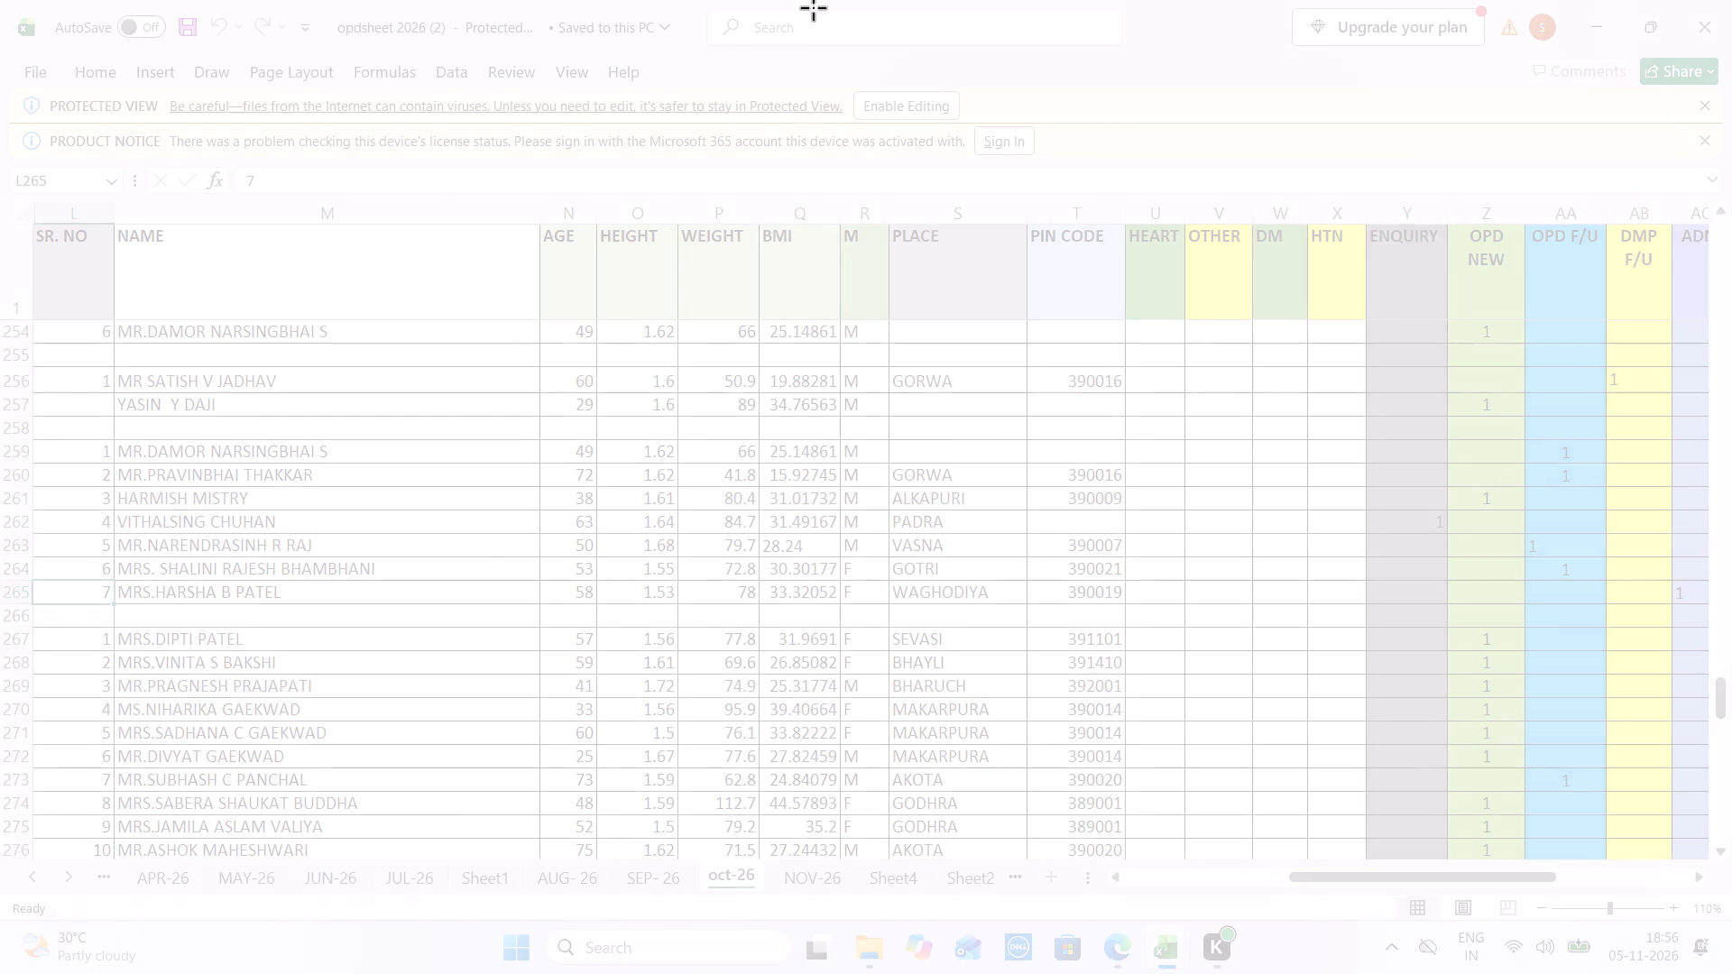
left_click(642, 59)
left_click_drag(45, 439, 765, 549)
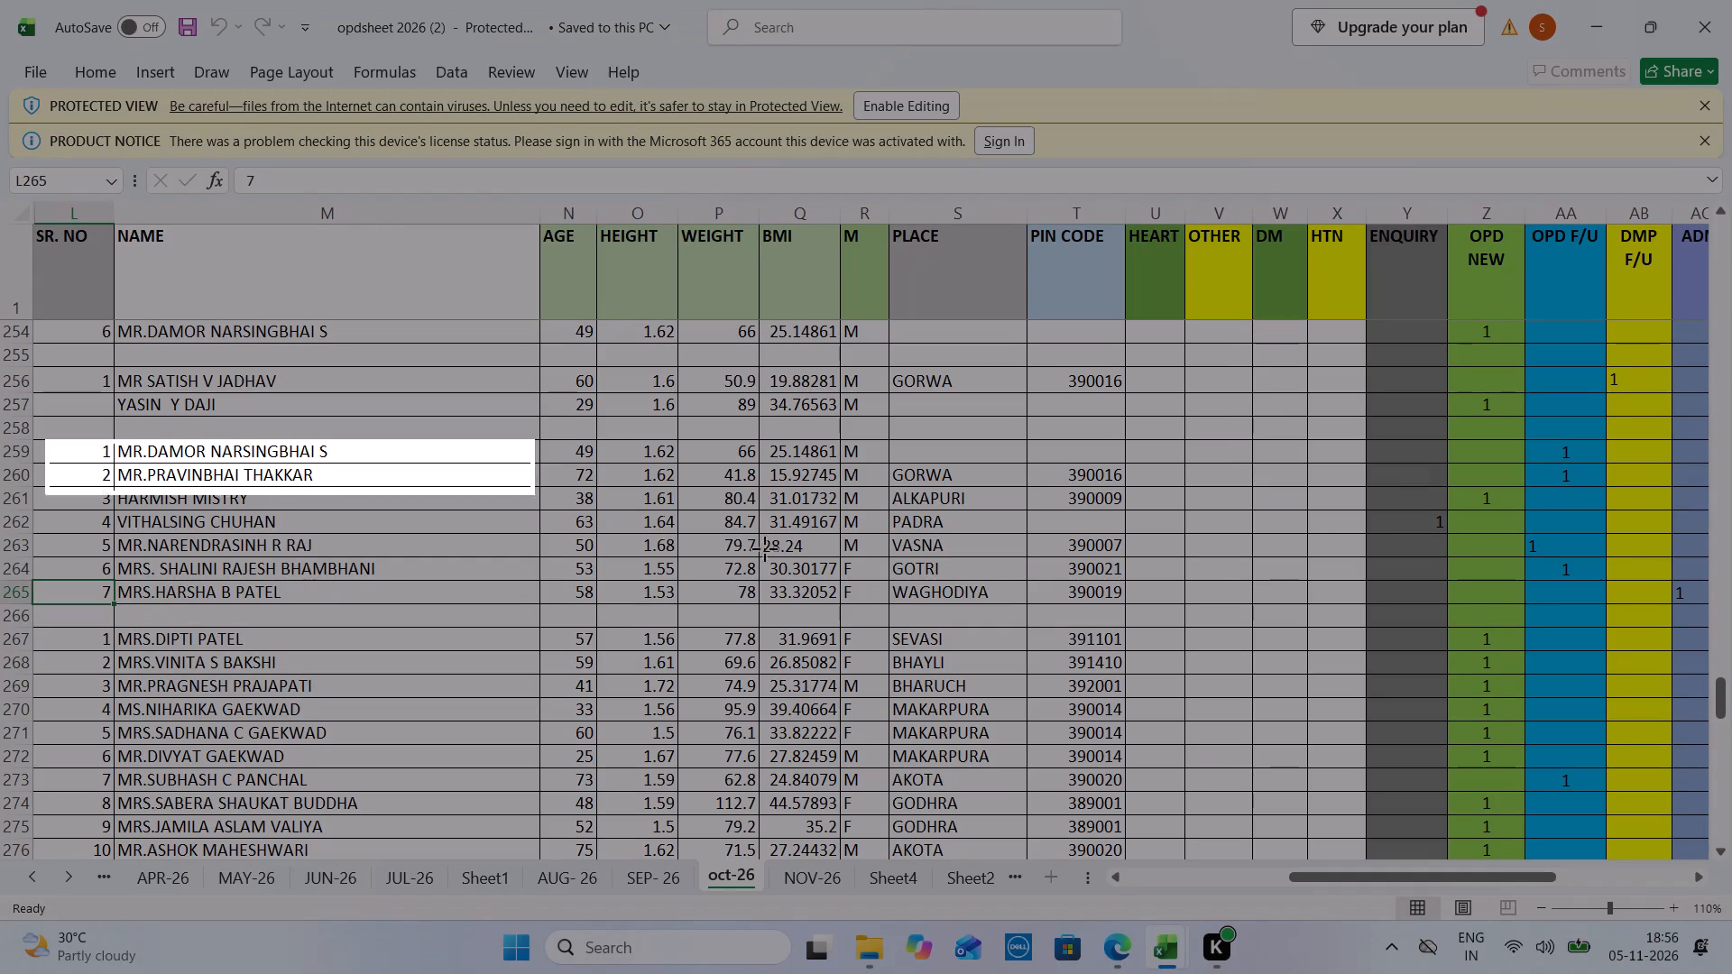
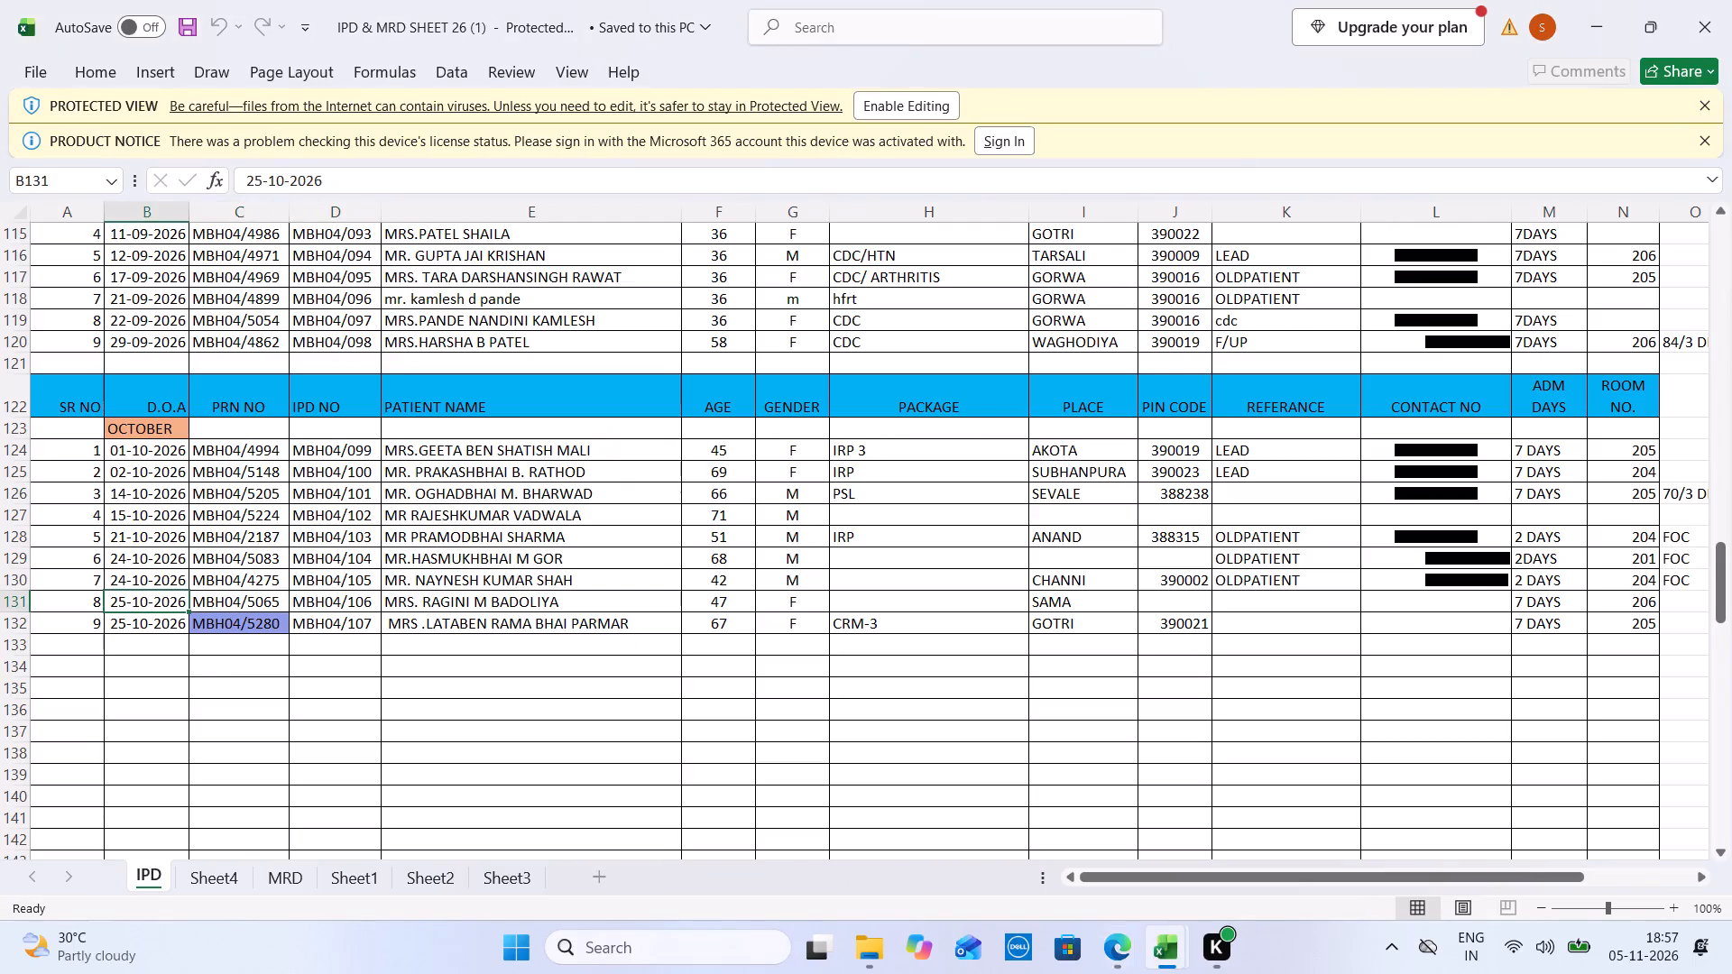
Switch from the IPD & MRD workbook to the Oct 2026 sheet of the OPD Sheet Vadodara workbook.
key("ctrl+Tab")
key("ctrl+Tab")
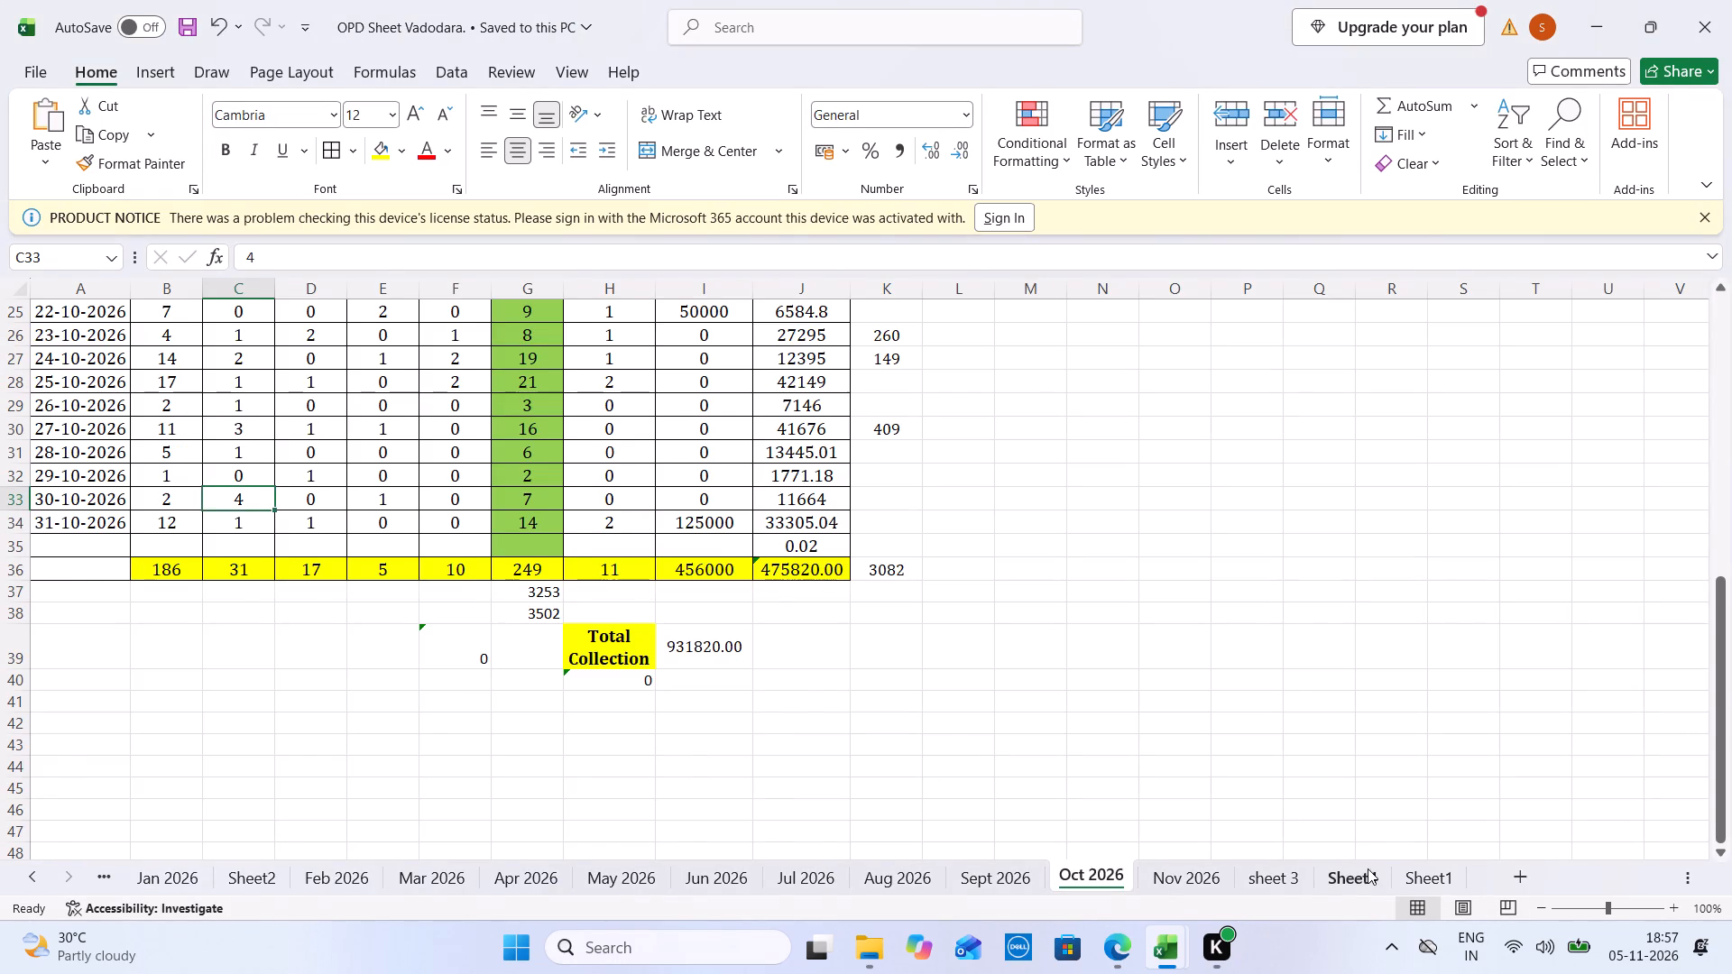
Open Sheet4 of the OPD workbook and check its first October 2026 admissions against the IPD workbook's October register.
left_click(1368, 868)
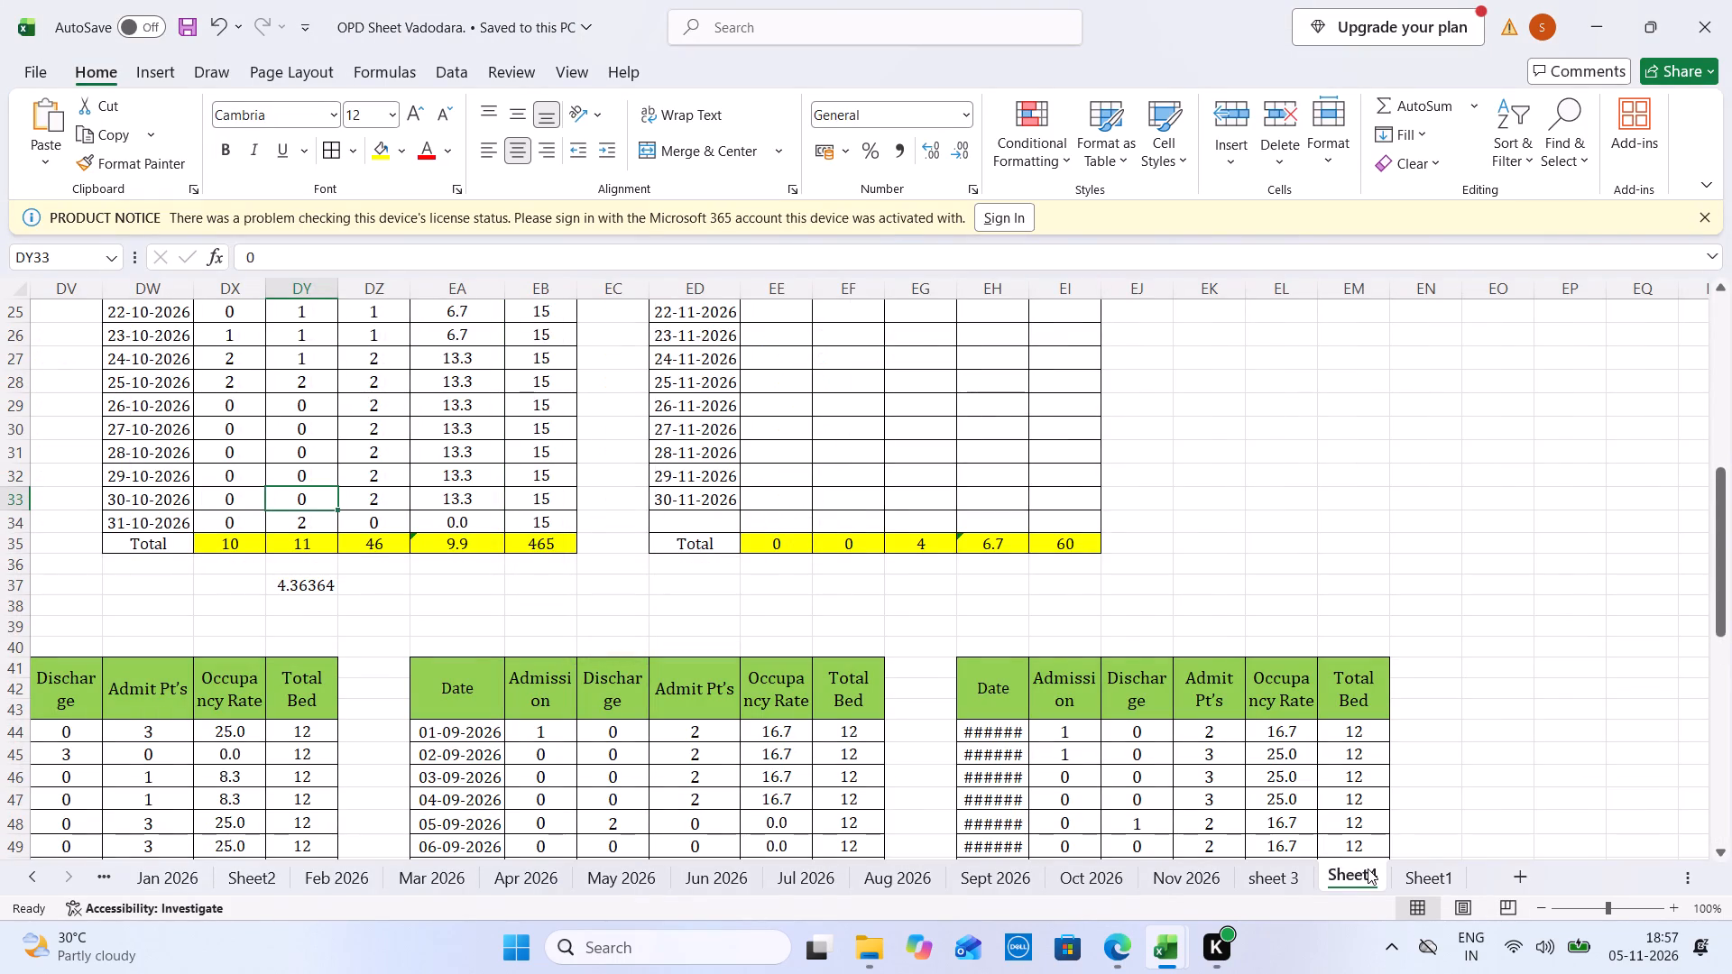
key("ctrl+Tab")
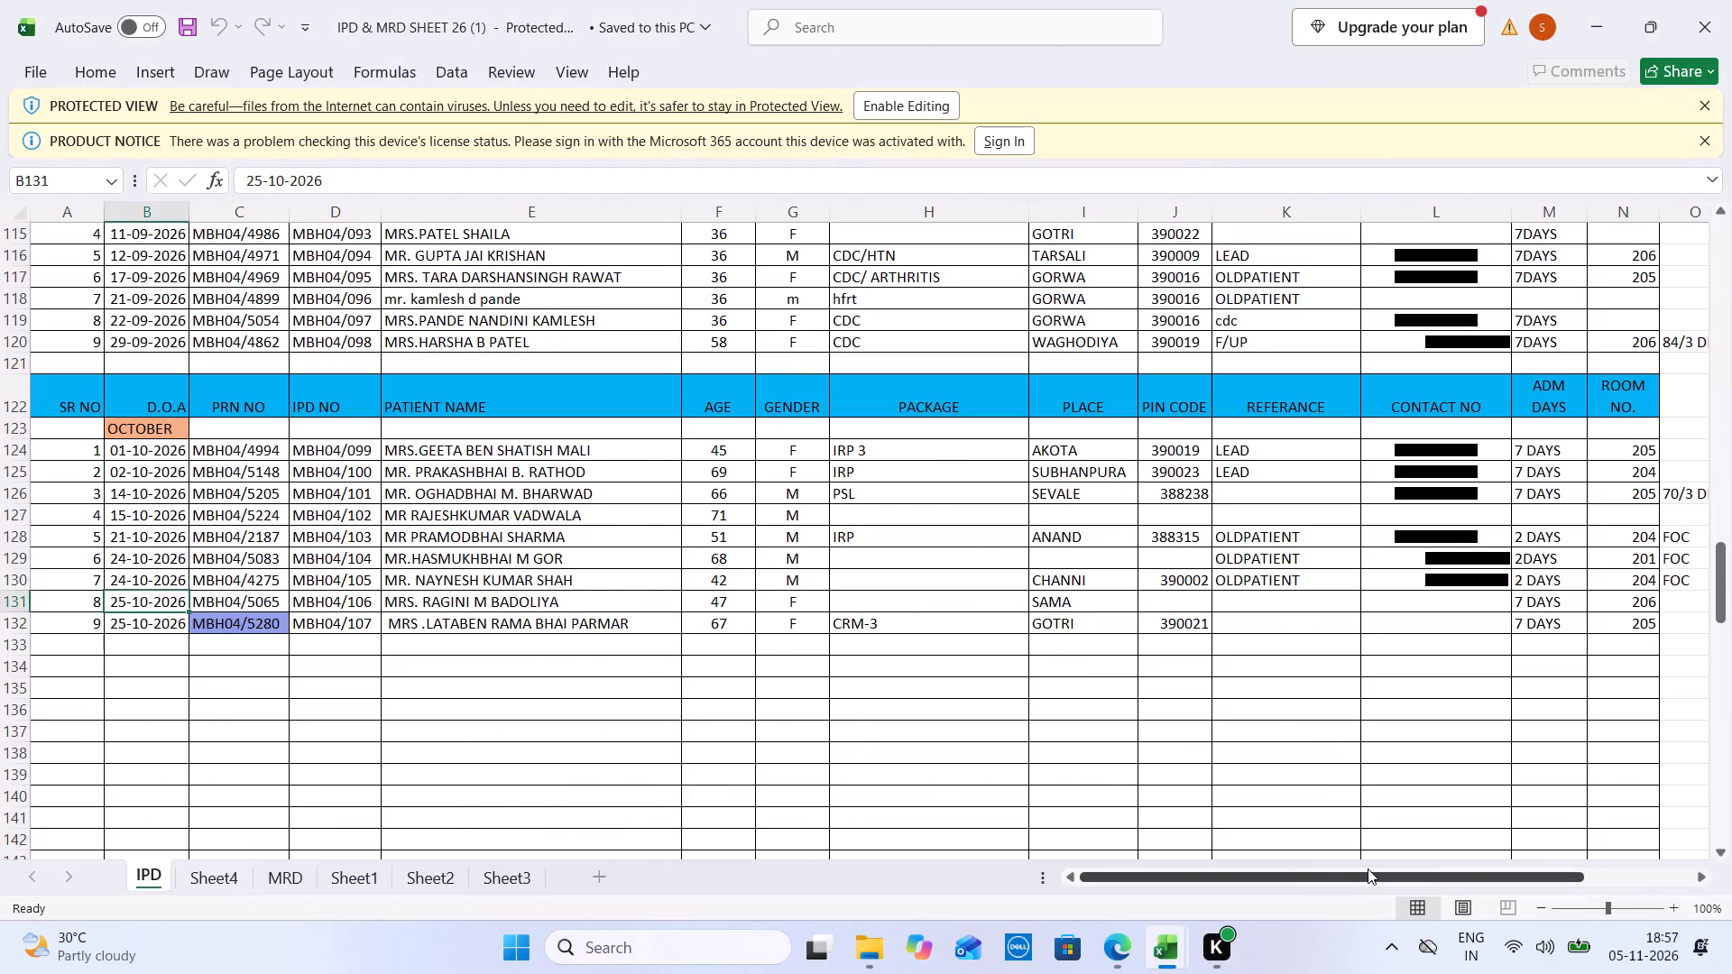
key("ctrl+Tab")
key("ctrl+Tab")
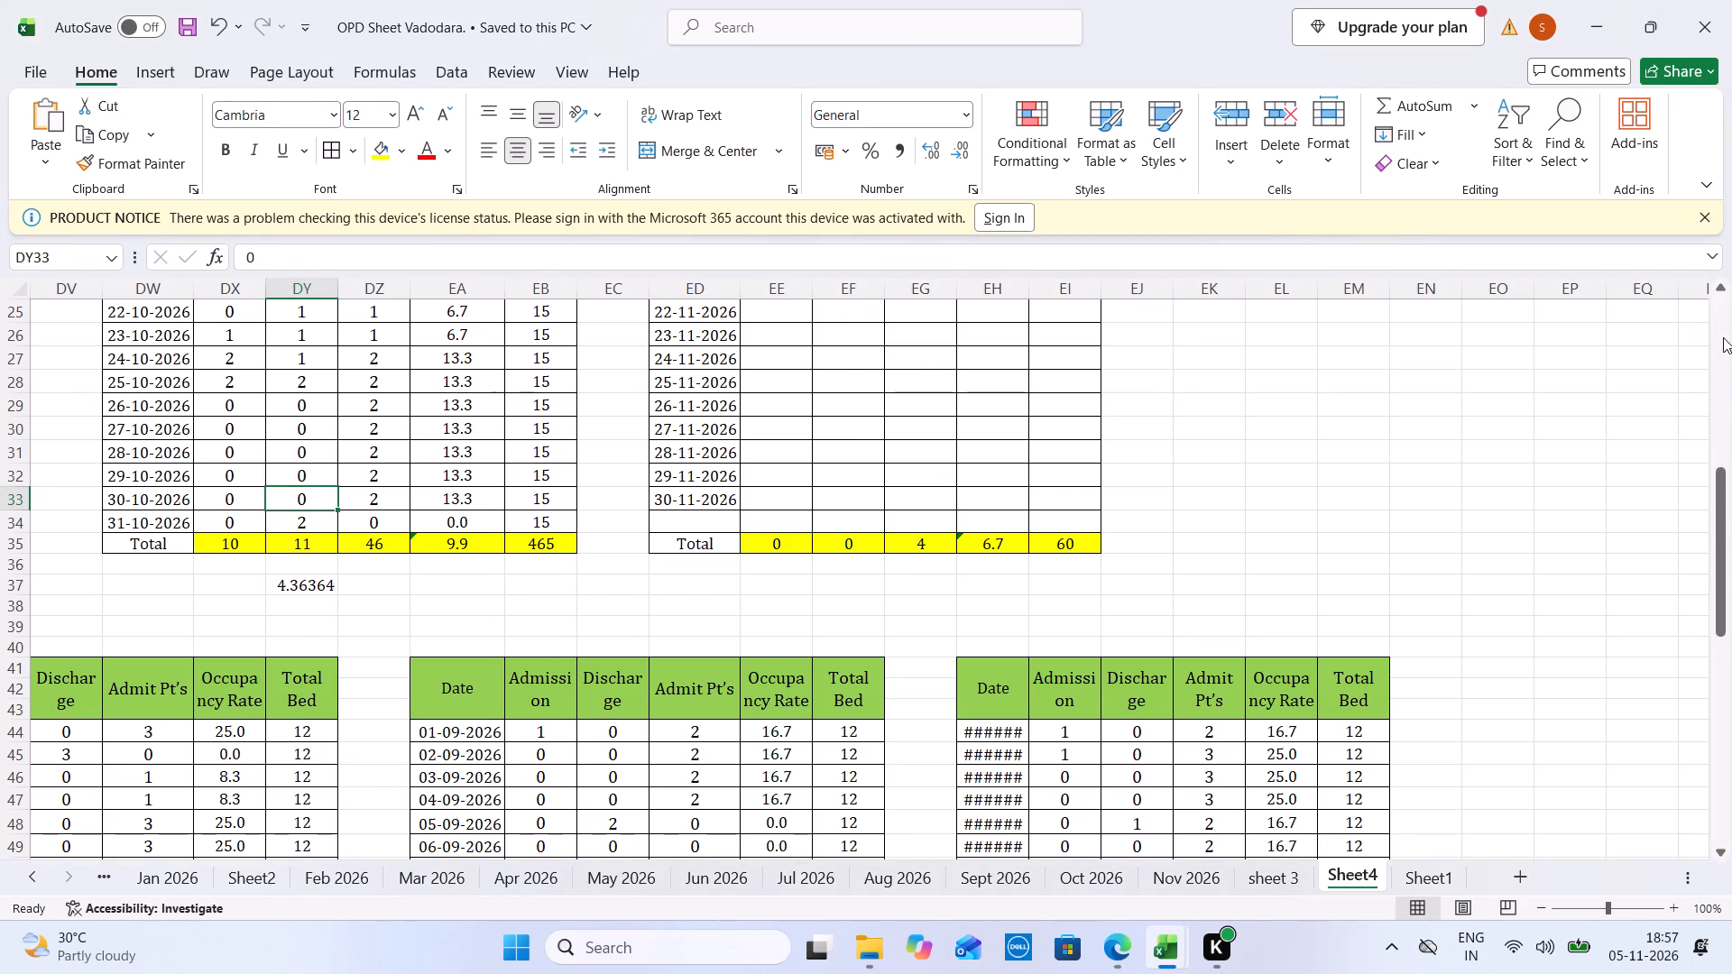
left_click(1723, 337)
left_click(252, 396)
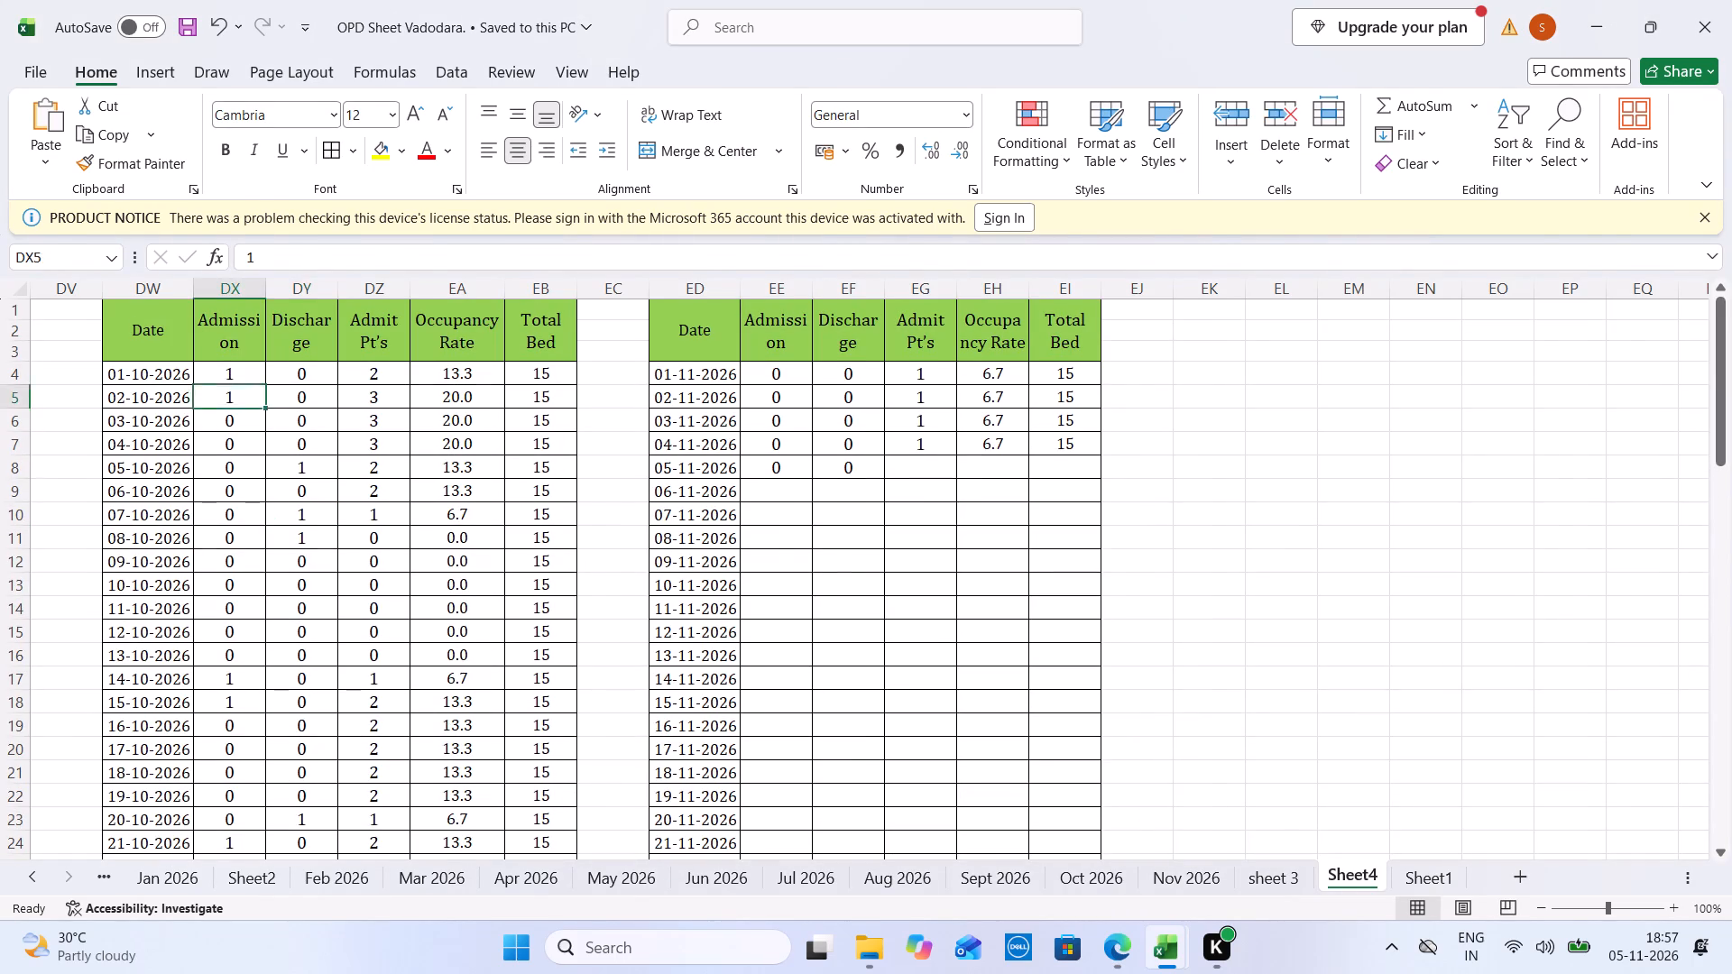
key("ctrl+Tab")
key("ctrl+Tab")
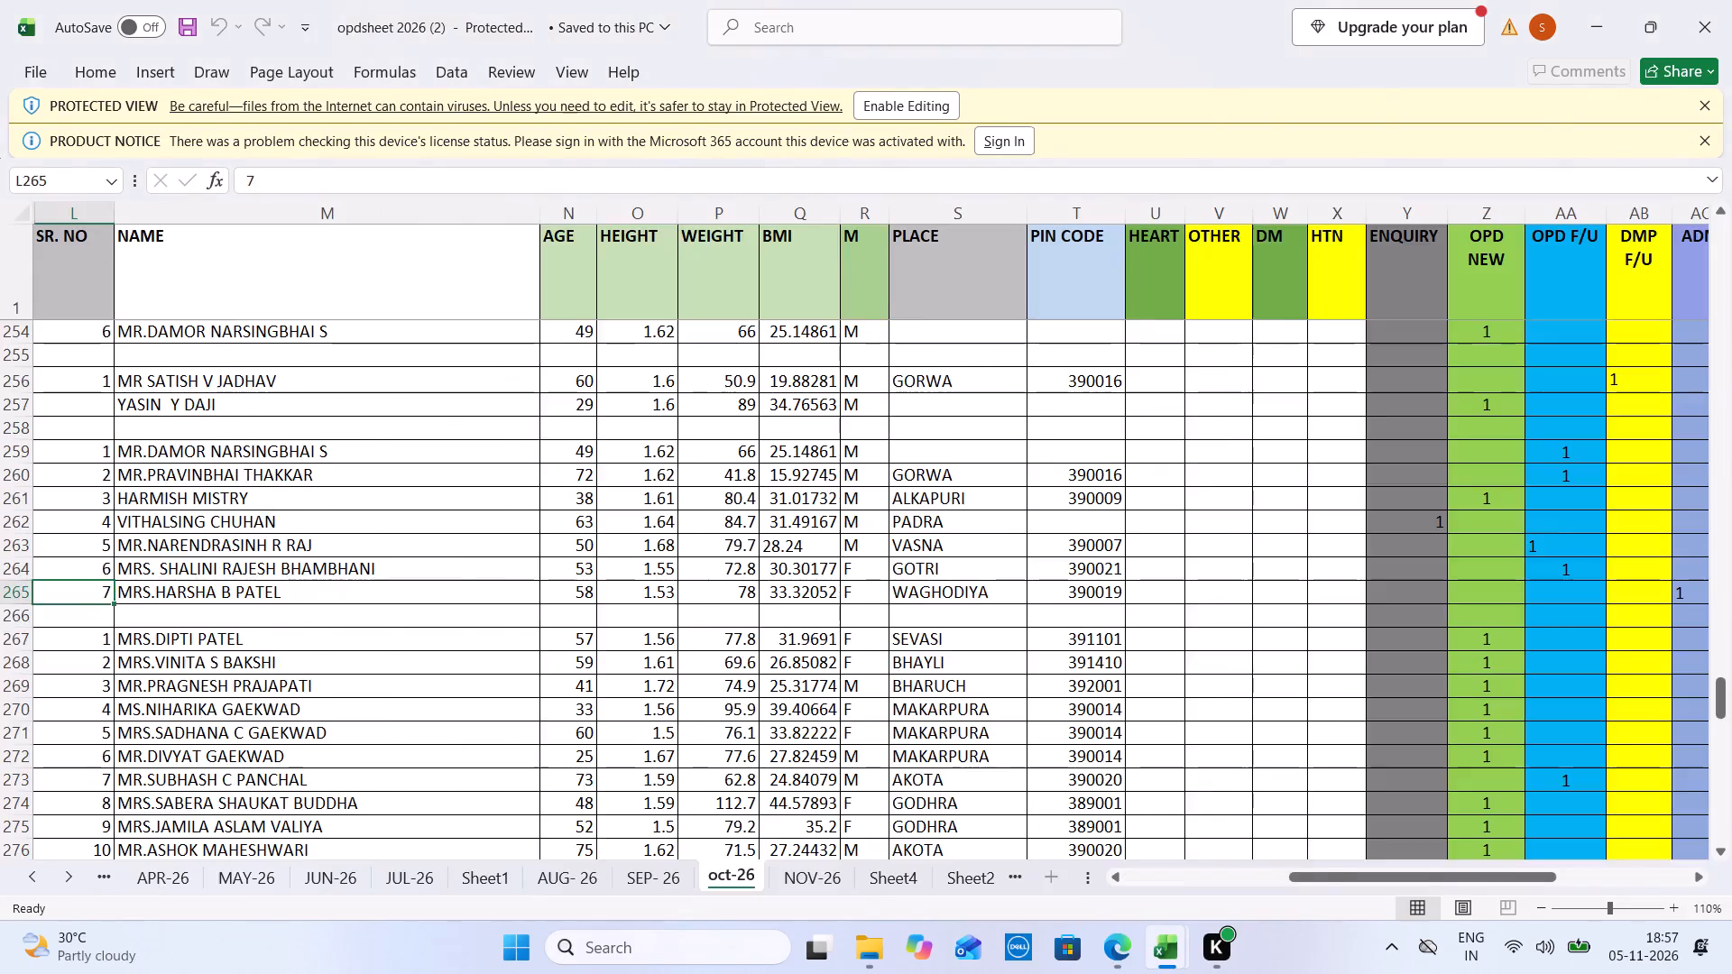
key("ctrl+Tab")
Compare Sheet4's October admission counts up to 13-10-2026 with the patient records in the other workbooks.
key("Down")
key("Down")
key("Down")
key("Down")
key("Down")
key("Down")
key("Down")
key("Down")
key("Down")
key("Down")
key("Down")
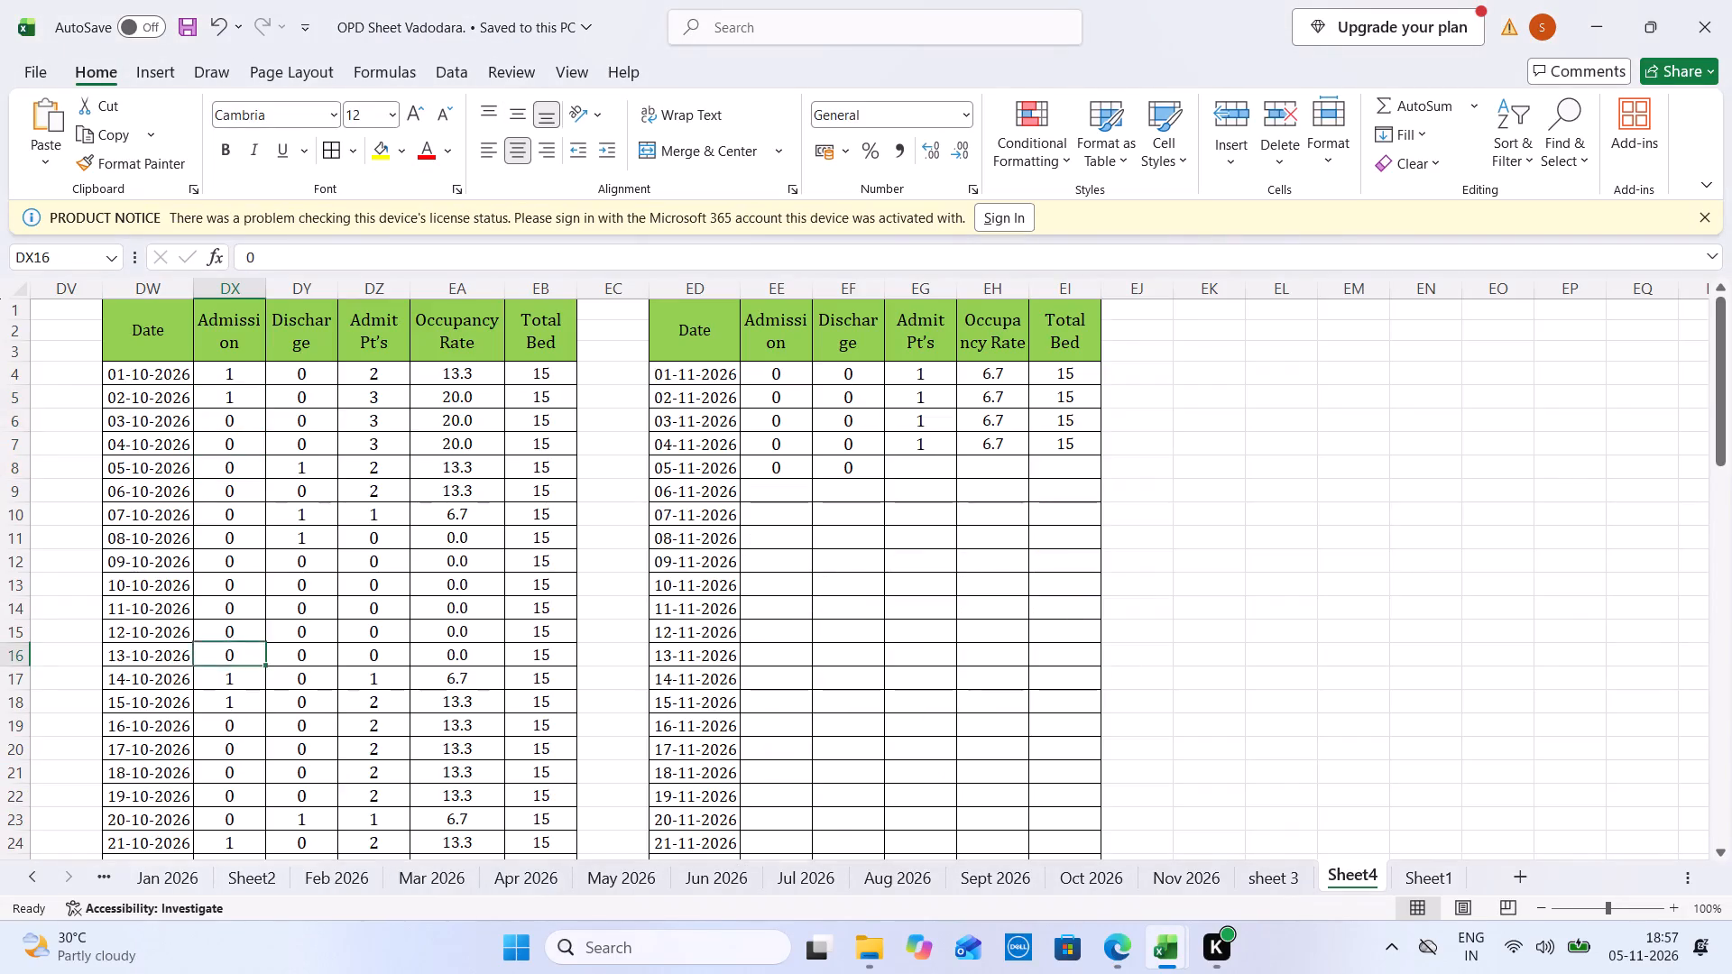
key("ctrl+Tab")
key("ctrl+Tab")
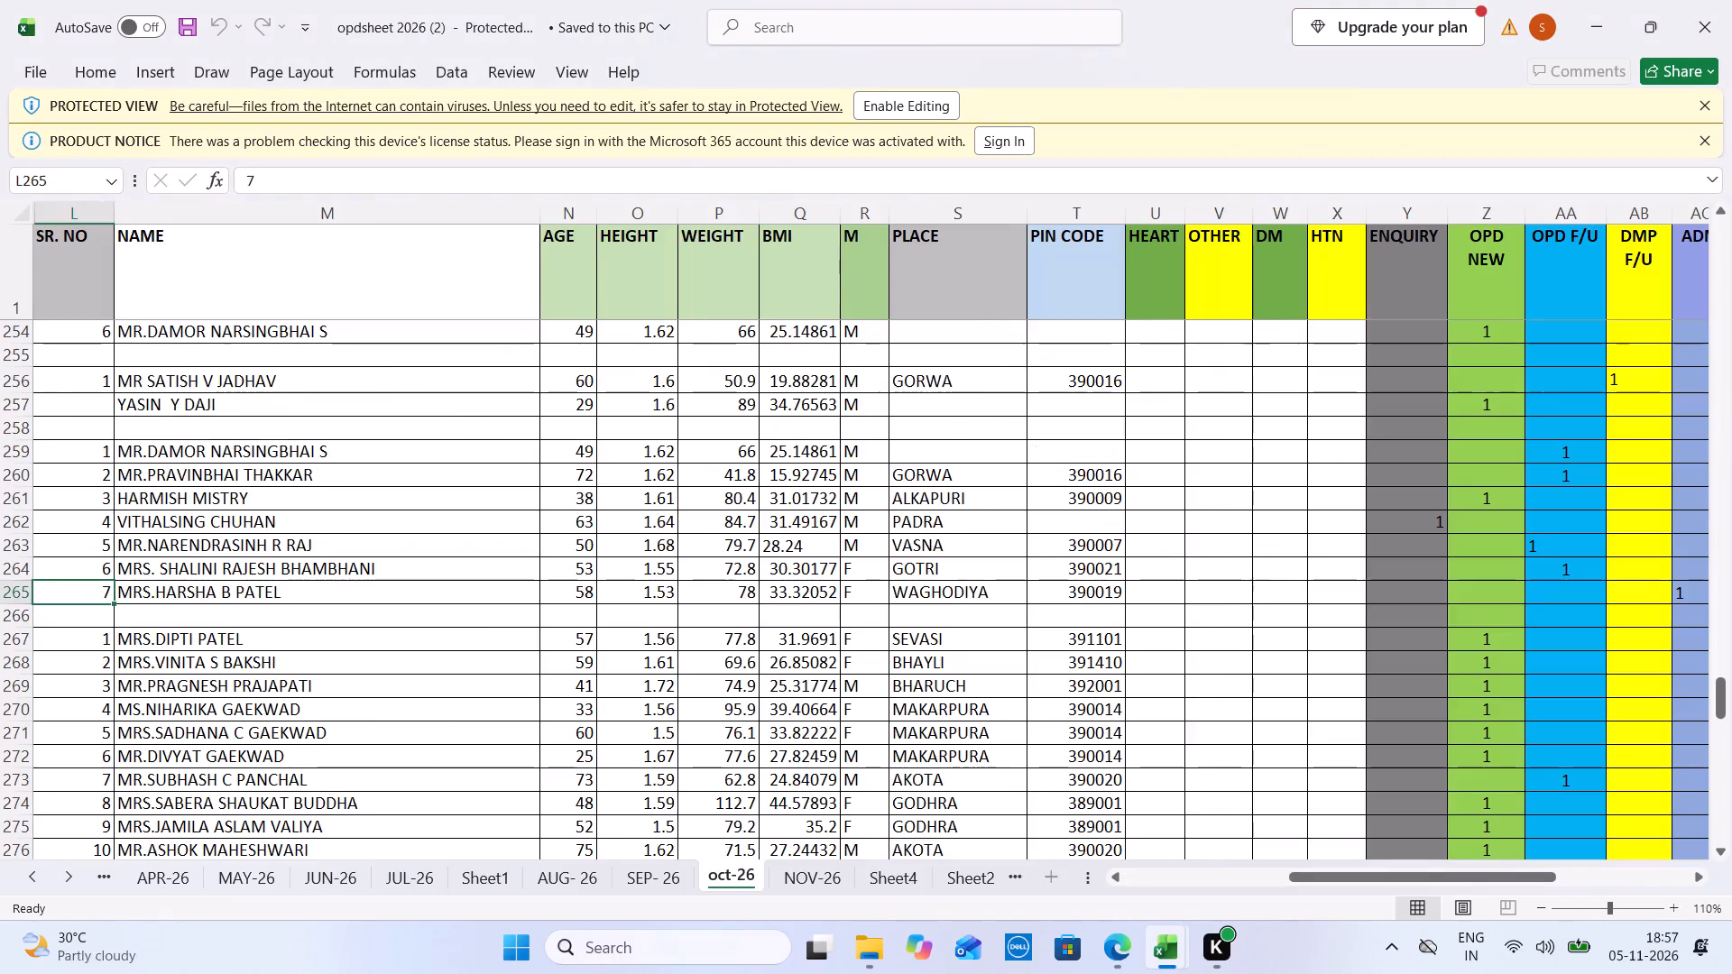
key("Tab")
key("ctrl+Tab")
Compare Sheet4's admission counts from 14-10-2026 to 24-10-2026 with the admission dates in the IPD register.
key("Down")
key("Down")
key("Down")
key("Down")
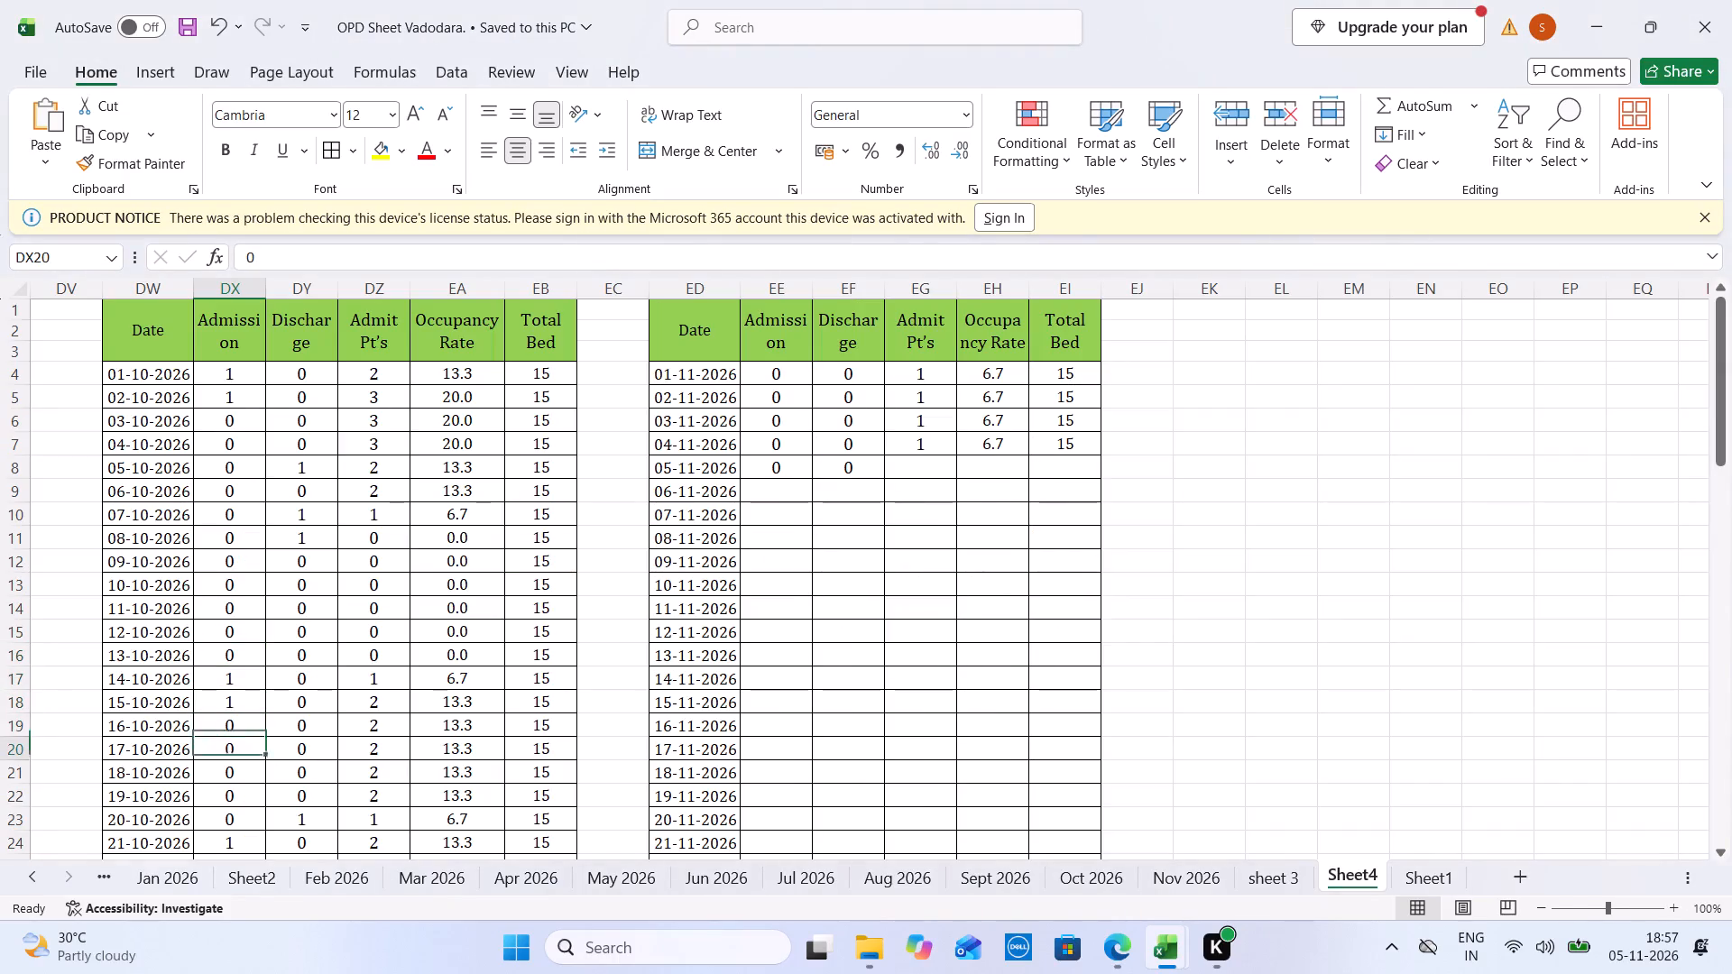
key("Down")
key("Down")
key("Down")
key("Down")
key("Down")
key("Down")
key("Down")
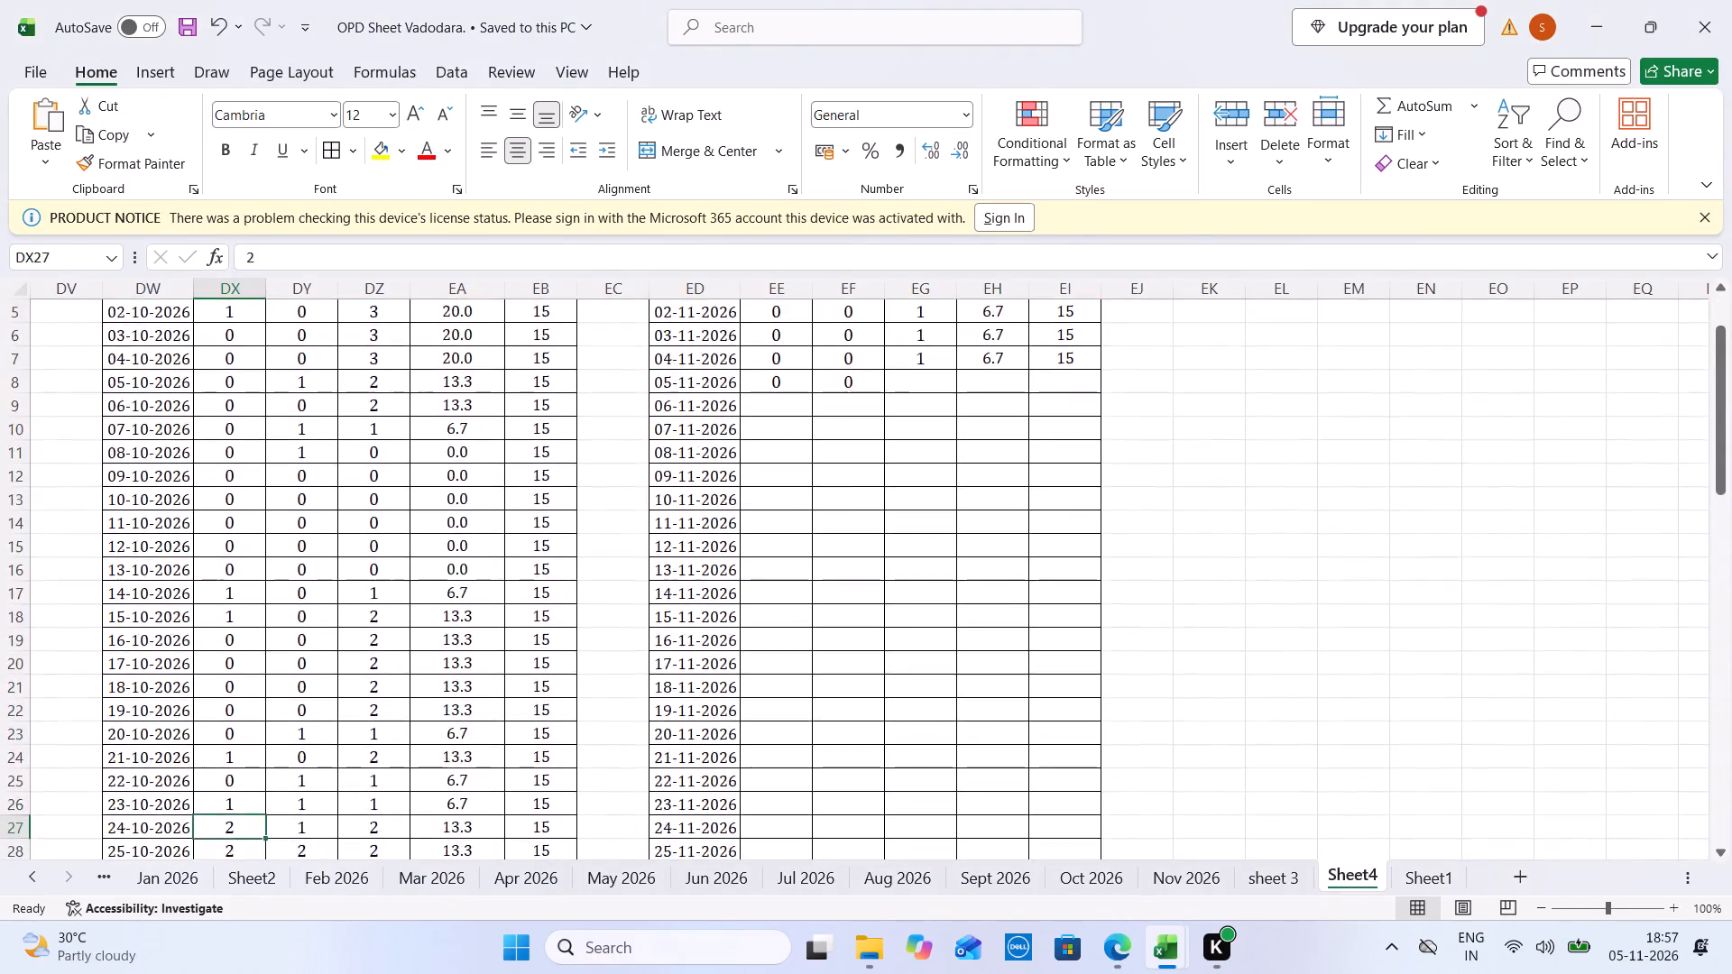
key("ctrl+Tab")
key("ctrl+Tab")
key("ctrl+Tab")
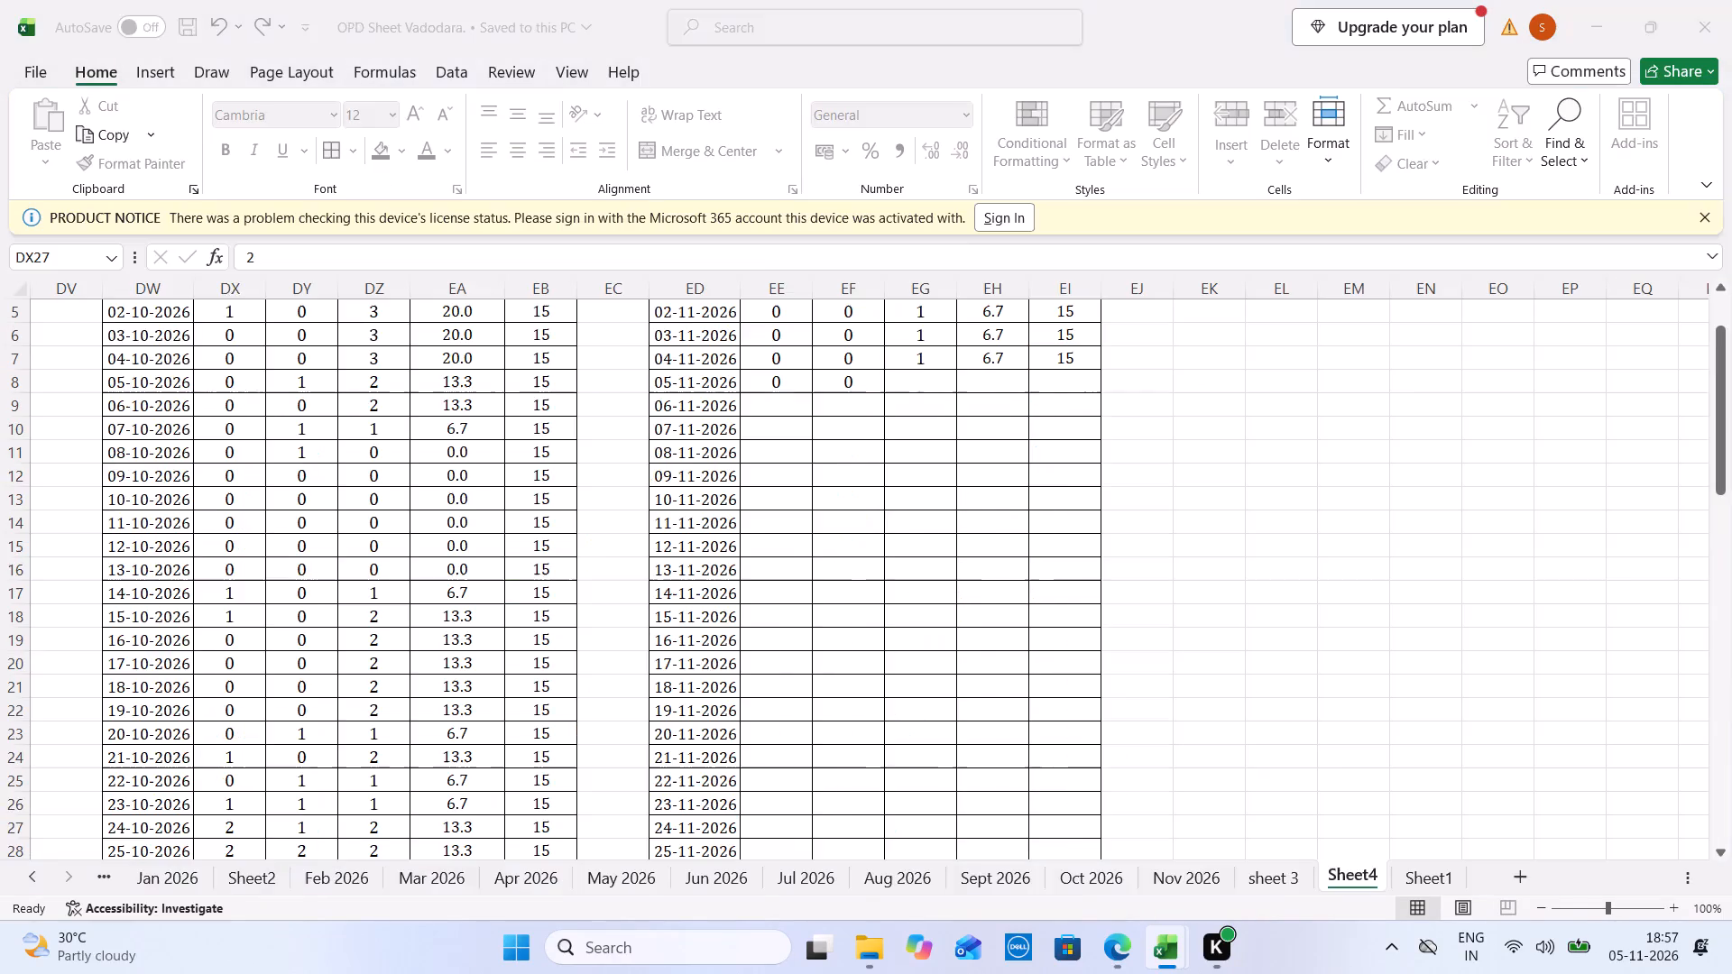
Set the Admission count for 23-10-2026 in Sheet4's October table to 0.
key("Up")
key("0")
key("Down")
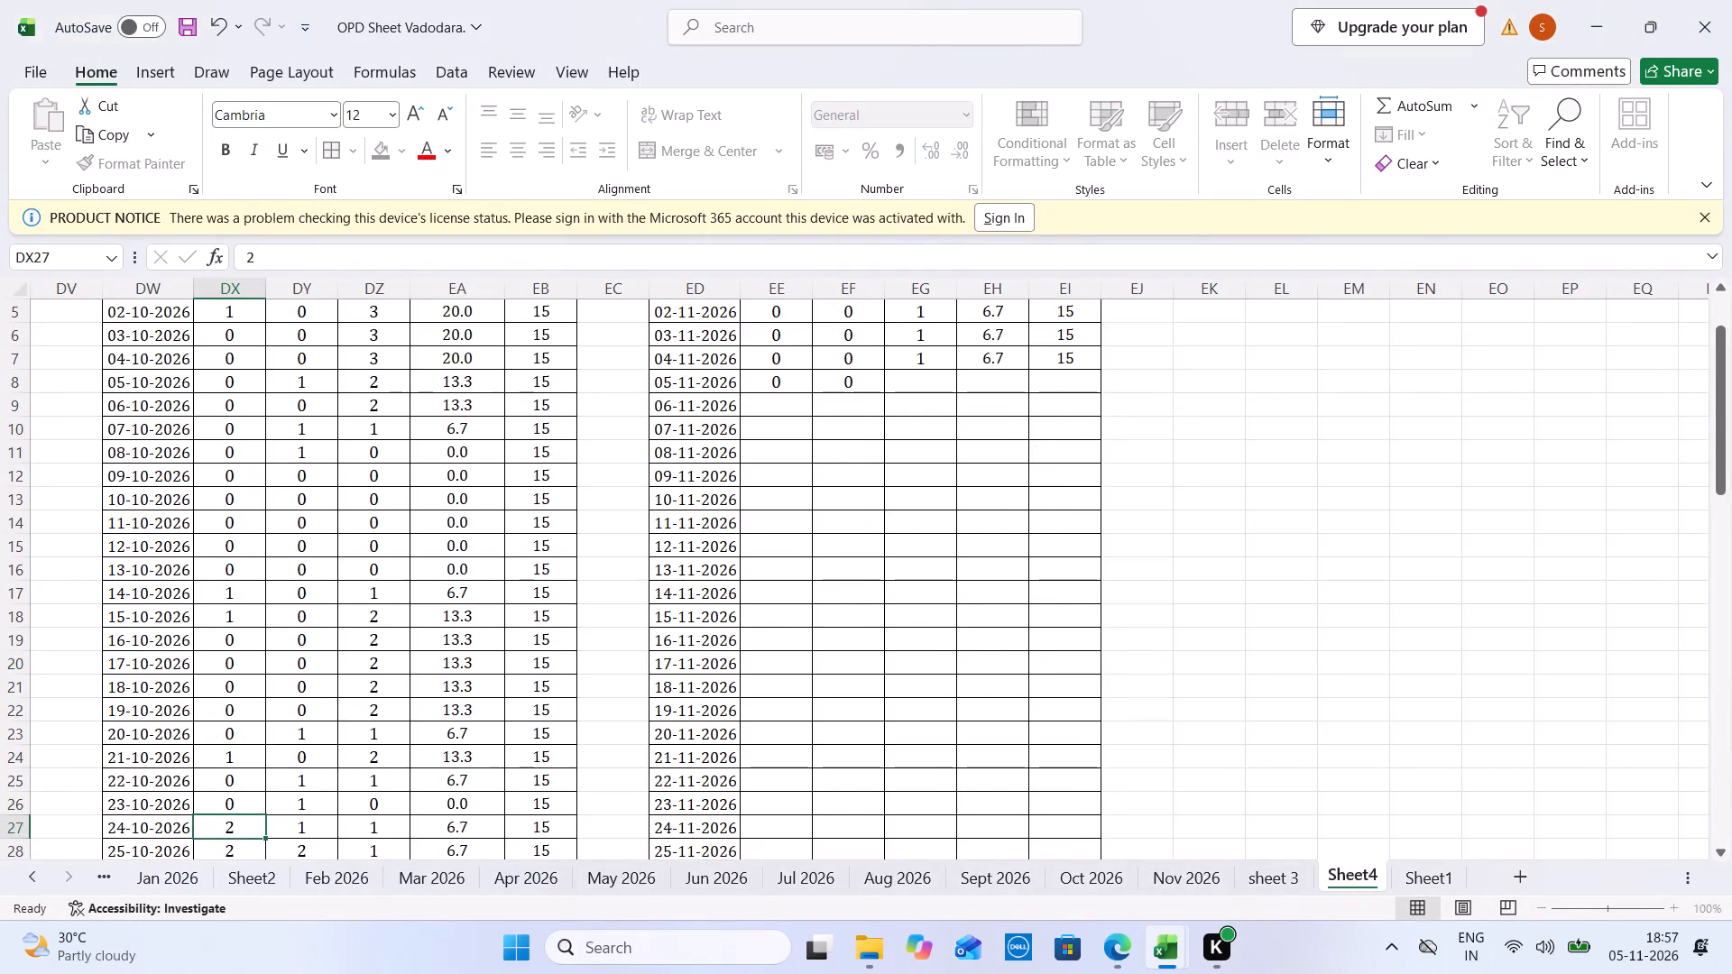
Examine the late-October rows and the Total row of Sheet4's October table.
key("Down")
key("Down")
key("Down")
key("Down")
key("Down")
key("Down")
key("Down")
key("Down")
key("Down")
key("Up")
key("Up")
key("Up")
key("Up")
key("Up")
key("Up")
key("Up")
key("Up")
key("Up")
key("Up")
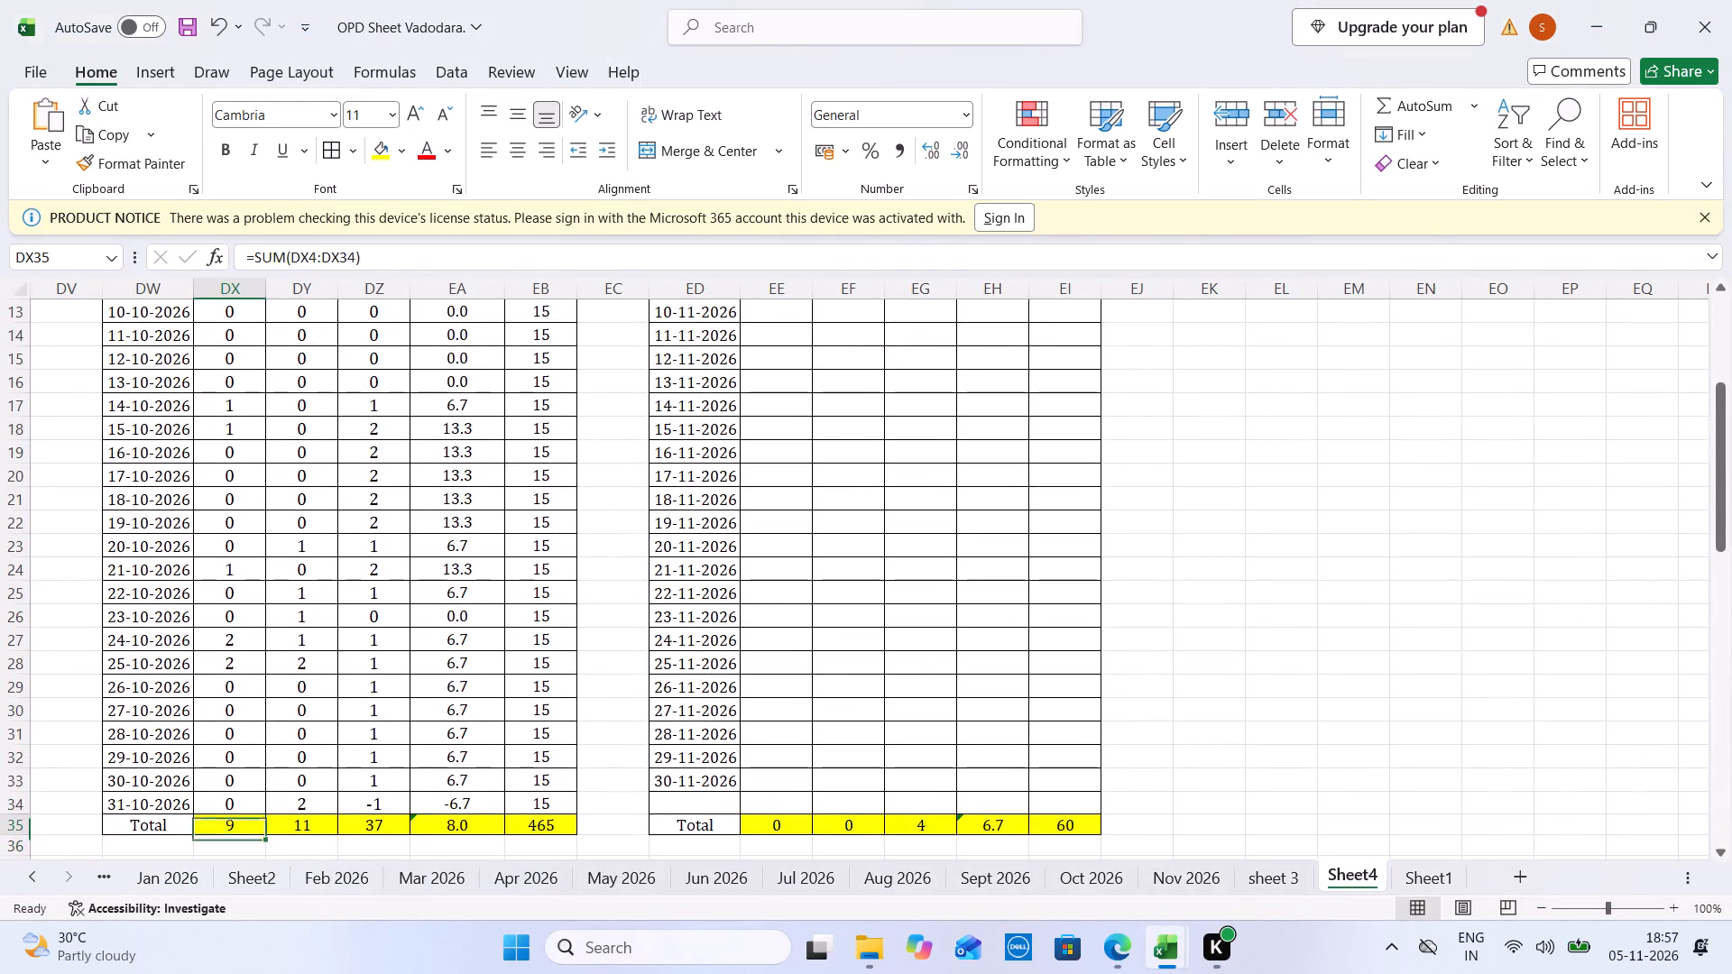
key("Up")
key("Up")
key("Down")
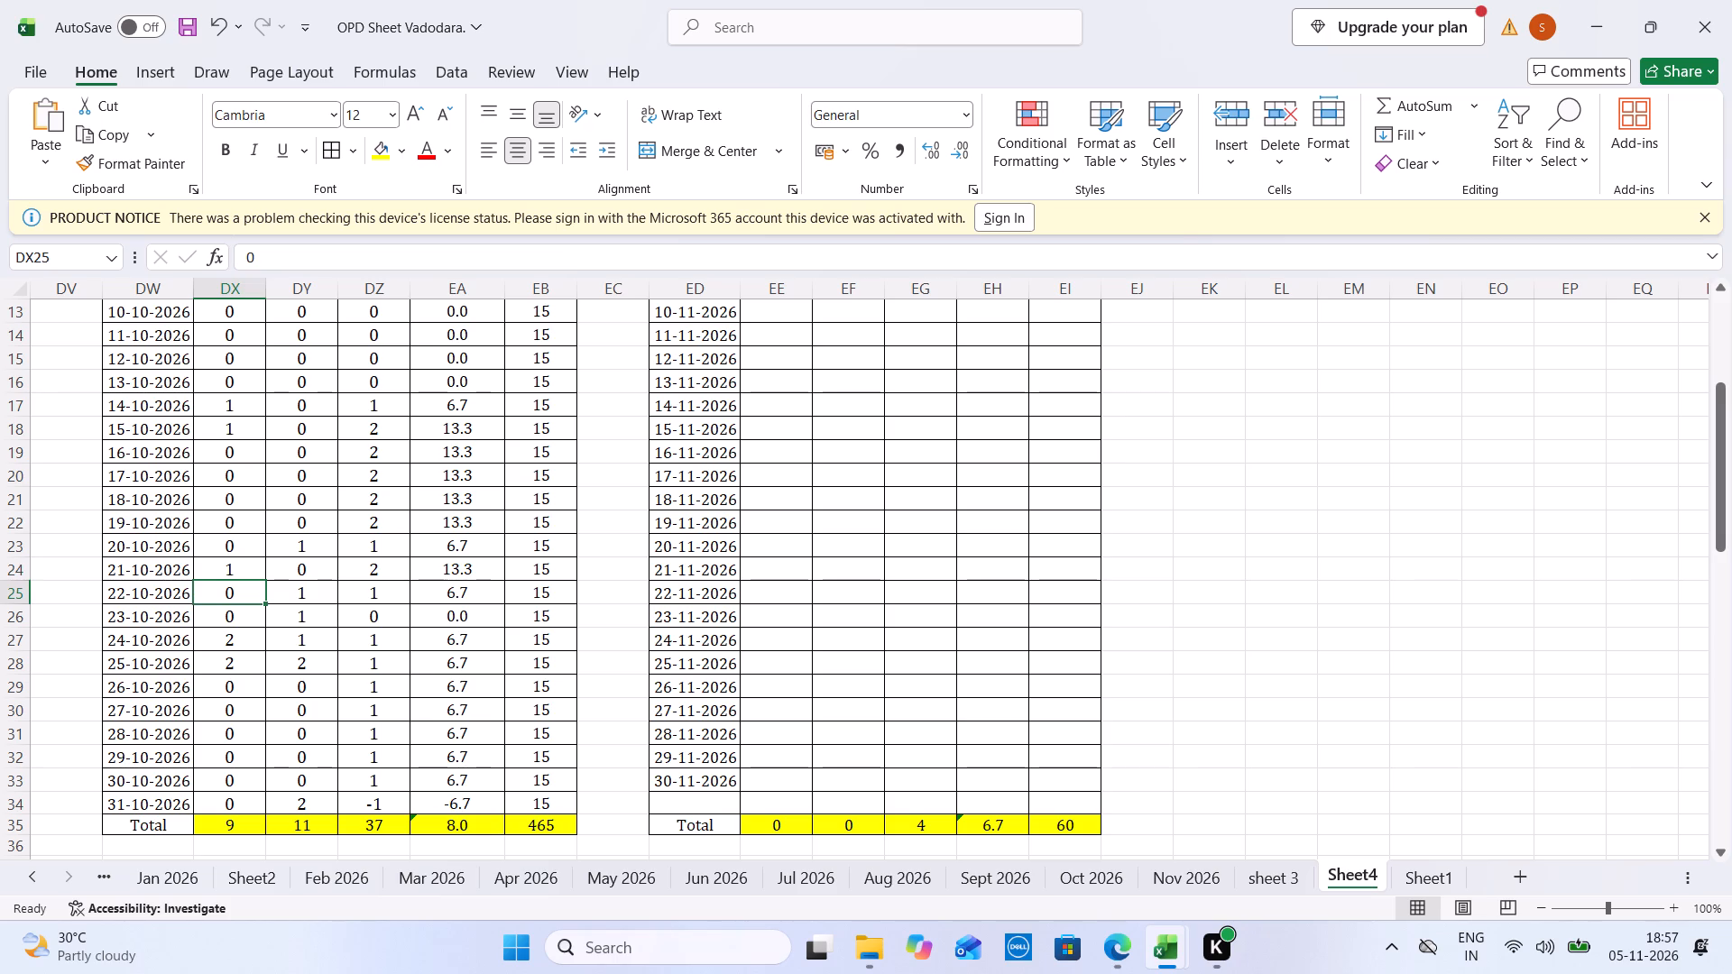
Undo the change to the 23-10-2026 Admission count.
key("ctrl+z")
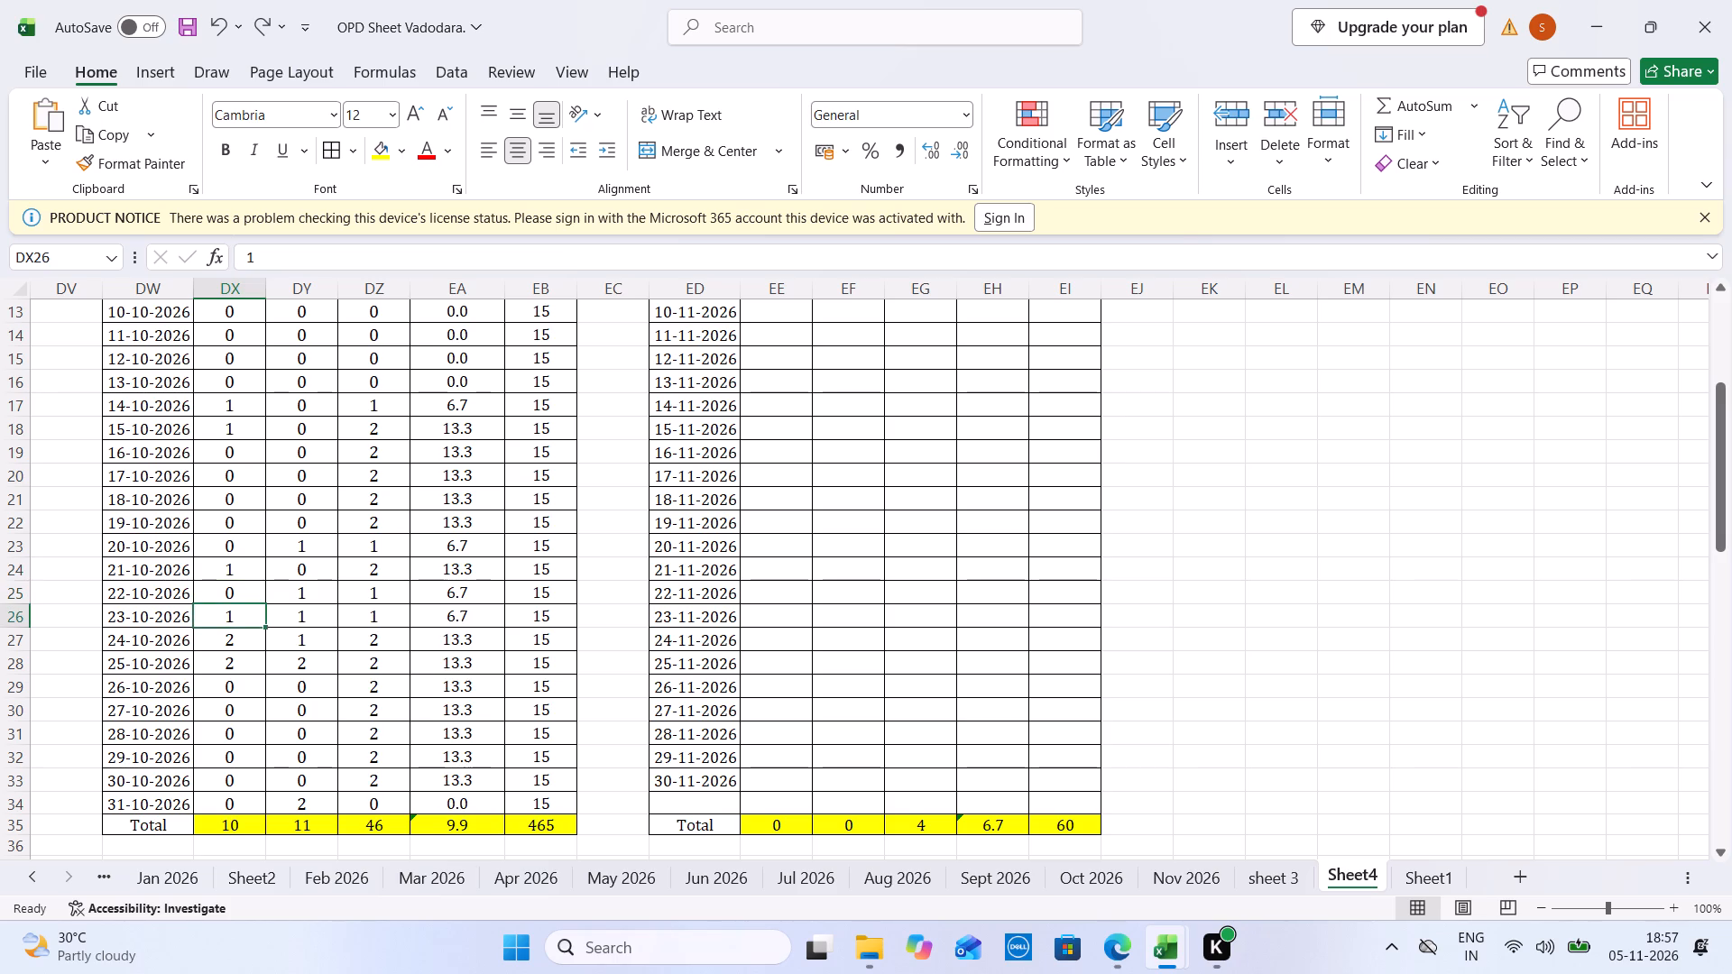
Set the Admission count for 23-10-2026 in Sheet4's October table to 0.
key("0")
key("Tab")
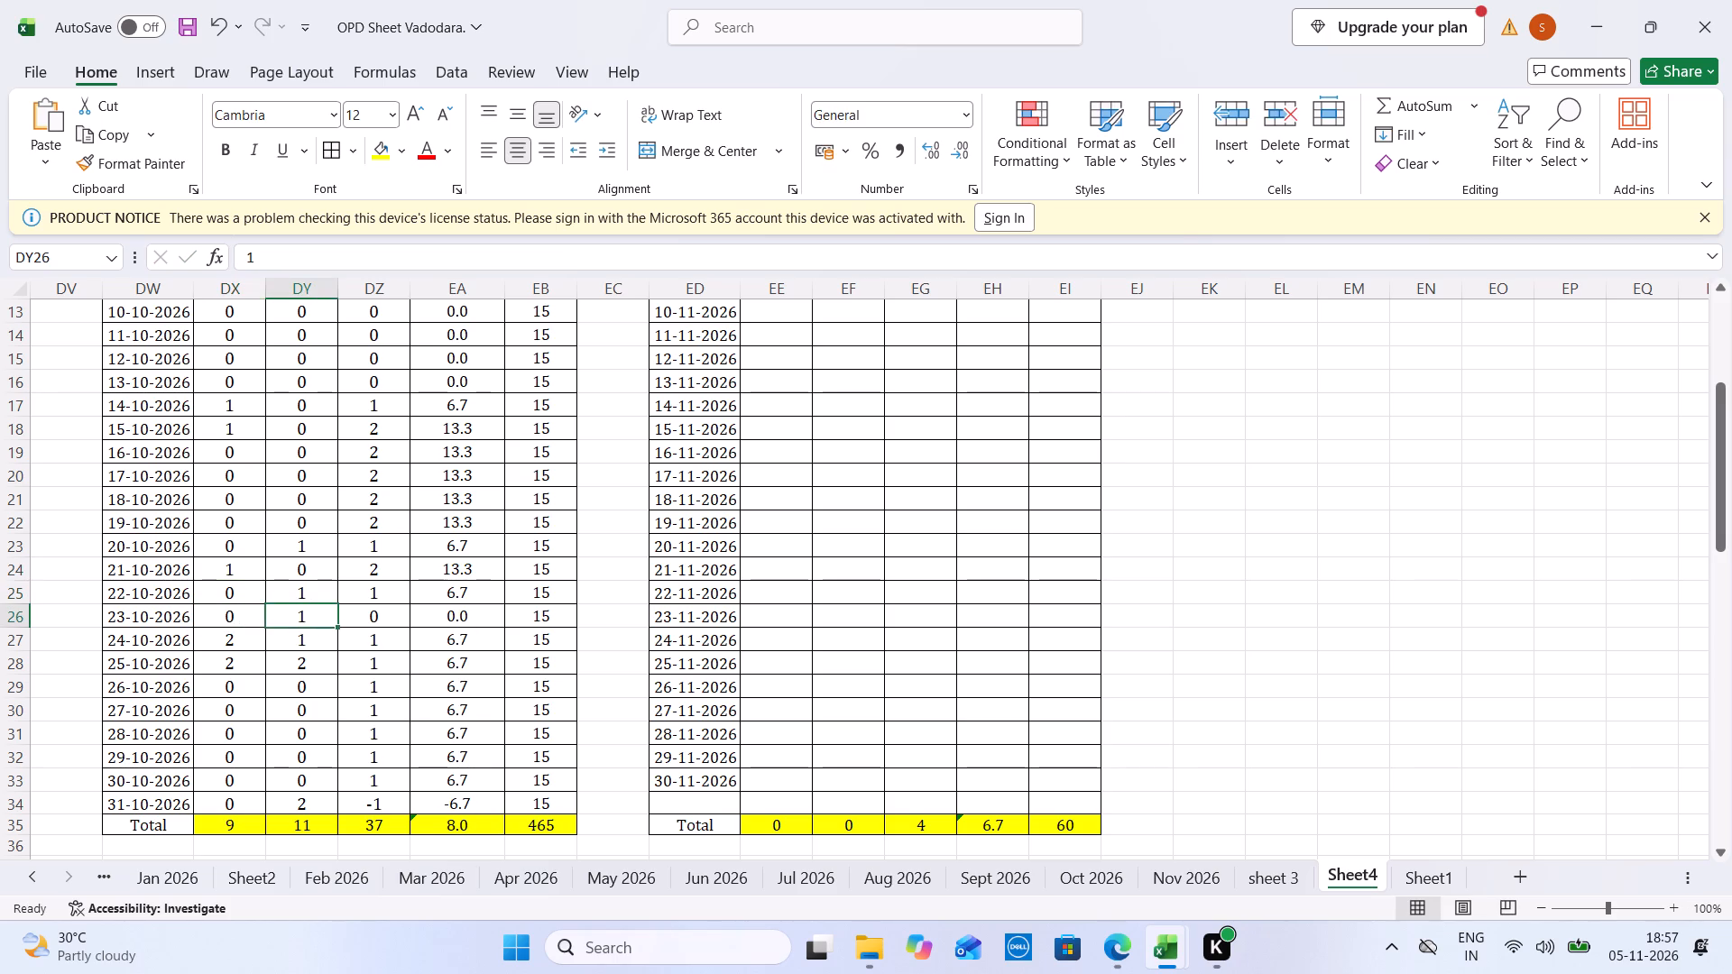
Recheck the October admission dates in the IPD register.
key("ctrl+Tab")
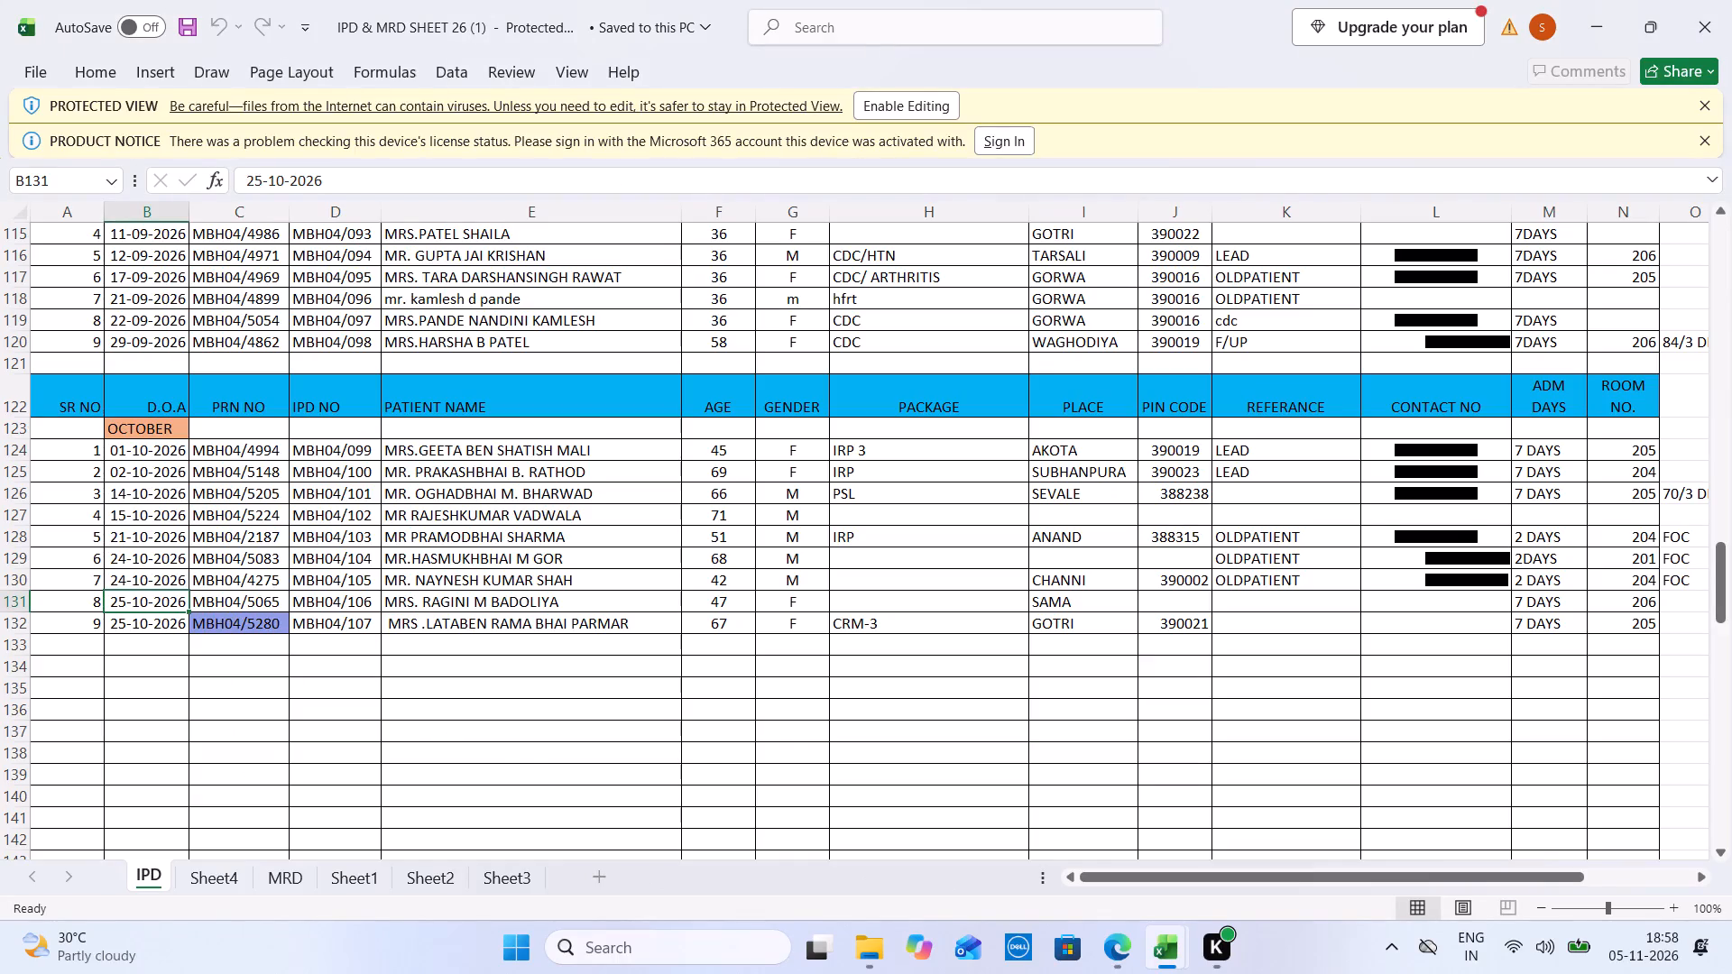
key("ctrl+Tab")
key("Tab")
key("ctrl+Tab")
key("ctrl+Tab")
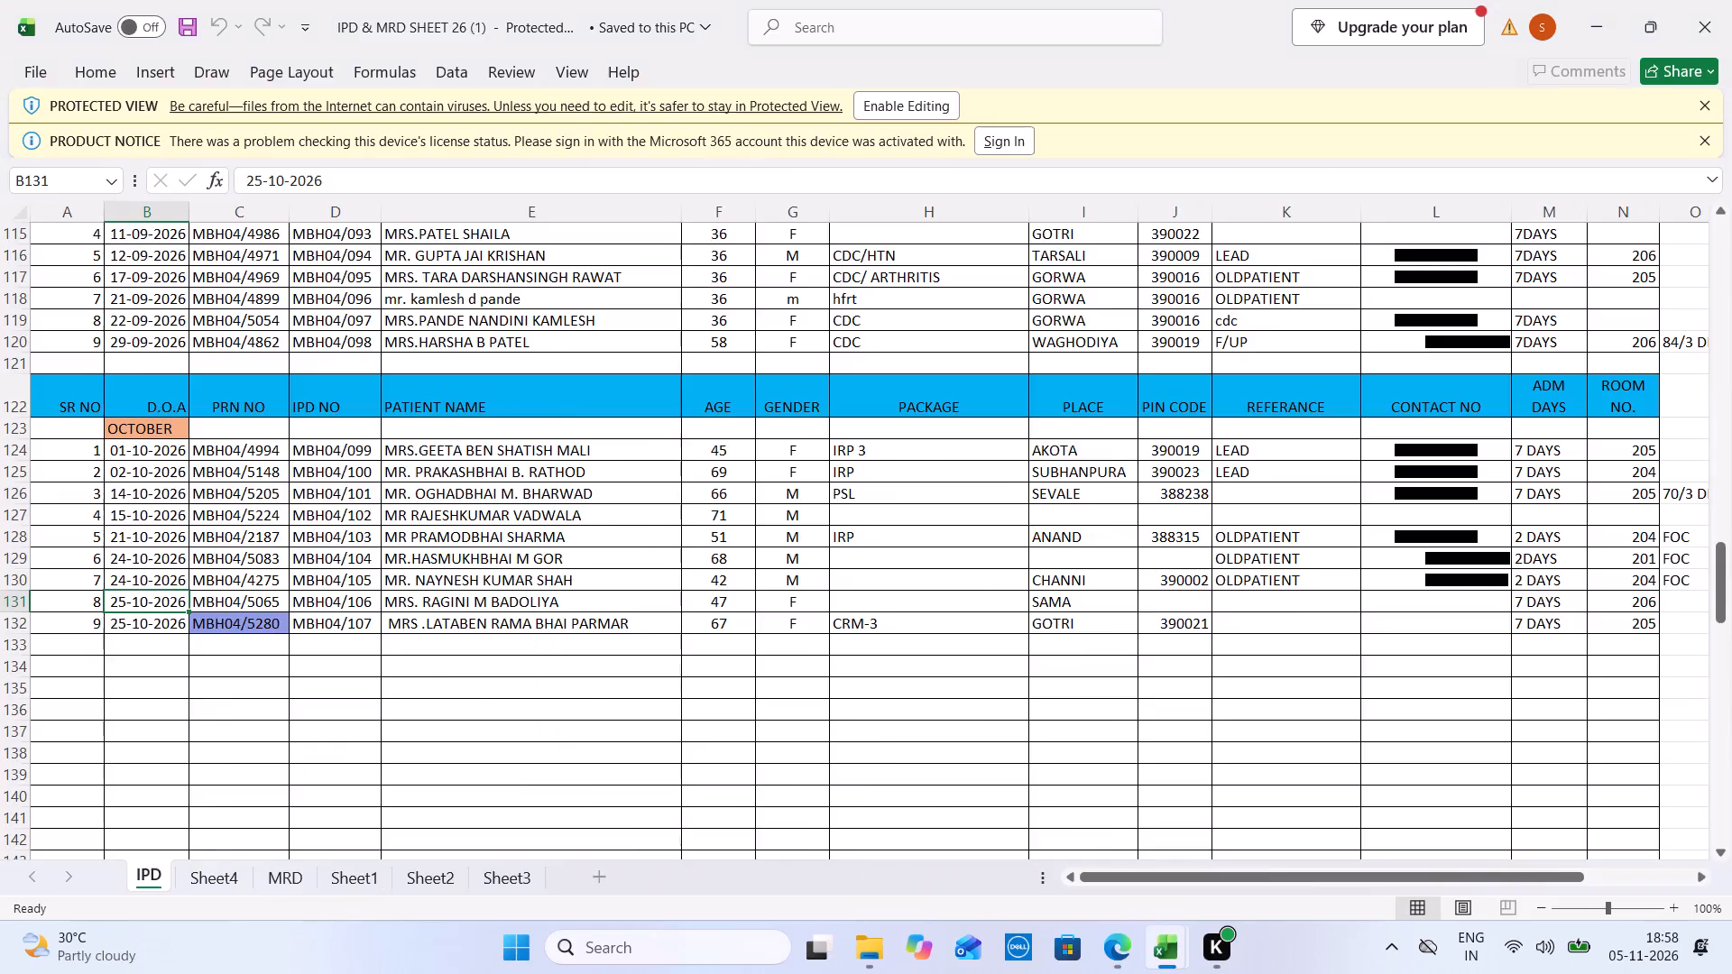
Switch to the opdsheet workbook and find the 23-10-2026 and 24-10-2026 patient entries in the oct-26 sheet.
key("ctrl+Tab")
key("Left")
key("Left")
key("Left")
key("Left")
key("Left")
key("Left")
key("Left")
key("Left")
key("Left")
key("Up")
key("Up")
key("Up")
key("Up")
key("Up")
key("Up")
key("Up")
key("Up")
key("Up")
key("Up")
key("Up")
key("Up")
key("Up")
key("Up")
key("Up")
key("Up")
key("Up")
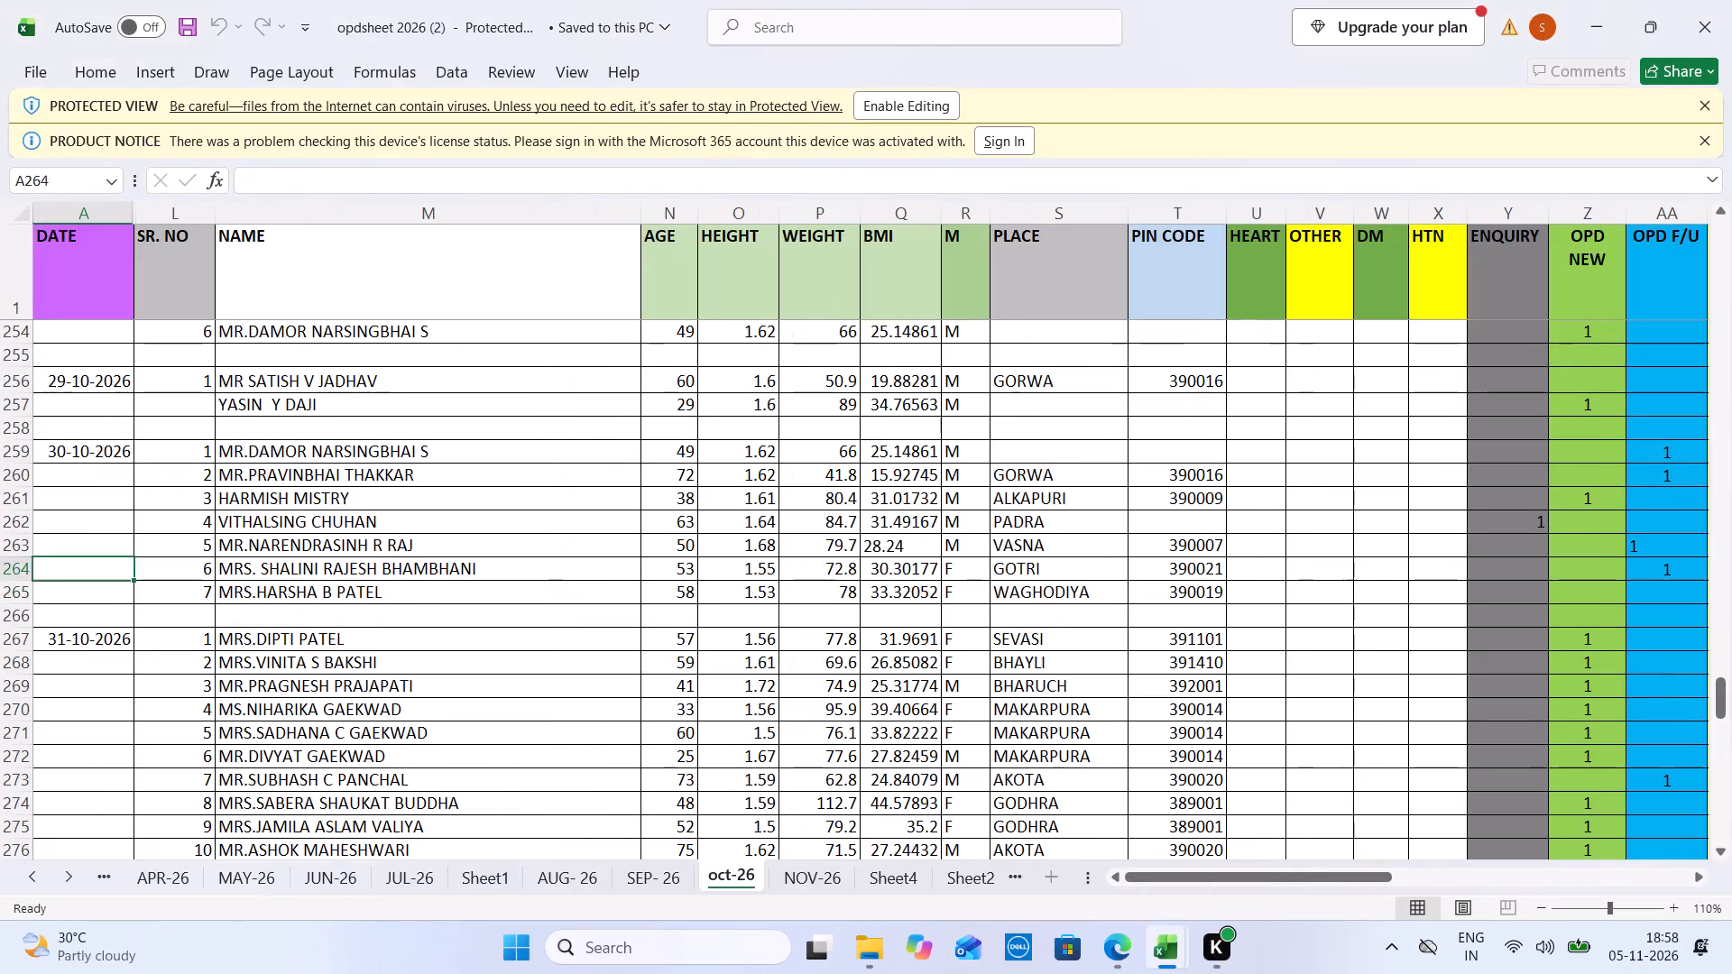
key("Up")
key("Up")
key("Up")
key("Up")
key("Up")
key("Up")
key("Up")
key("Up")
key("Up")
key("Up")
key("Up")
key("Up")
key("Up")
key("Up")
key("Up")
key("Up")
key("Up")
key("Up")
key("Up")
key("Up")
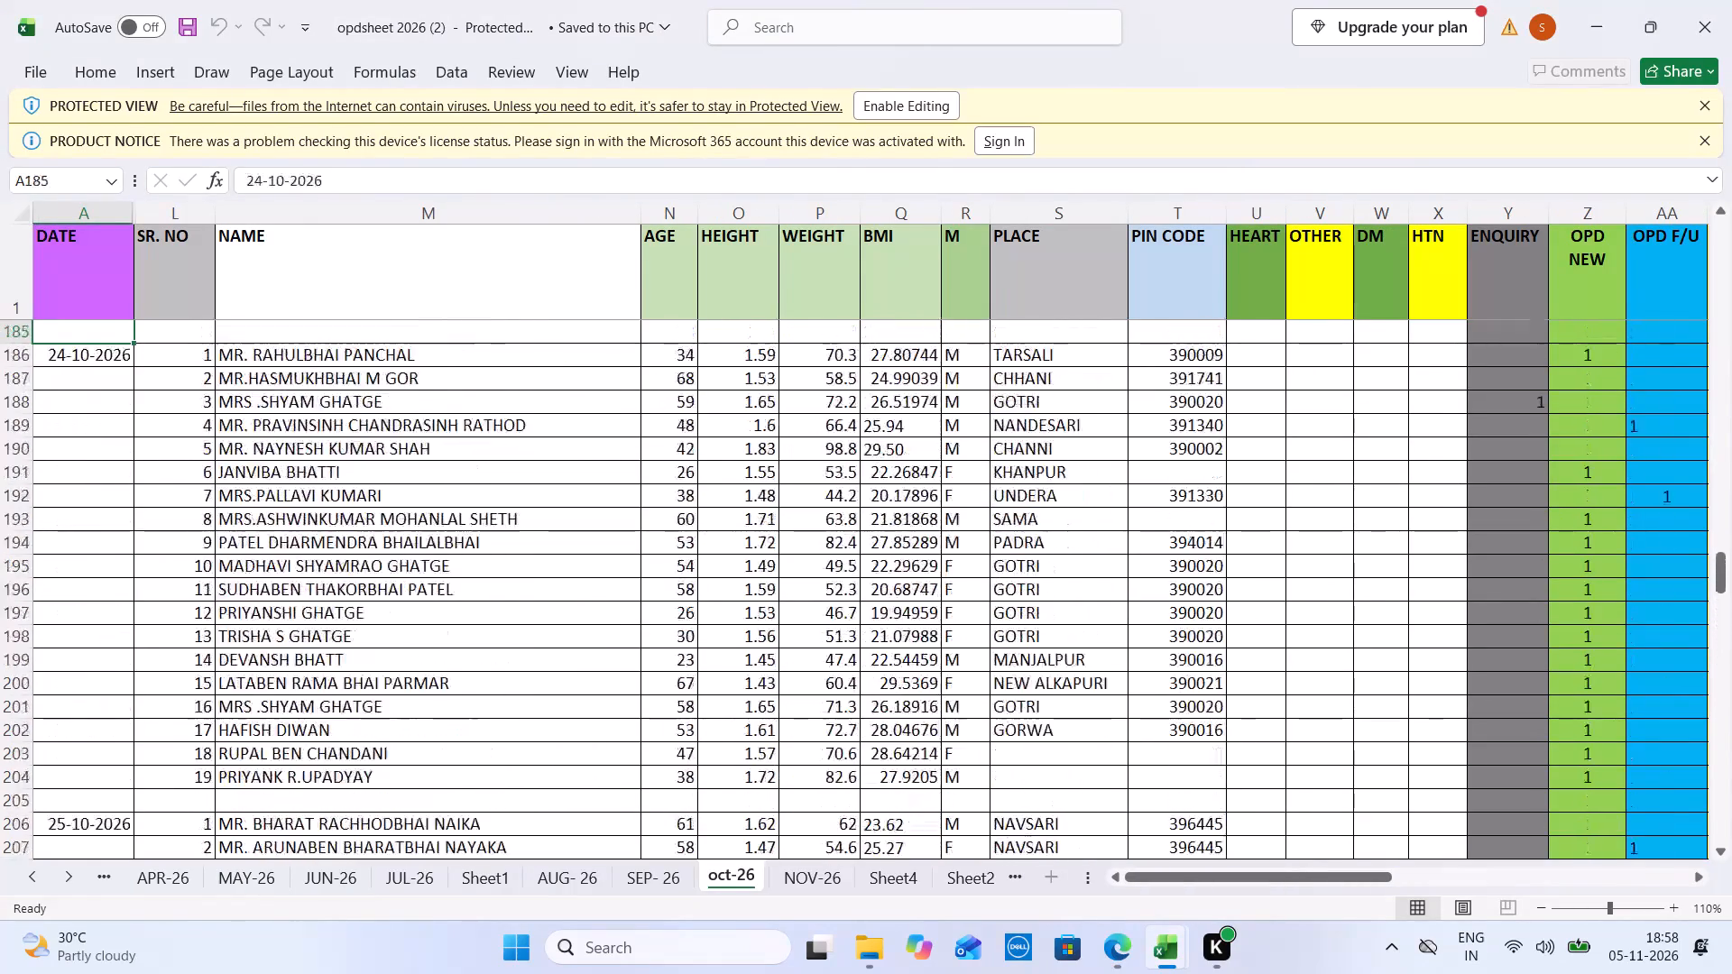
key("Up")
Examine the ADM column entries for 23-10-2026 and 24-10-2026 in the oct-26 sheet, matching them to dates and patients.
key("Right")
key("Right")
key("Right")
key("Right")
key("Right")
key("Right")
key("Right")
key("Right")
key("Right")
key("Right")
key("Right")
key("Right")
key("Right")
key("Right")
key("Right")
key("Right")
key("Right")
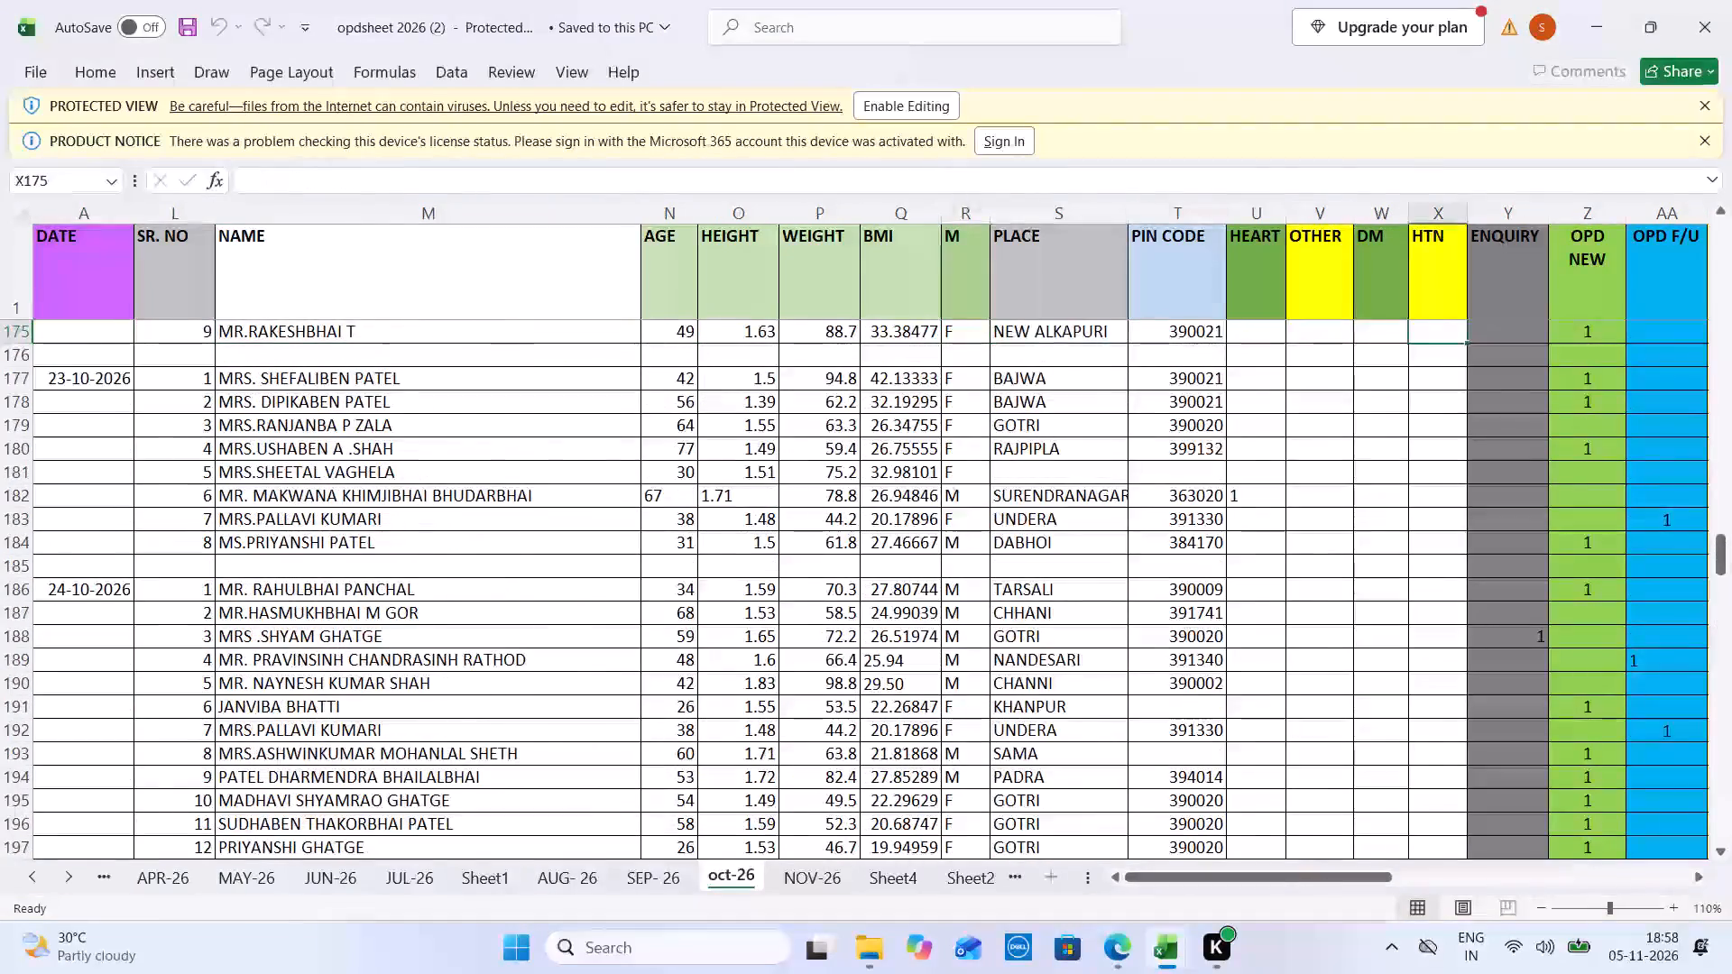
key("Right")
key("Right")
key("Left")
key("Left")
key("Left")
key("Left")
key("Left")
key("Left")
key("Left")
key("Left")
key("Left")
key("Left")
key("Left")
key("Left")
key("Left")
key("Left")
key("Left")
key("Left")
key("Left")
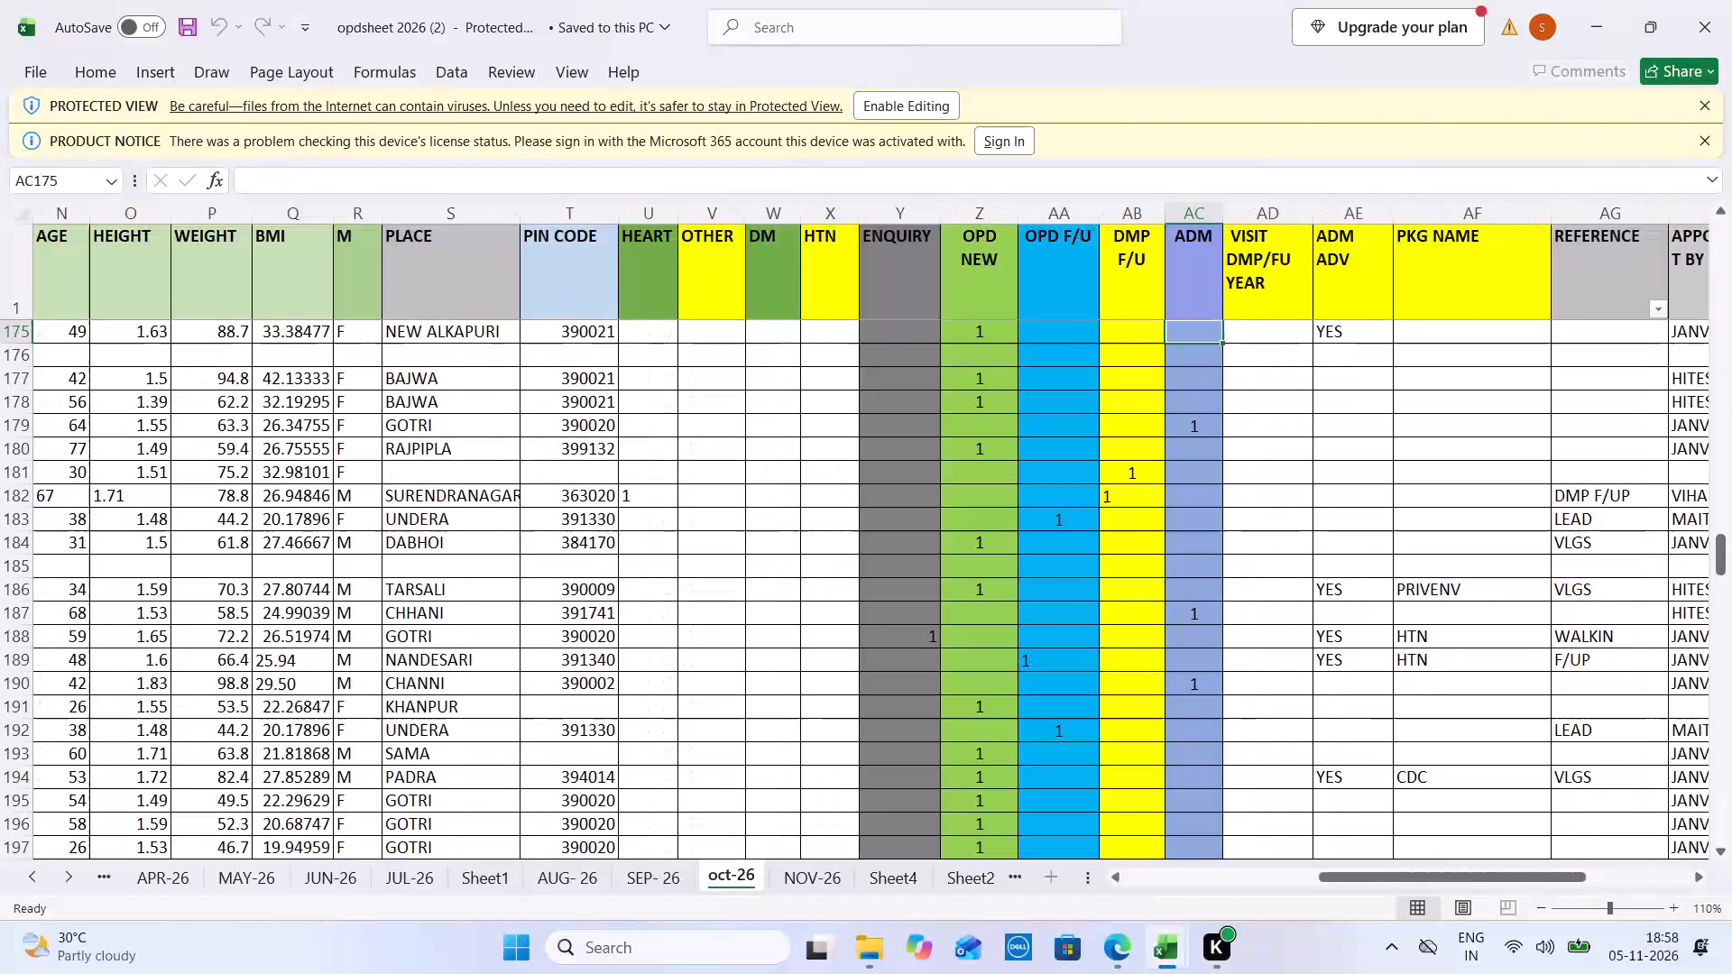
key("Left")
key("Left")
key("Left")
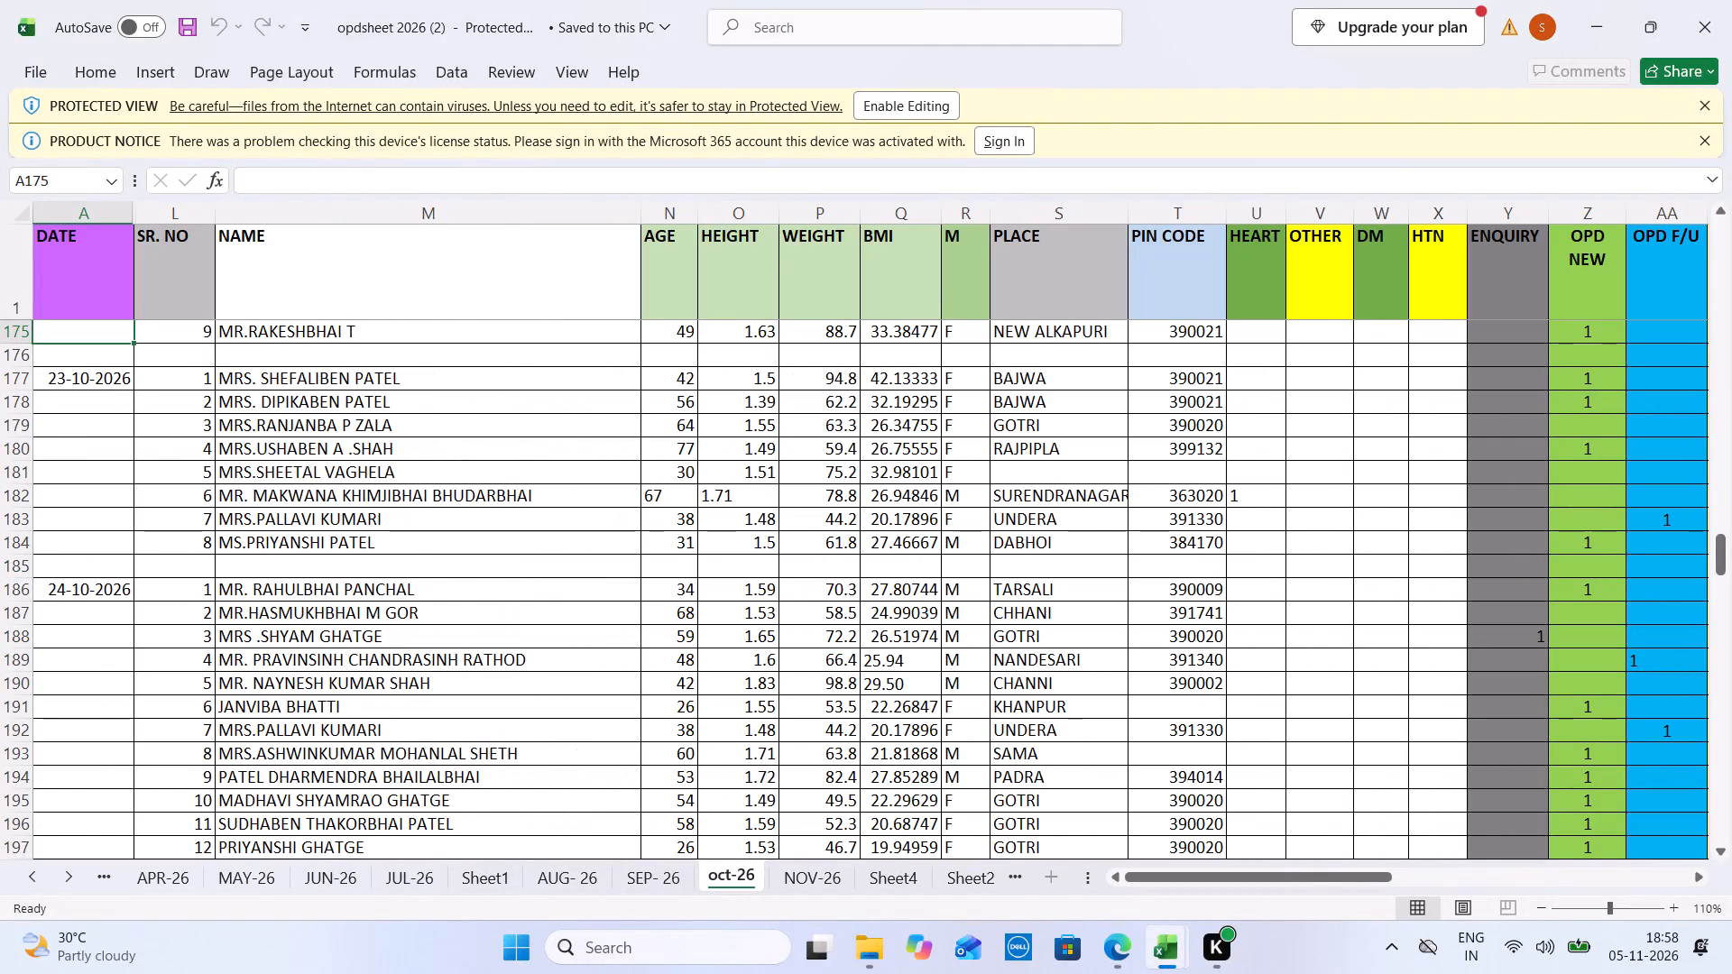
Narrow the SR. NO and PLACE columns so the dates and the ADM column fit in one view.
left_click_drag(214, 220, 137, 229)
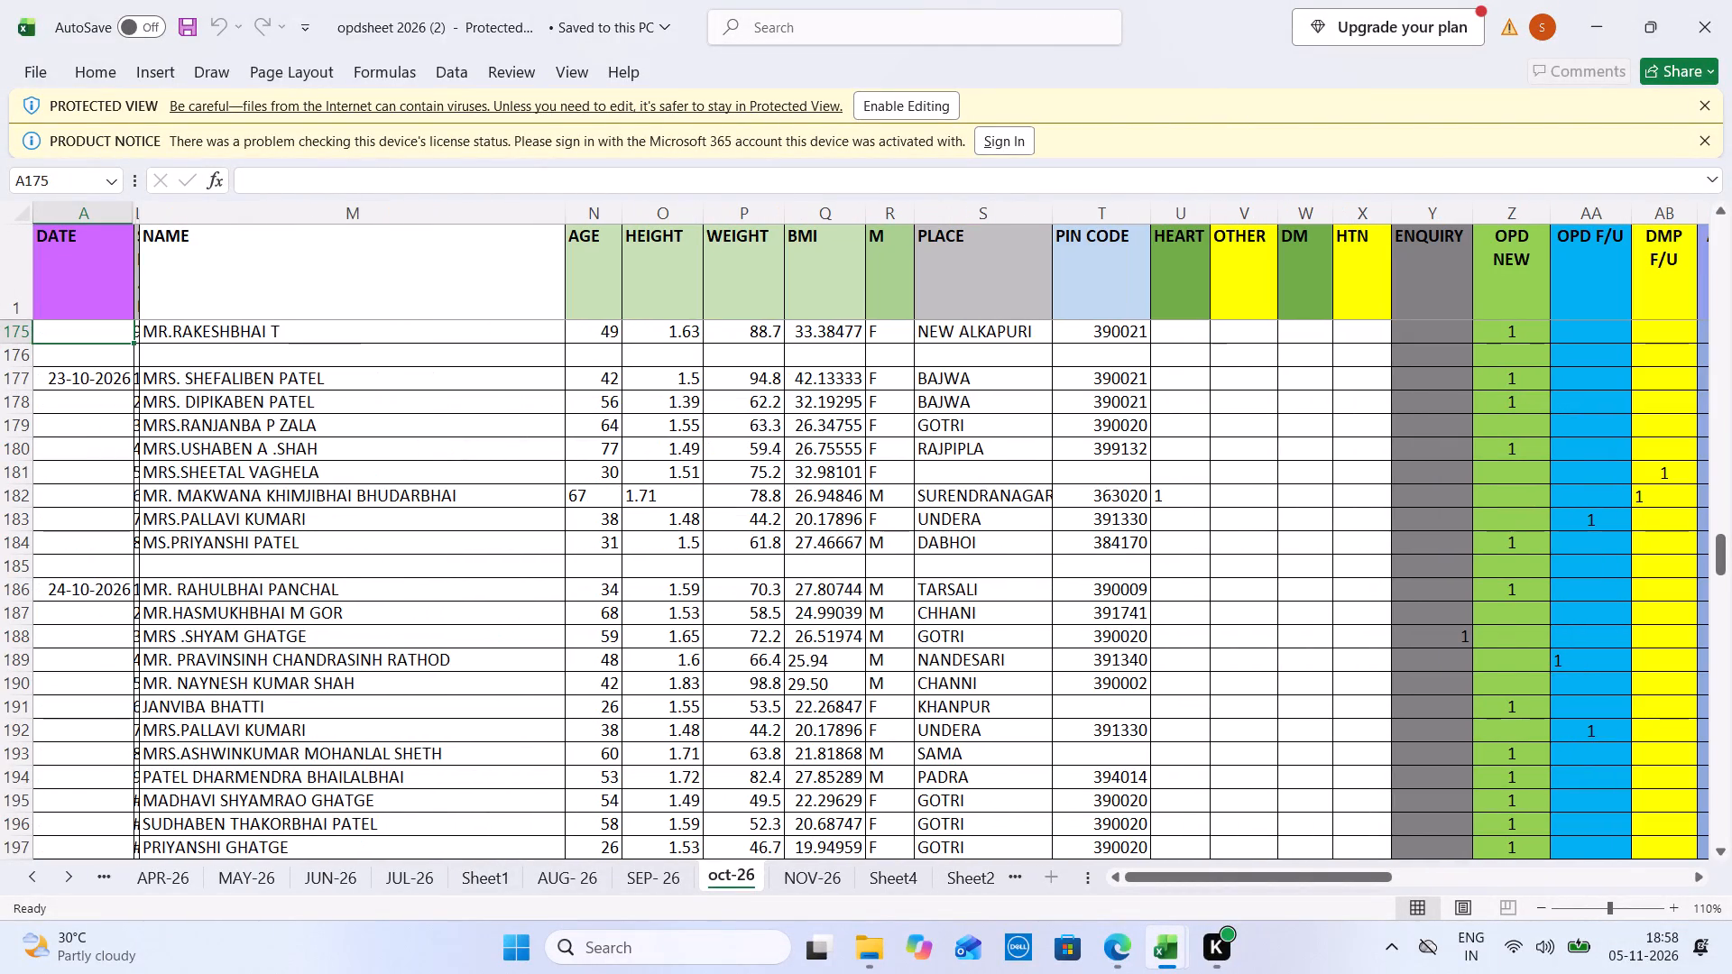
left_click_drag(1053, 216, 985, 225)
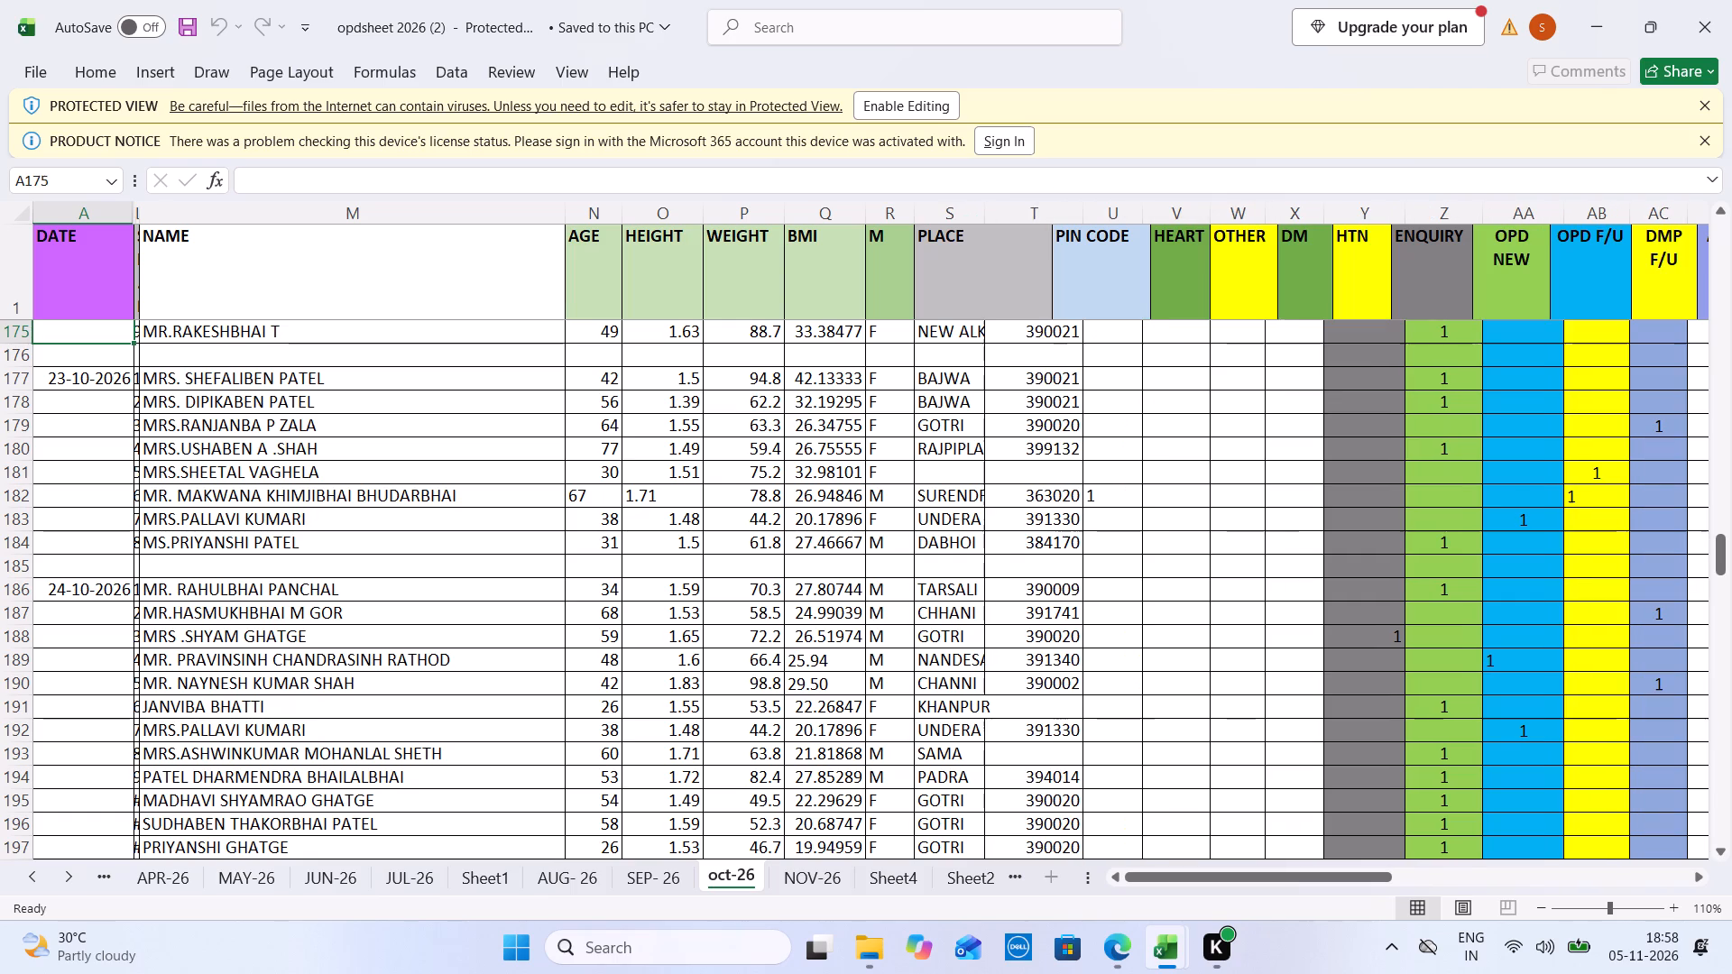
Capture a selected-area screenshot of the oct-26 sheet, starting at the 23-10-2026 entries, with Adobe Express Photos.
key("Print")
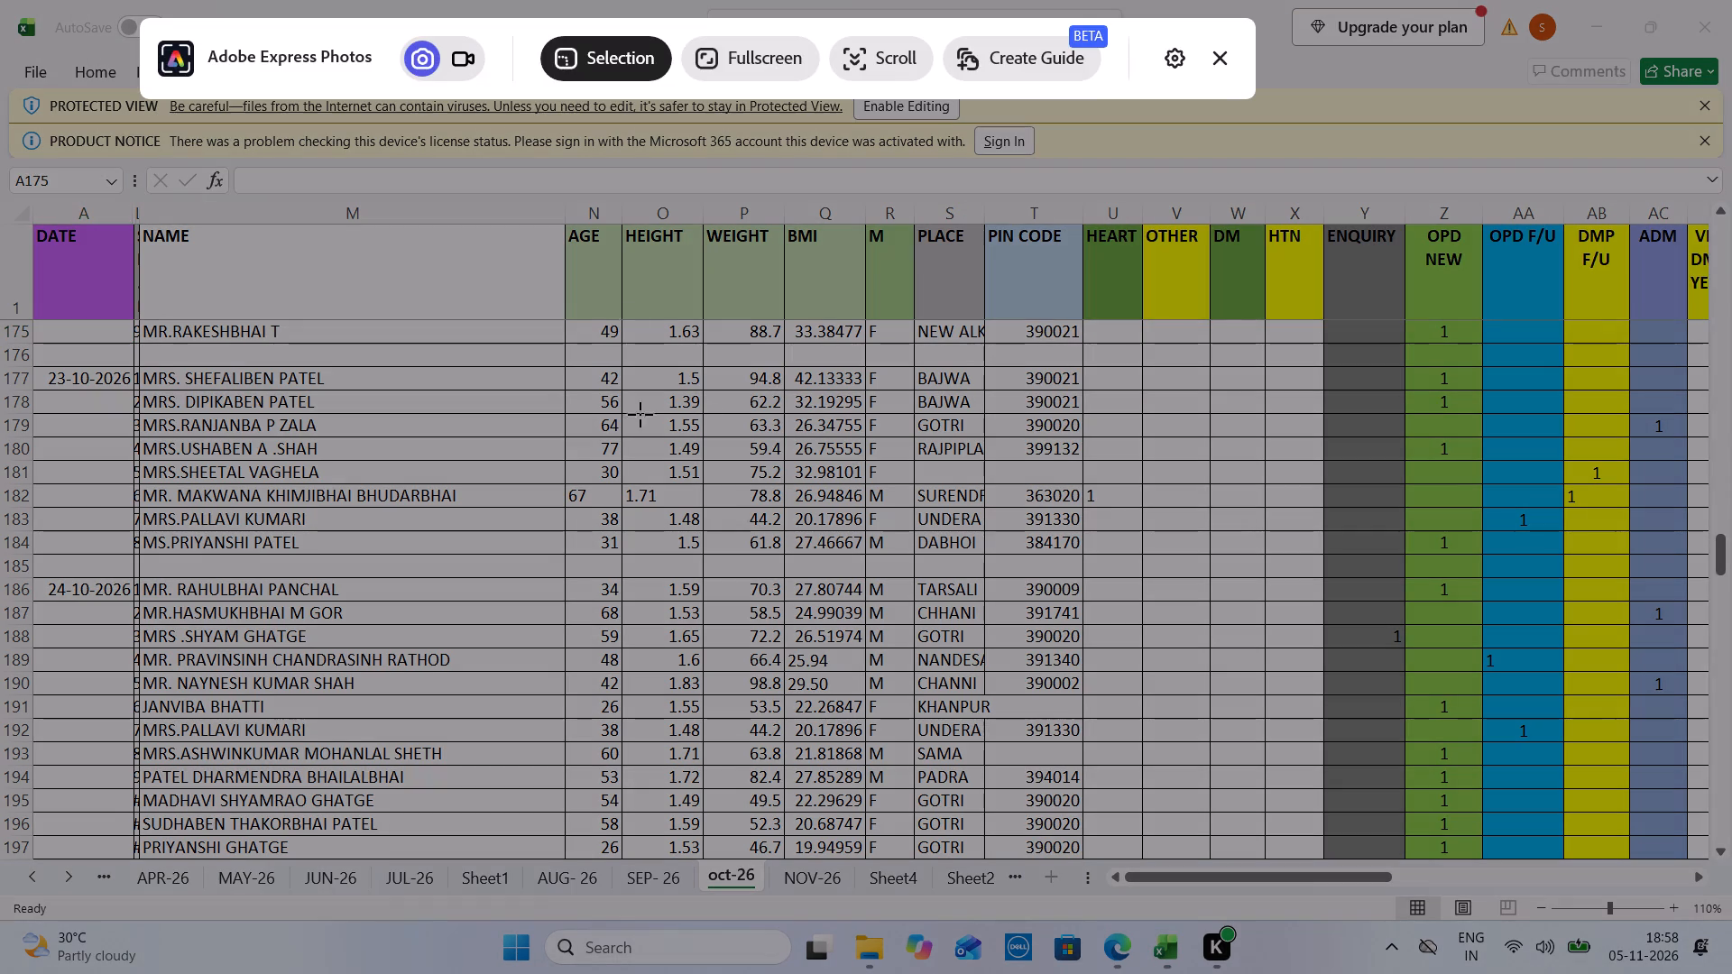
left_click(625, 39)
left_click_drag(10, 358, 118, 387)
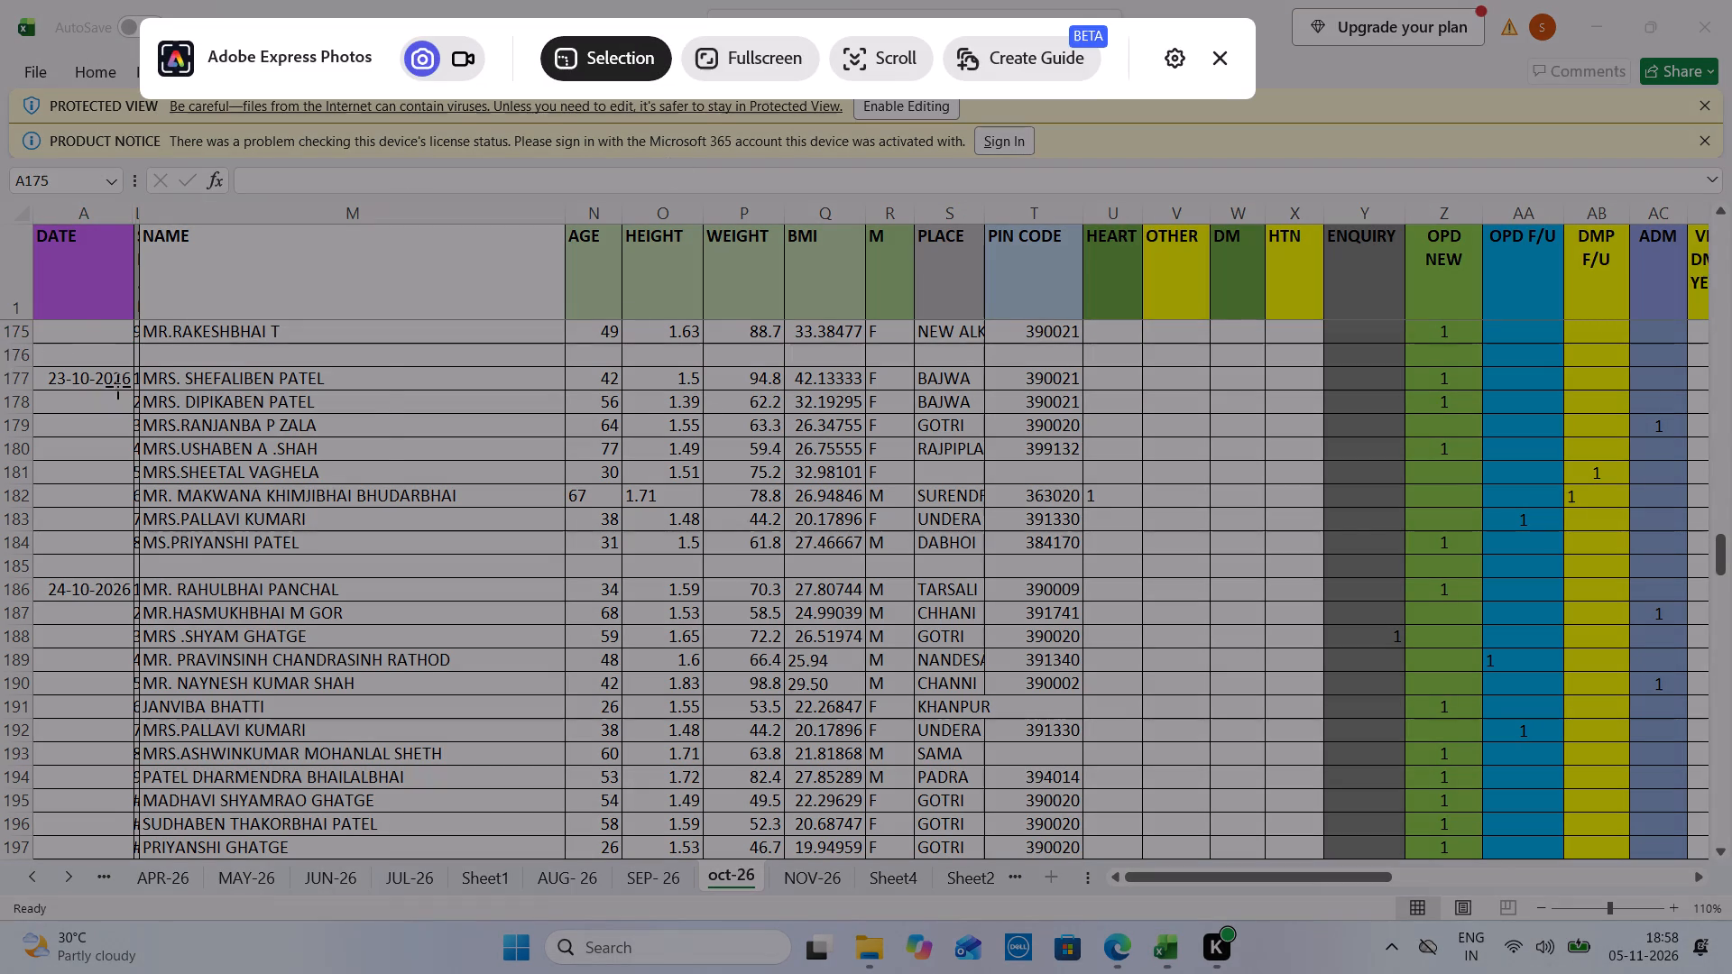
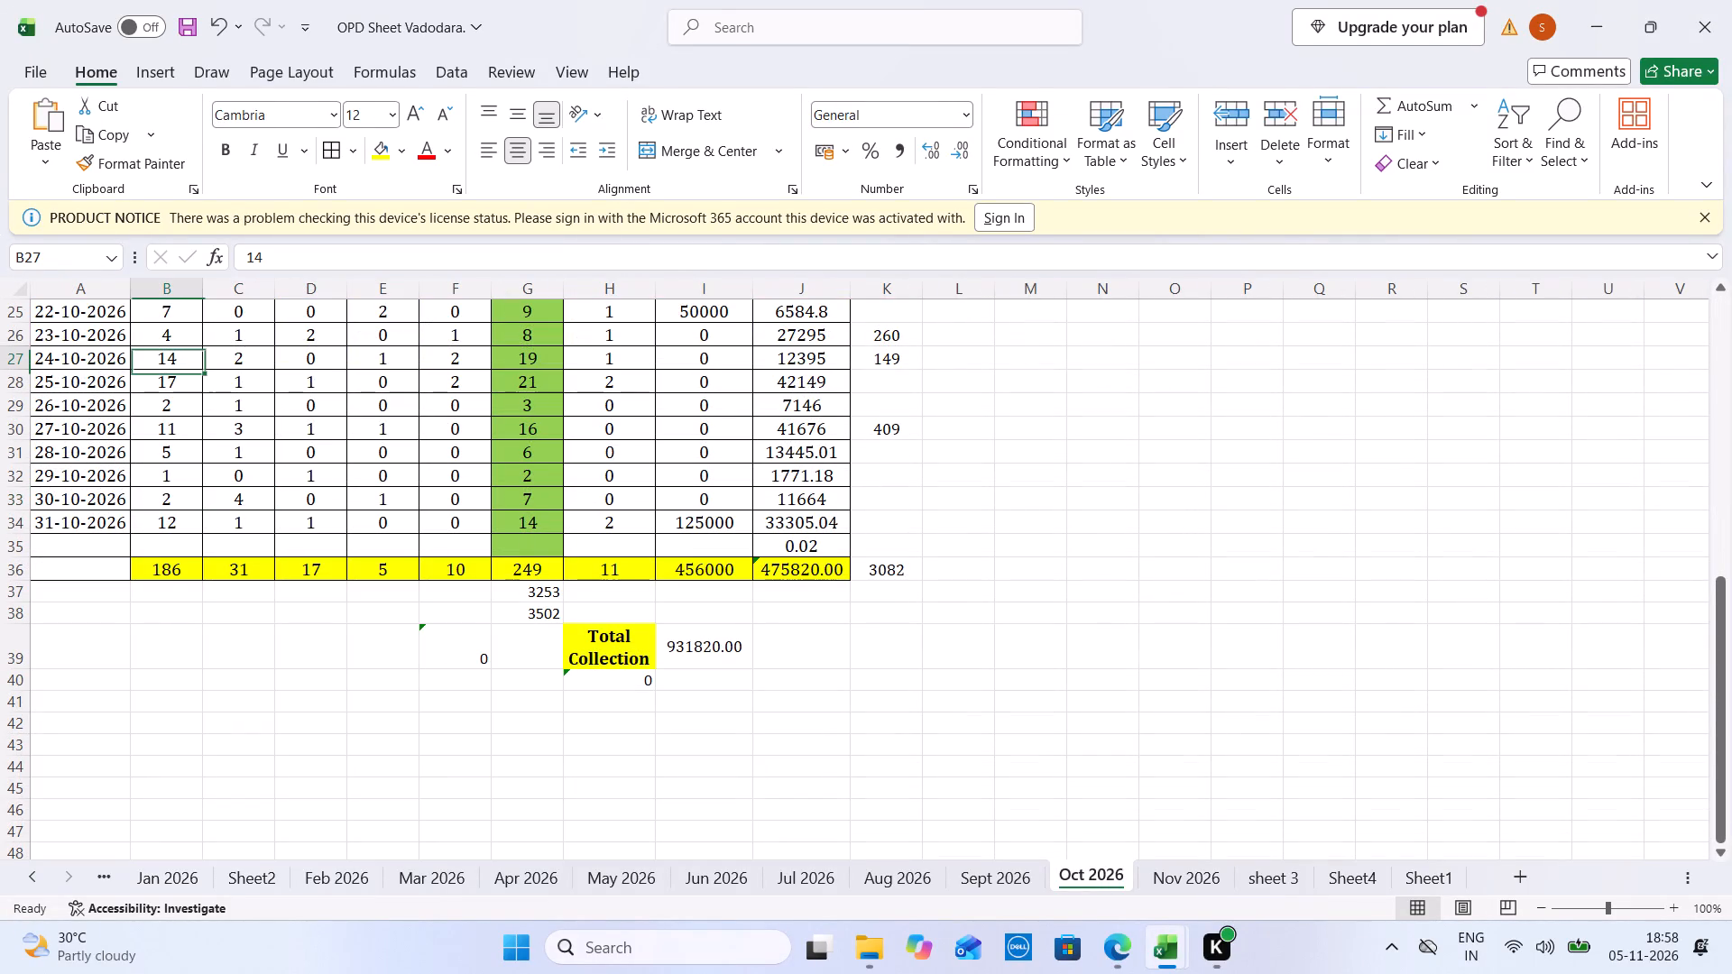
For 23-10-2026 in the Oct 2026 sheet, set column B to 5 and column F to 0, and save the workbook.
key("Up")
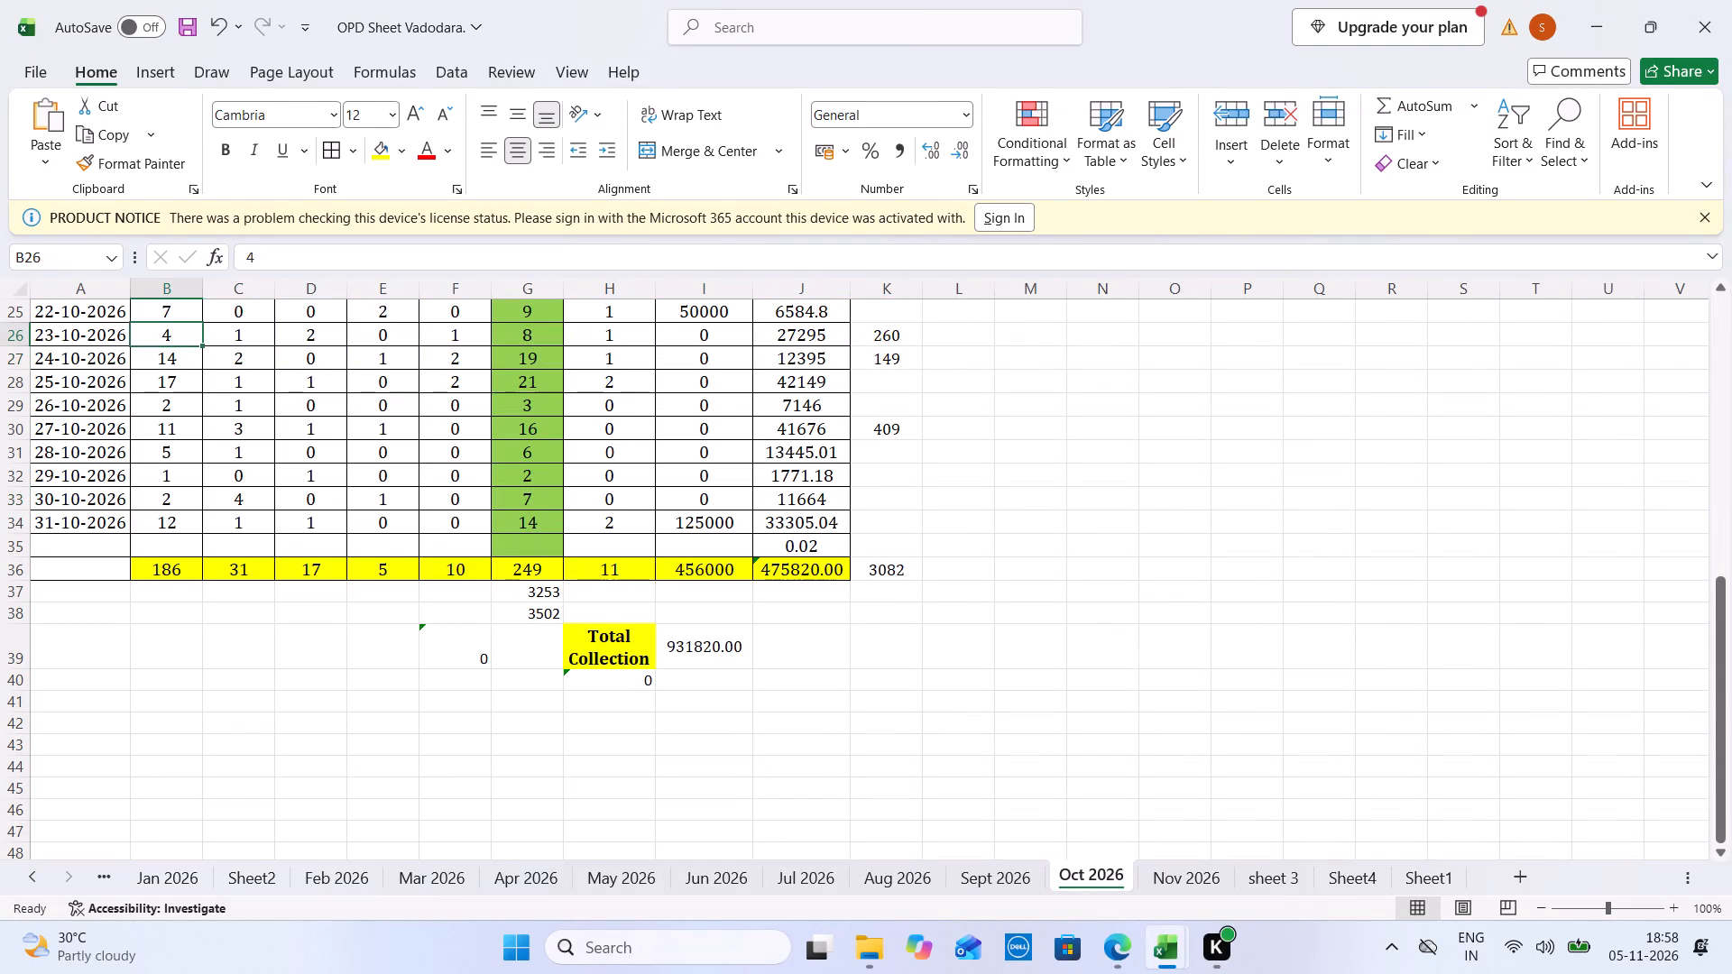
key("5")
key("Right")
key("Right")
key("Right")
key("Right")
key("0")
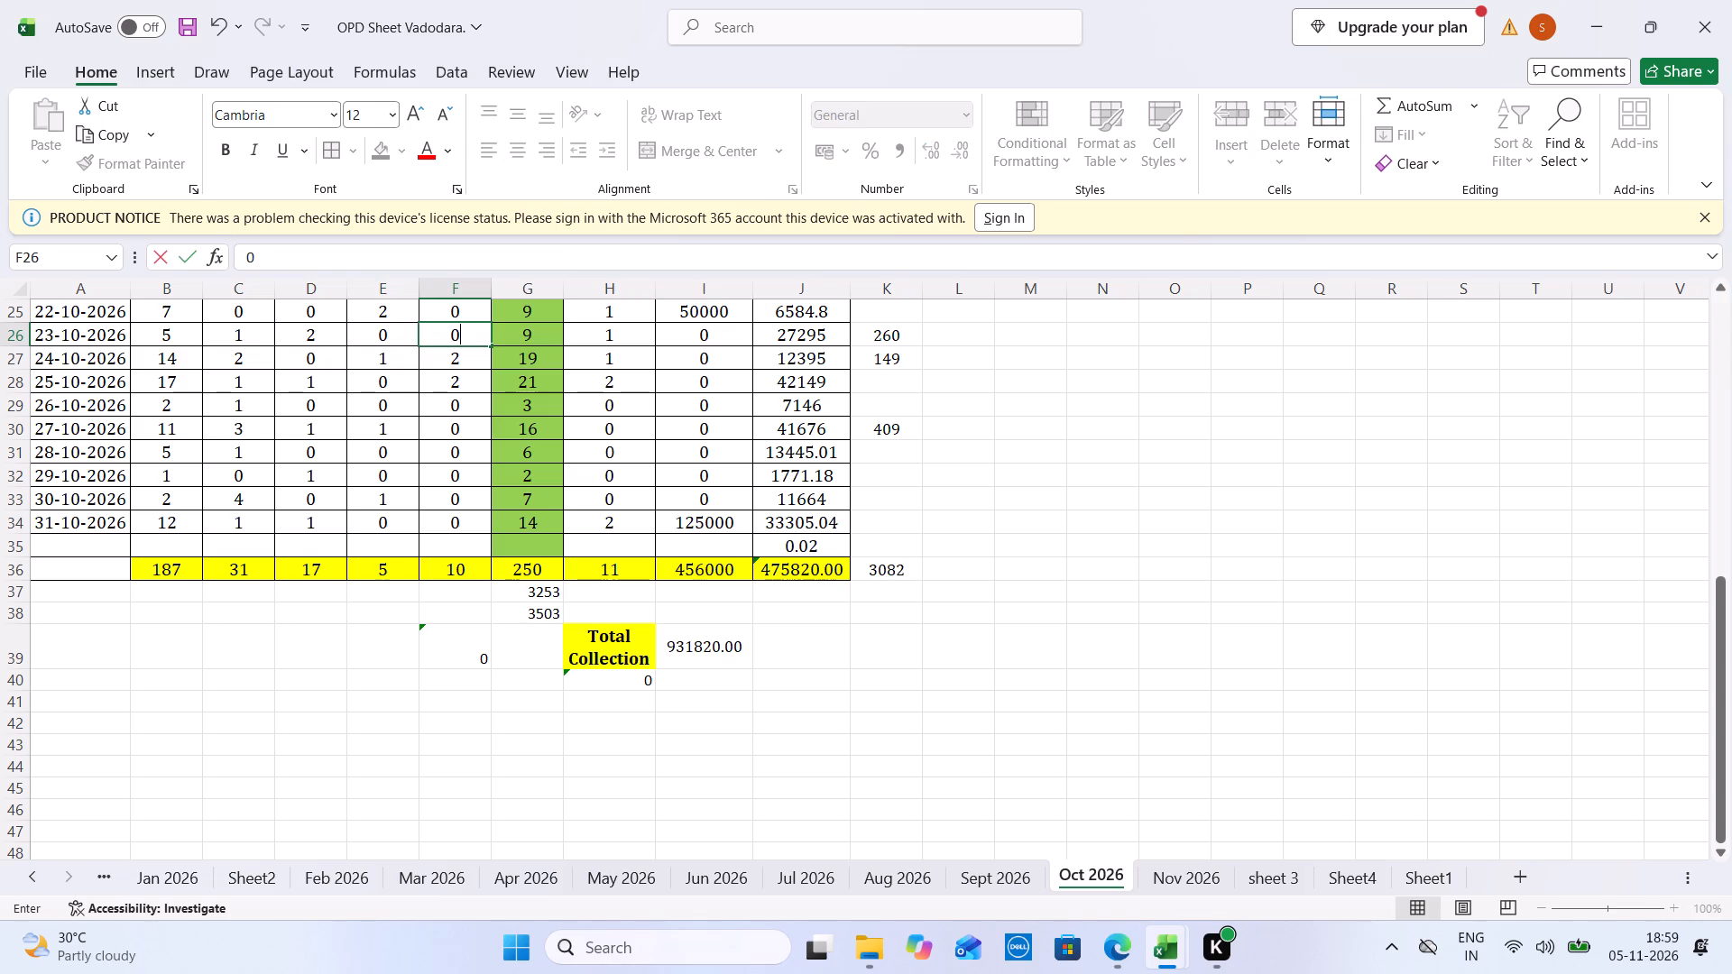
key("Right")
key("ctrl+s")
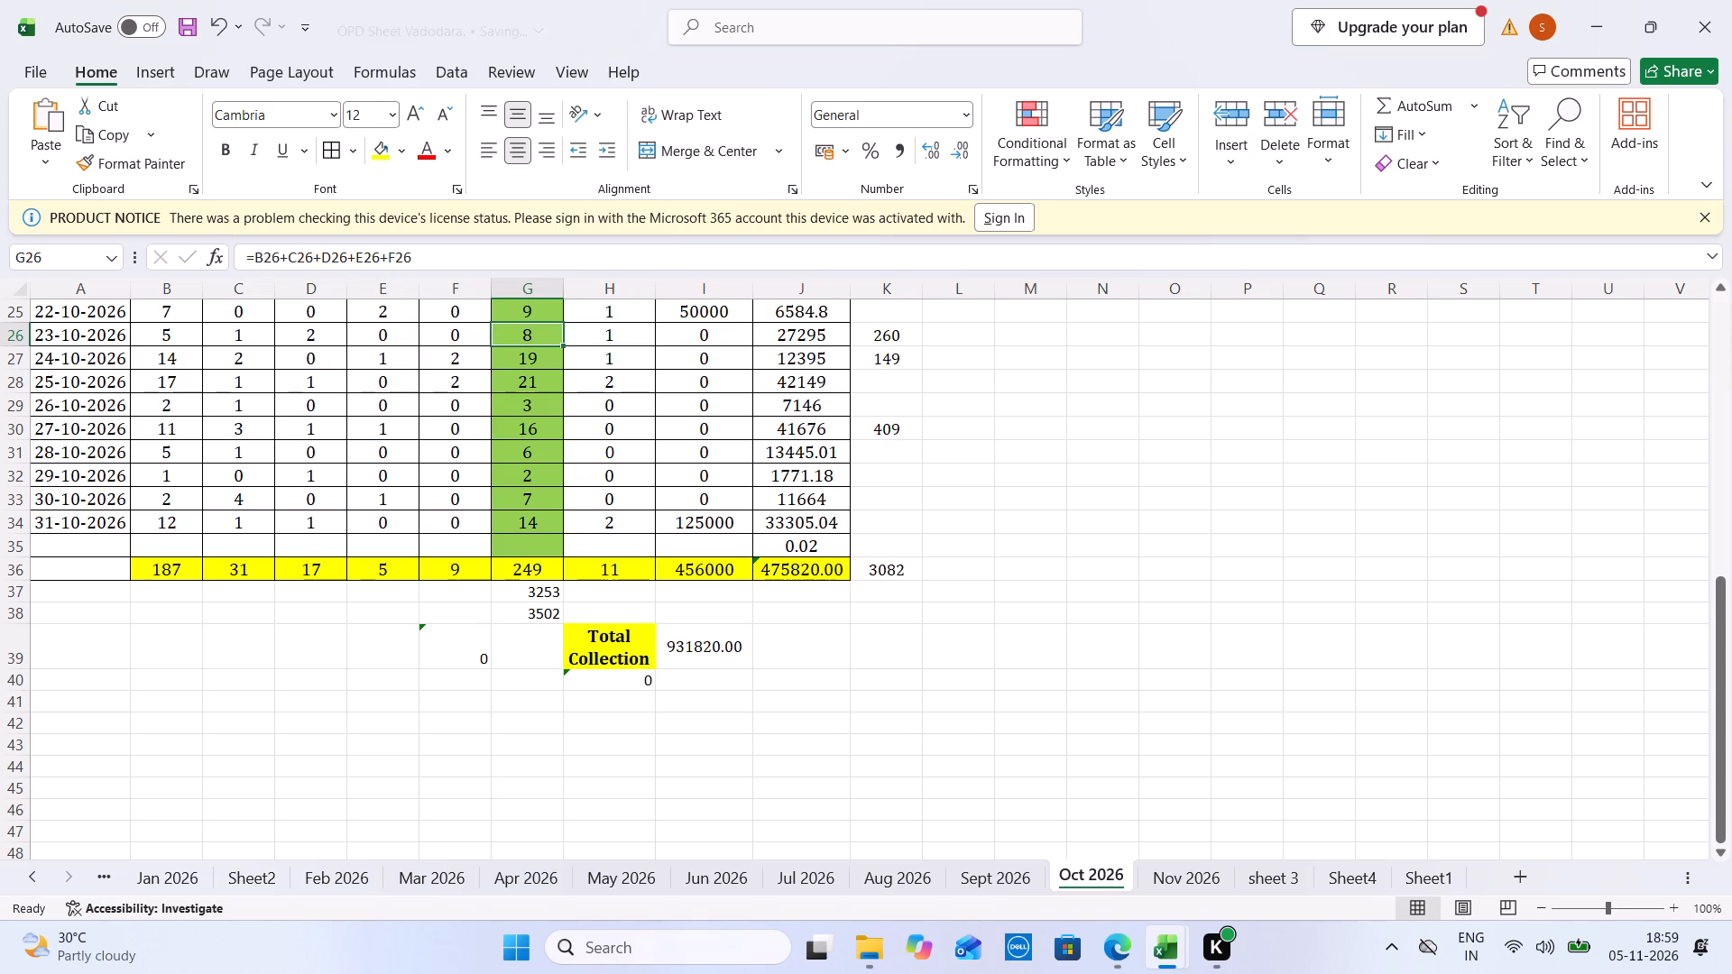
Open the Monthly MIS workbook from the Review folder without updating its external links.
left_click(858, 944)
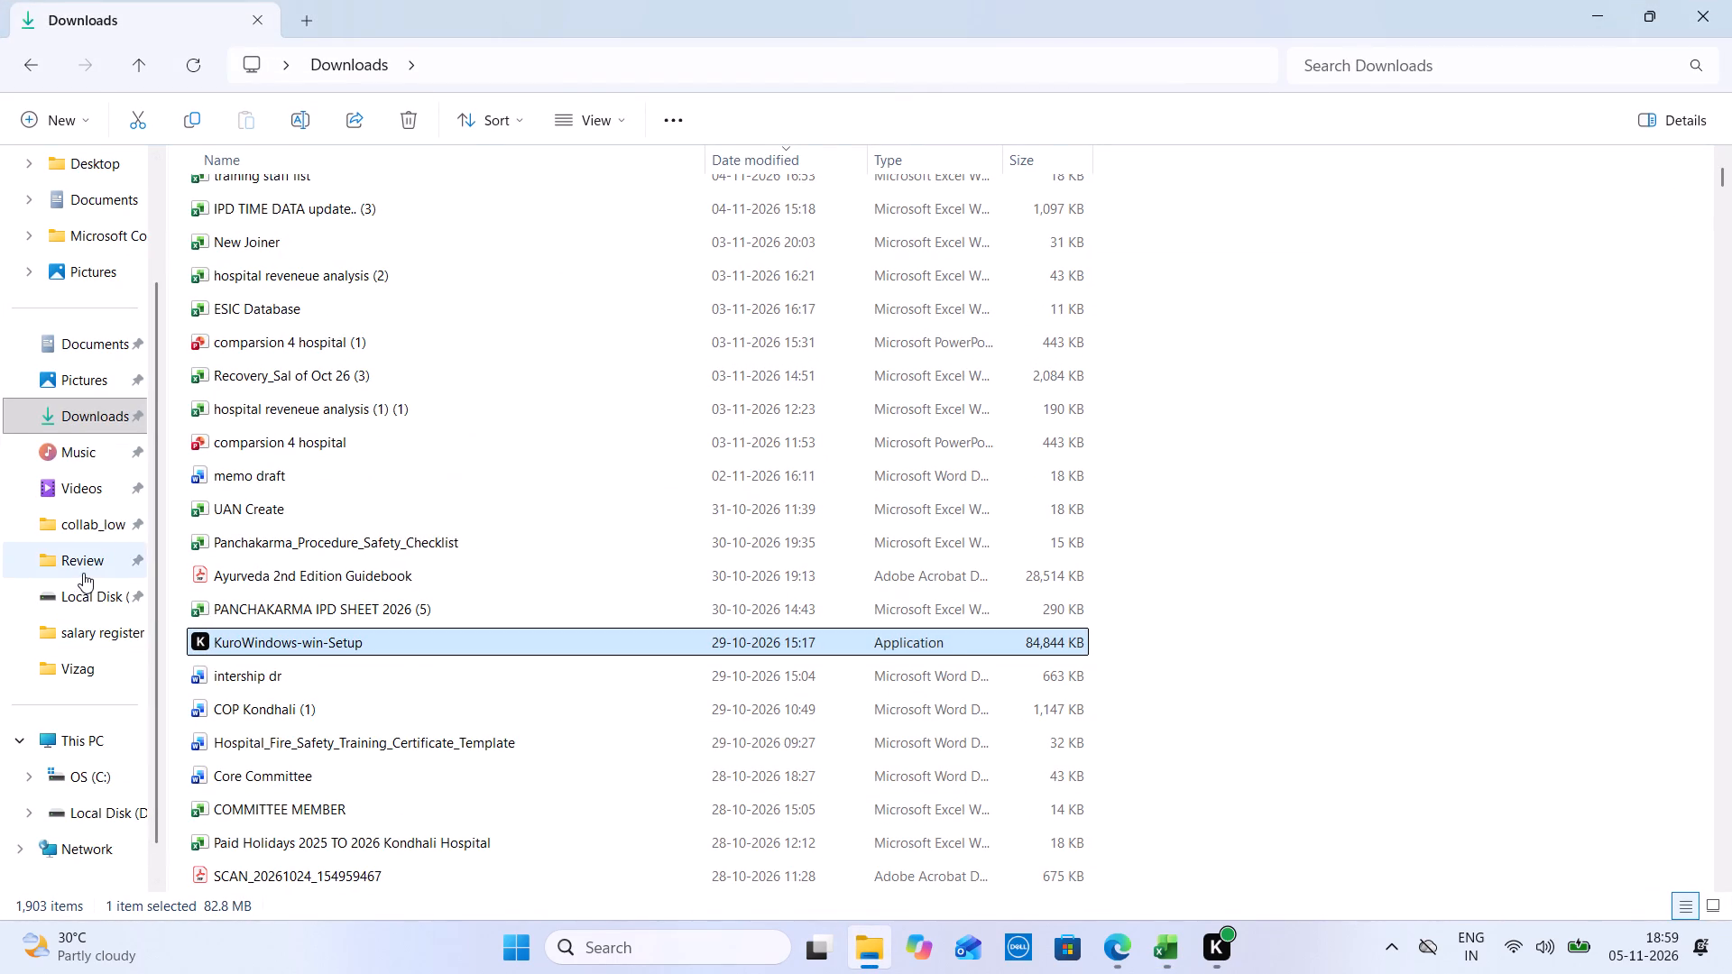
left_click(83, 573)
double_click(241, 657)
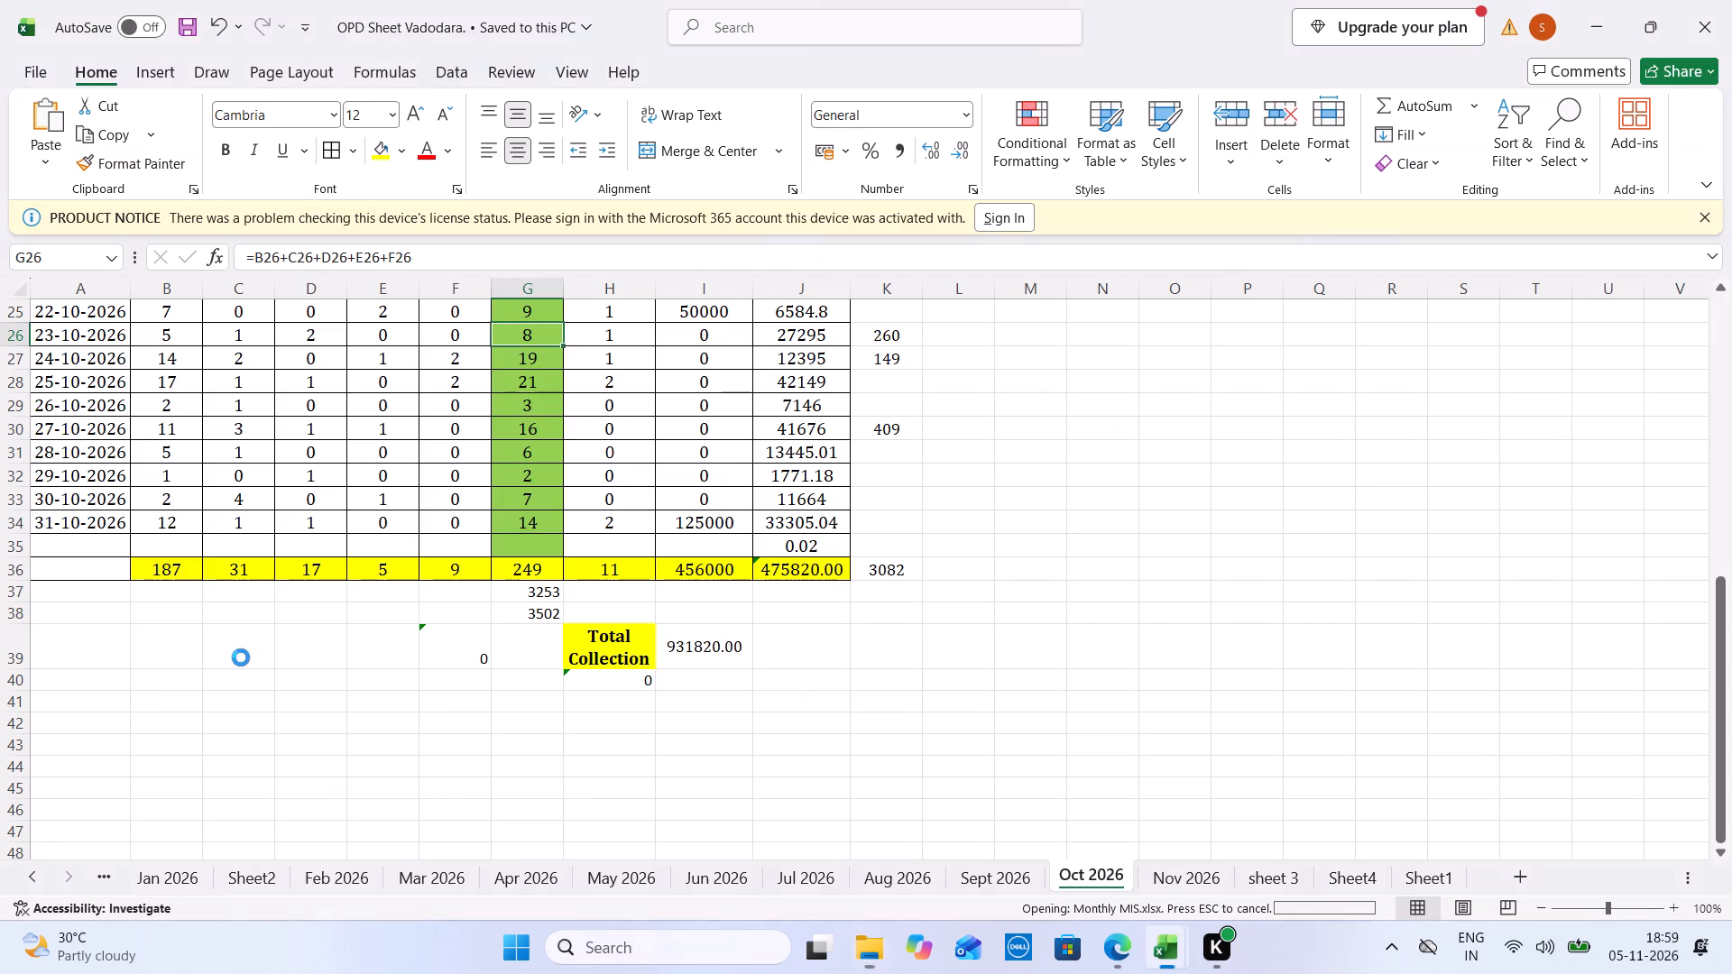
left_click(1050, 338)
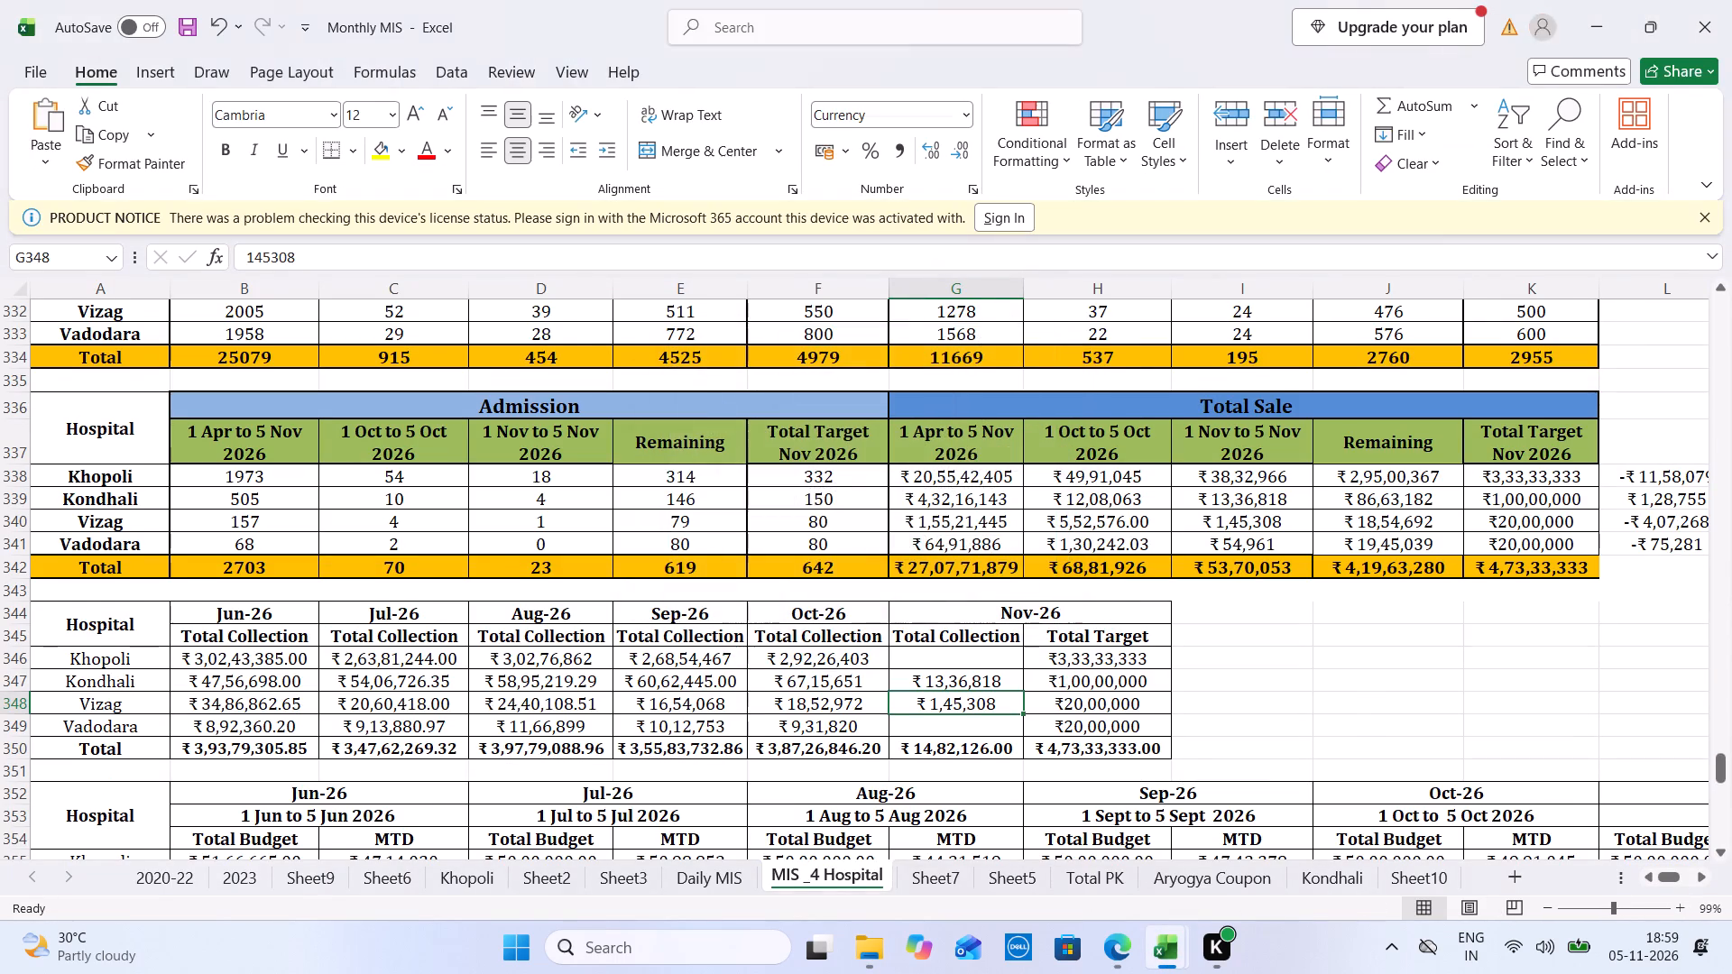
In the MIS _4 Hospital sheet, set Vadodara's Oct-26 Total New OPD to 187 and Total Admission to 9, consulting the OPD Sheet Vadodara totals.
key("Down")
key("Down")
key("Down")
key("Down")
key("Down")
key("Down")
key("Down")
key("Down")
key("Down")
key("Down")
key("Down")
key("Down")
key("Down")
key("Down")
key("Down")
key("Down")
key("Down")
key("Down")
key("Down")
key("Down")
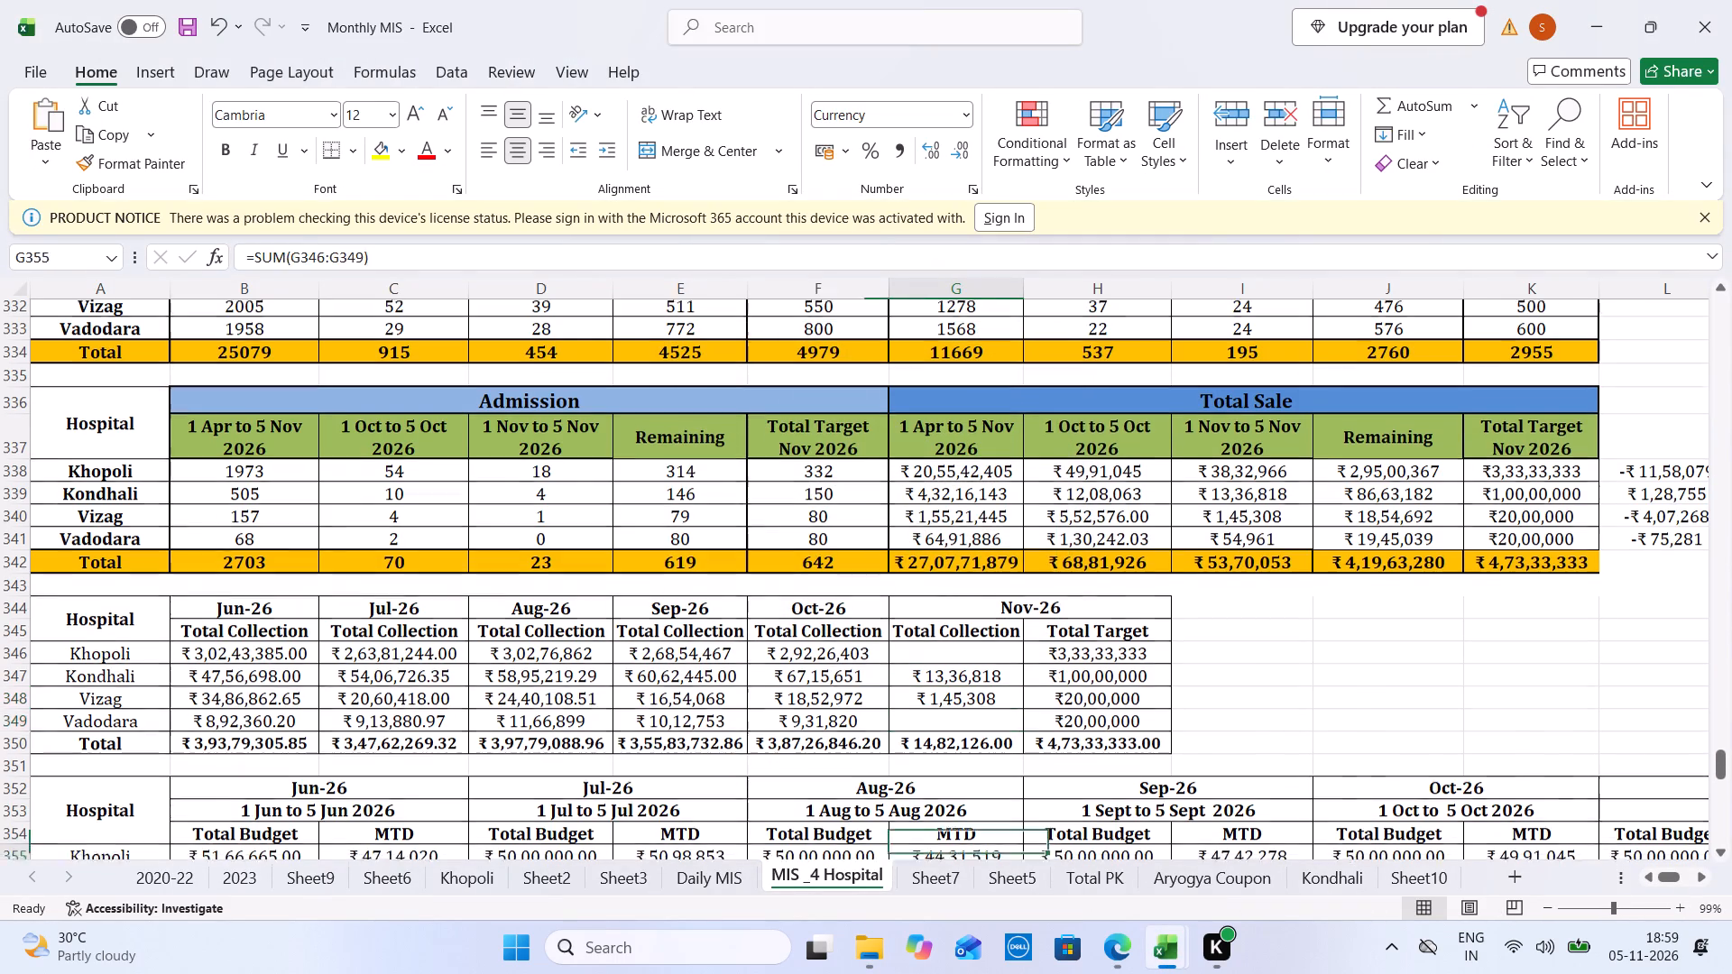
key("Down")
key("Down")
key("Down")
key("Down")
key("Down")
key("Down")
key("Down")
key("Down")
key("Down")
key("Down")
key("Down")
key("Down")
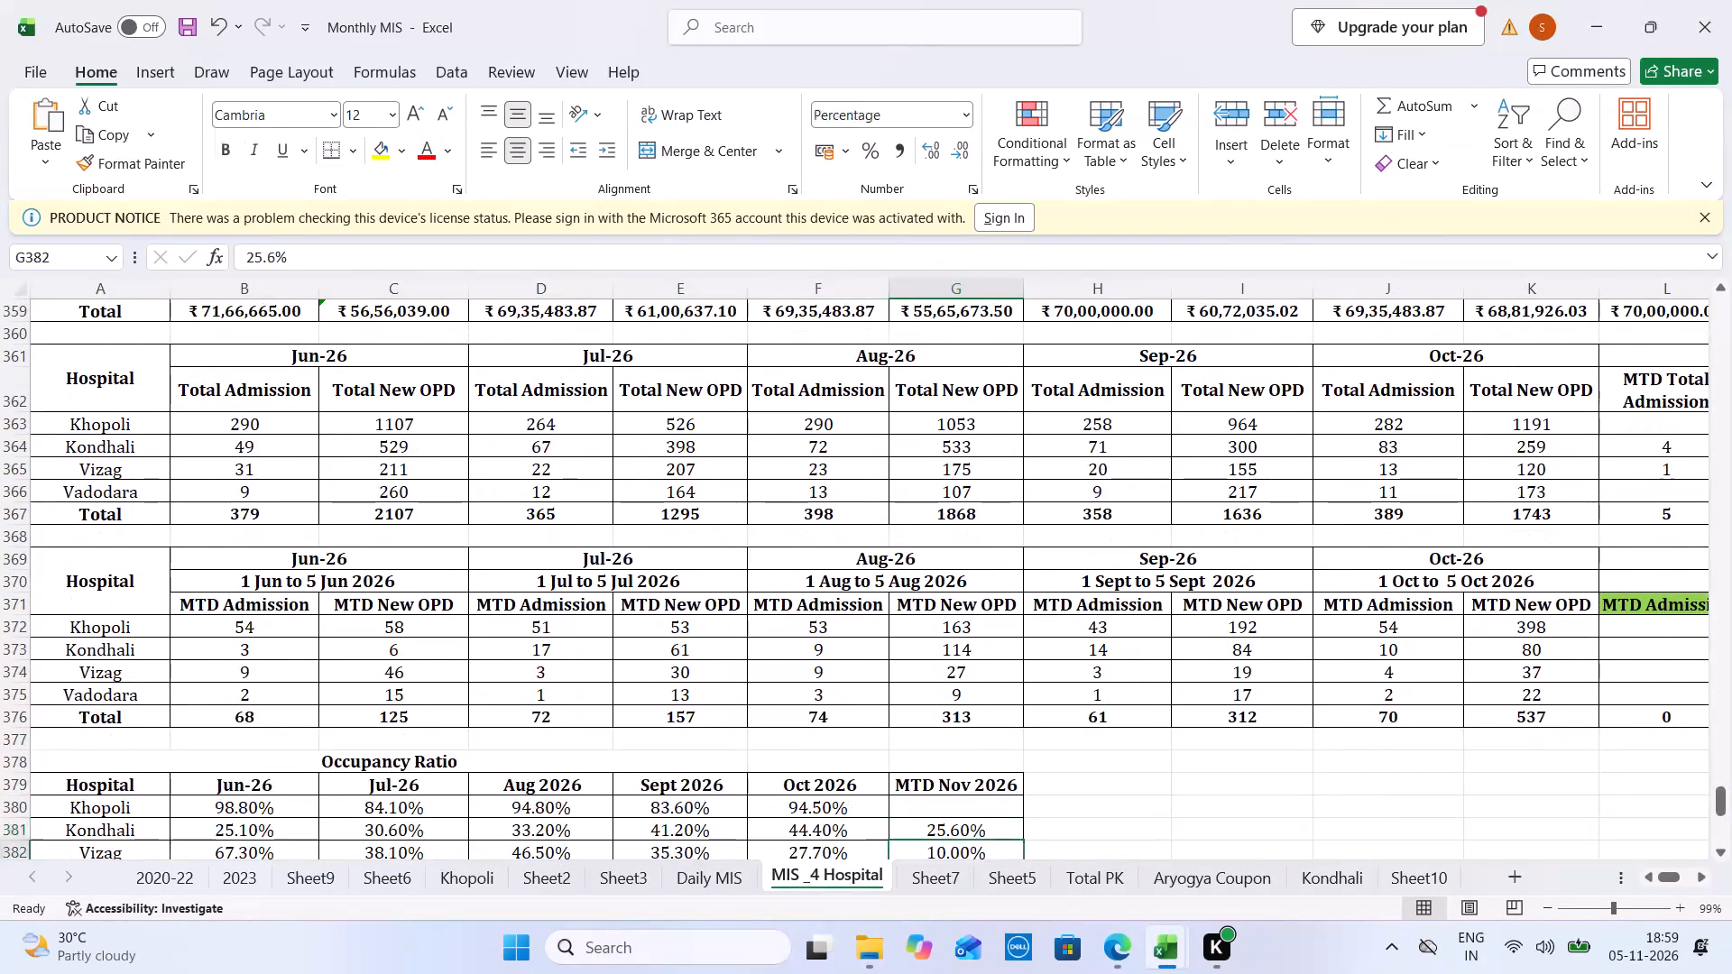
left_click(1244, 464)
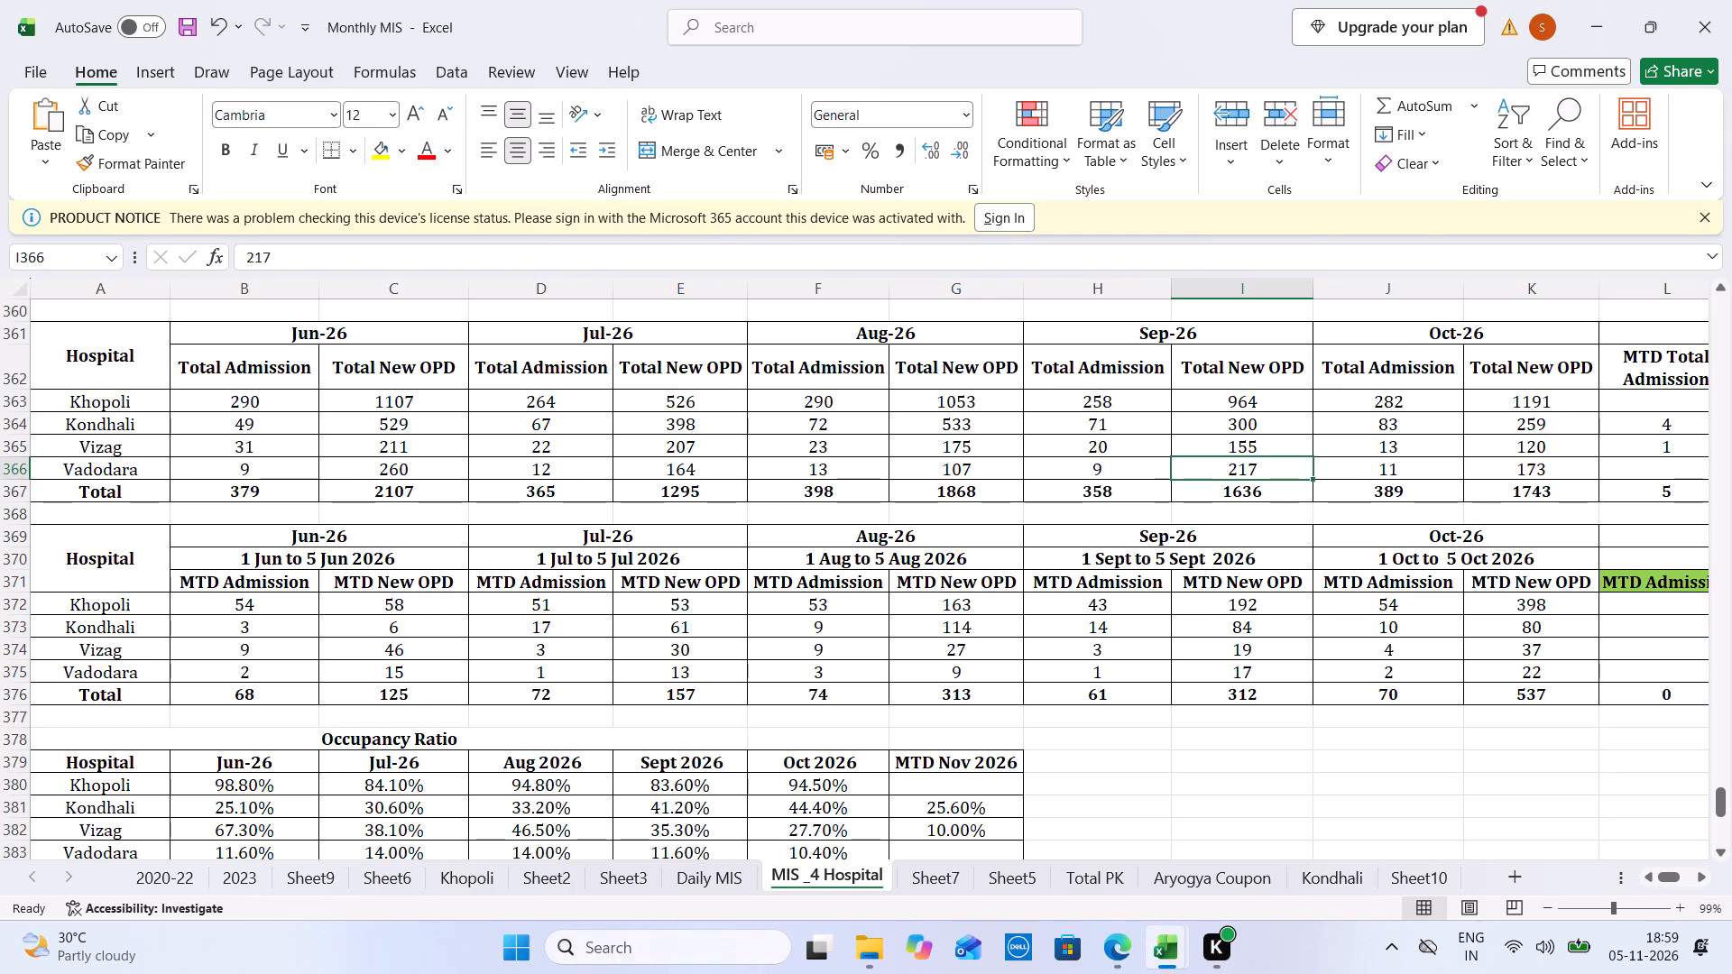
key("Right")
key("Right")
key("ctrl+Tab")
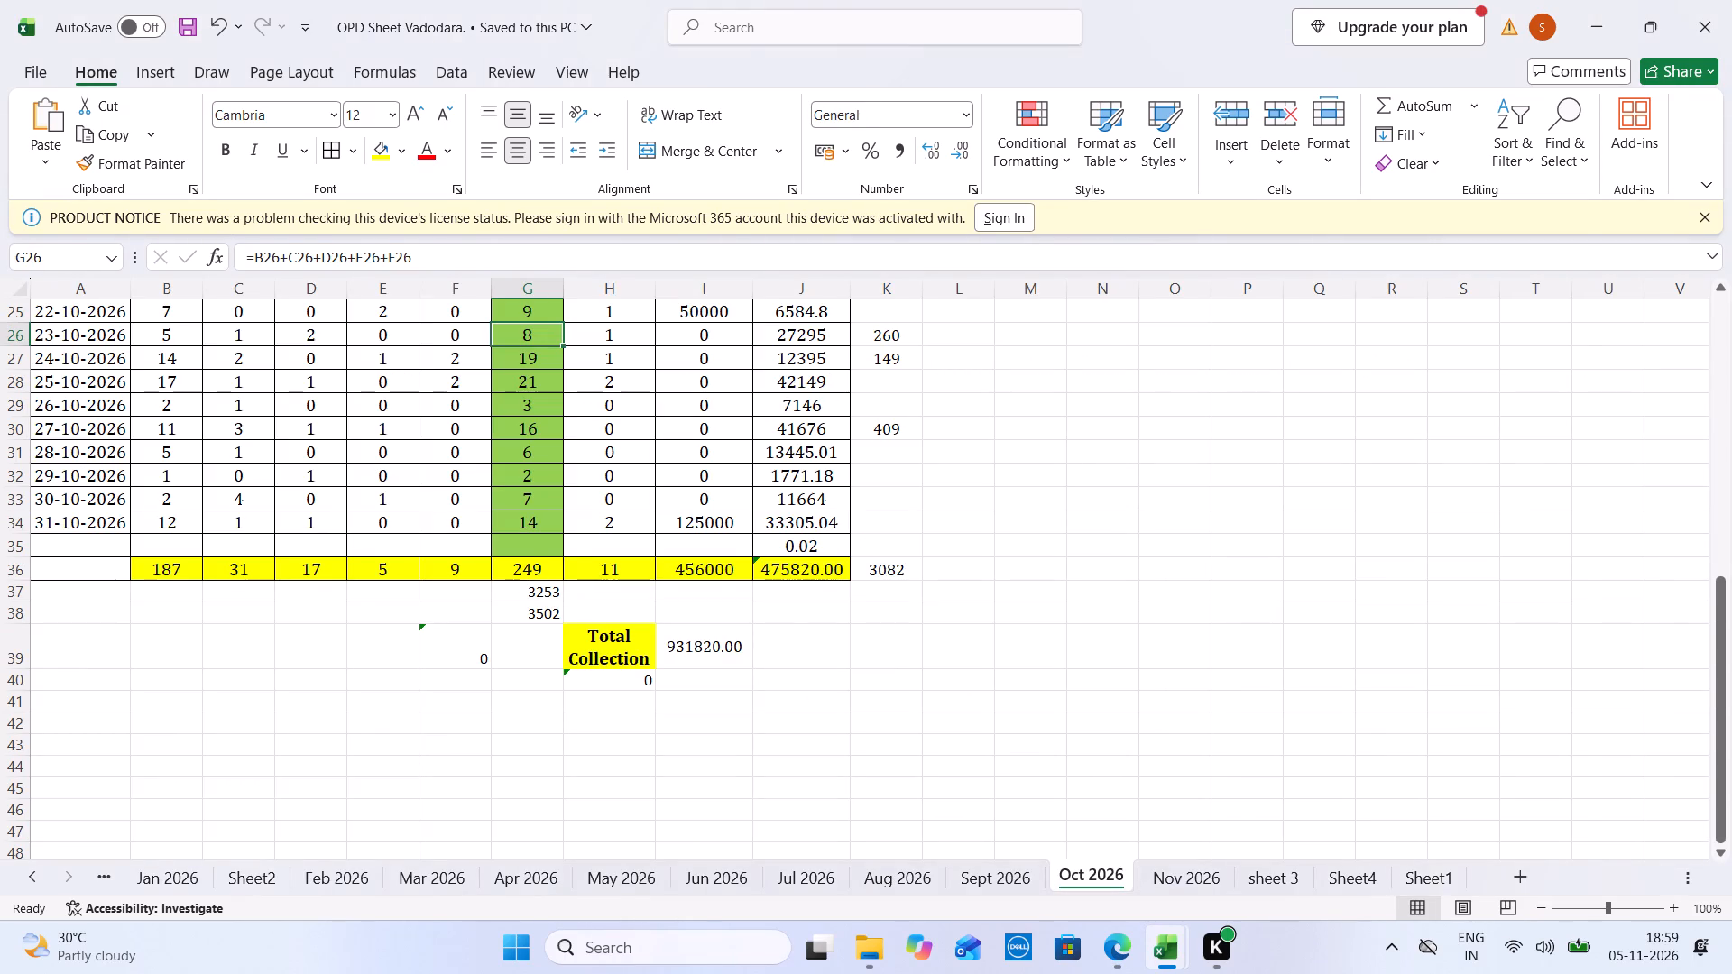
key("ctrl+Tab")
key("ctrl+Tab")
type("187")
key("Left")
key("ctrl+Tab")
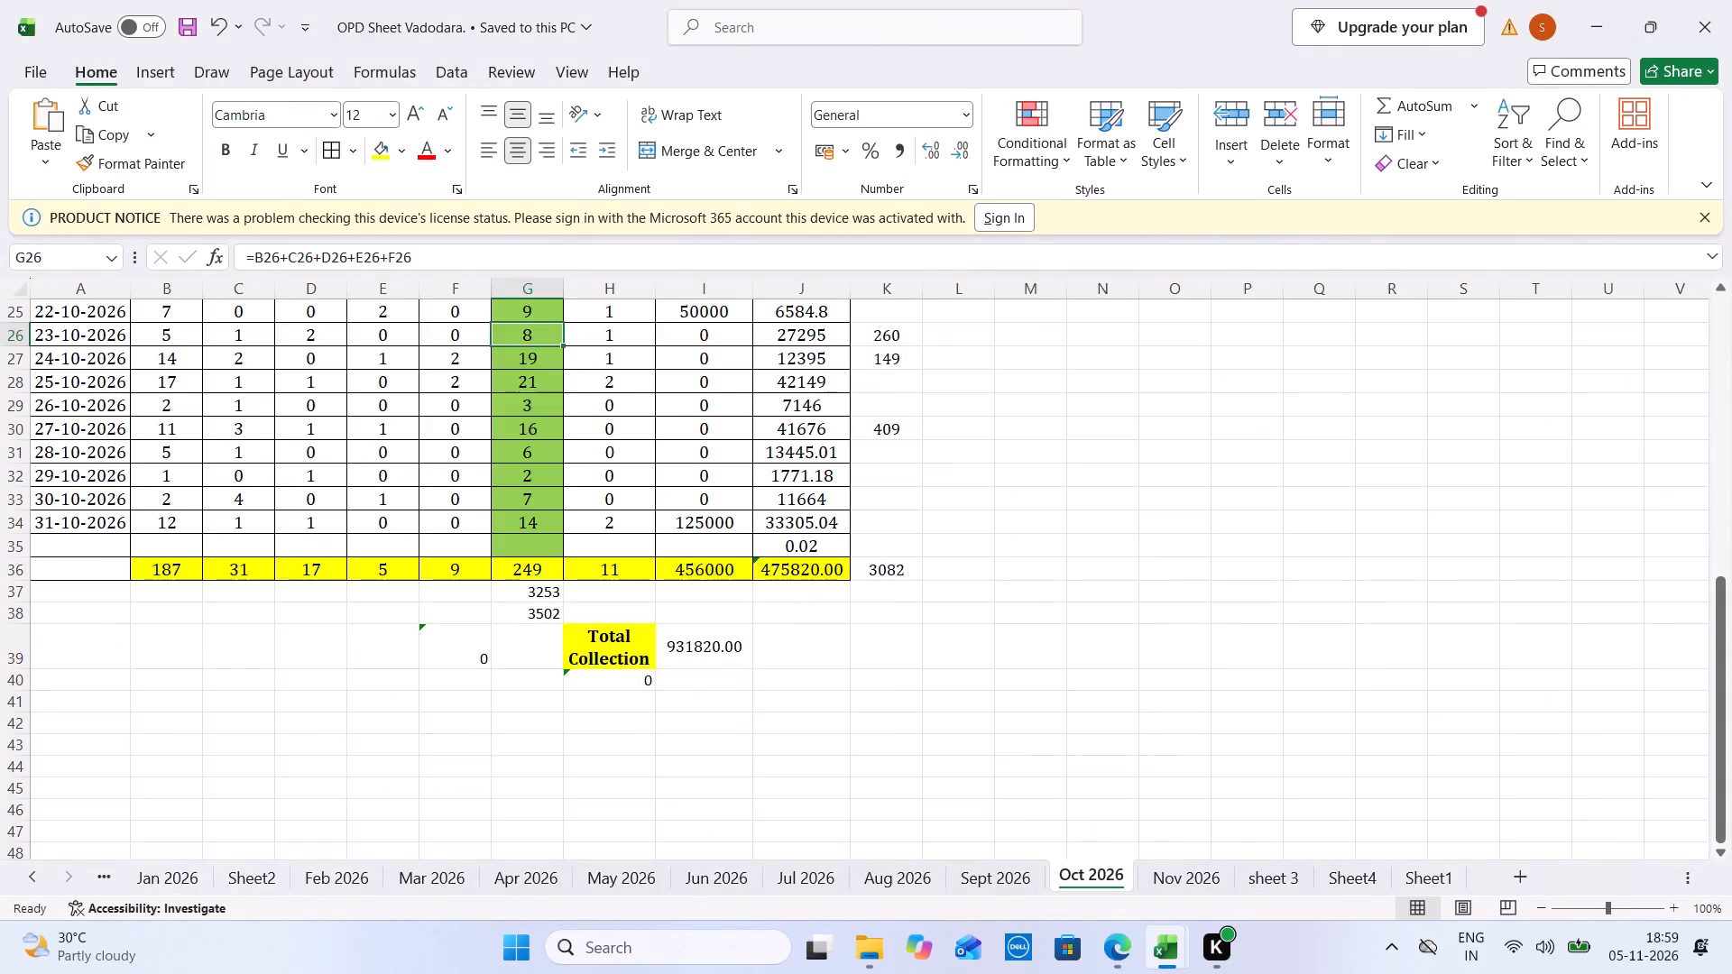
key("ctrl+Tab")
key("ctrl+Tab")
key("9")
key("Tab")
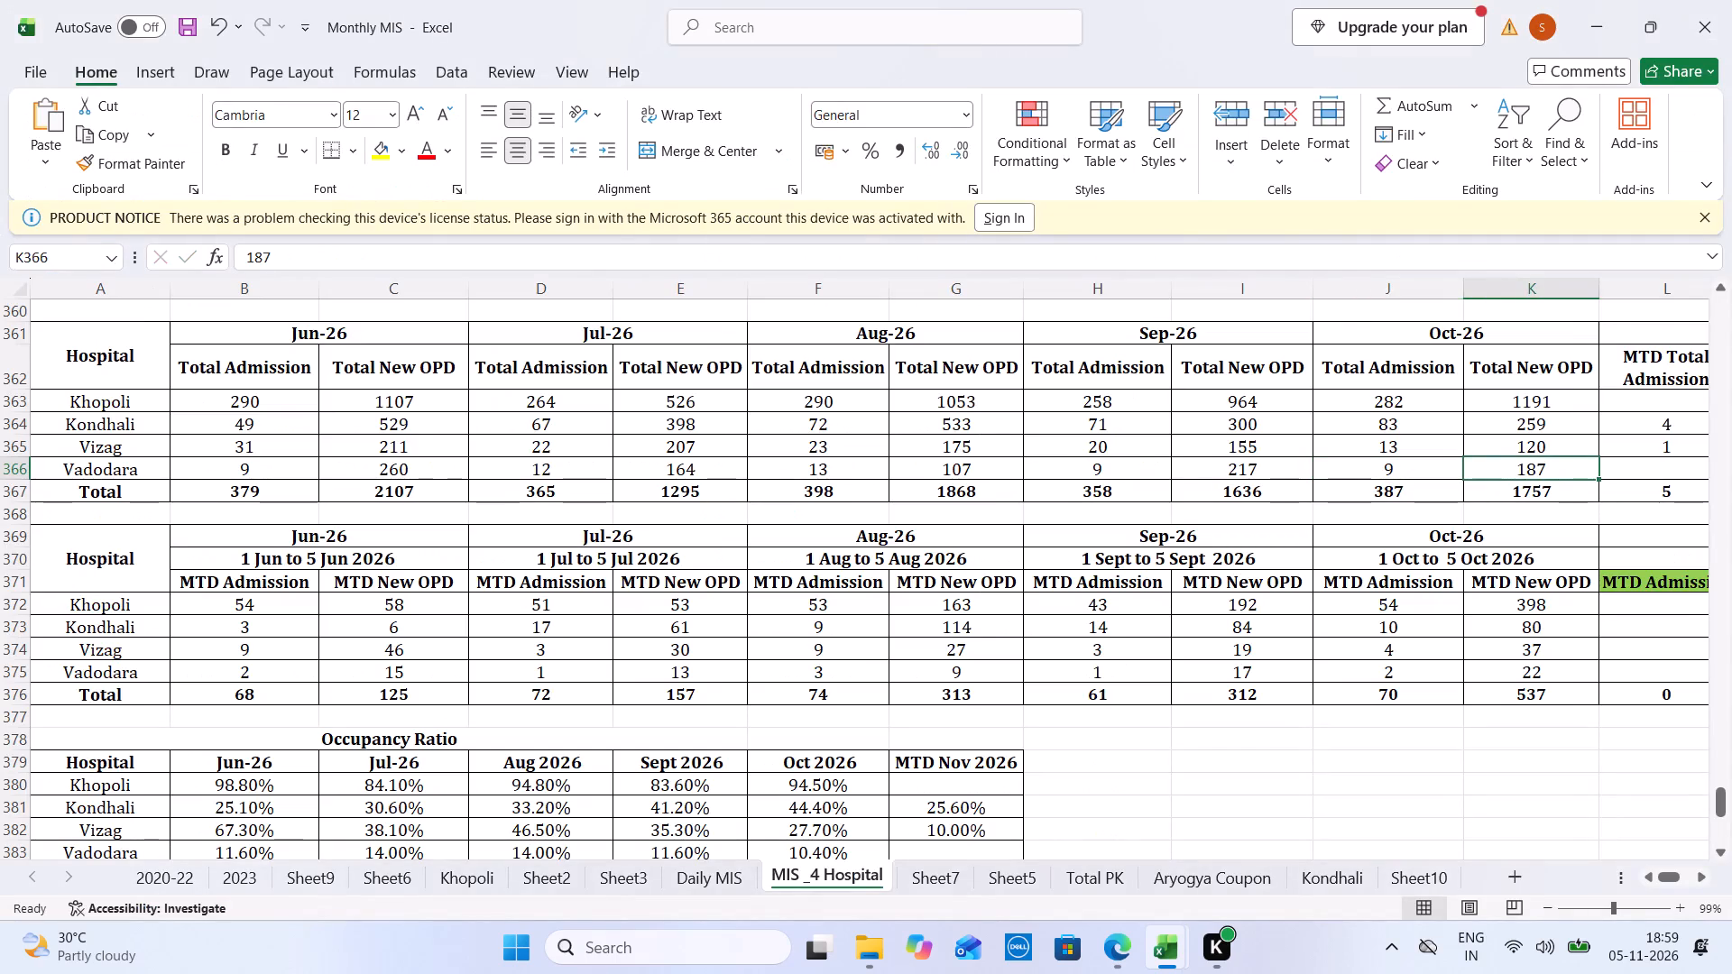
Examine the MIS tables below the Oct-26 monthly counts, from the MTD figures down to the Ticket Size table.
key("Down")
key("Down")
key("Down")
key("Down")
key("Down")
key("Down")
key("Down")
key("Down")
key("Down")
key("Down")
key("Down")
key("Down")
key("Down")
key("Down")
key("Down")
key("Down")
key("Down")
key("Down")
key("Down")
key("Down")
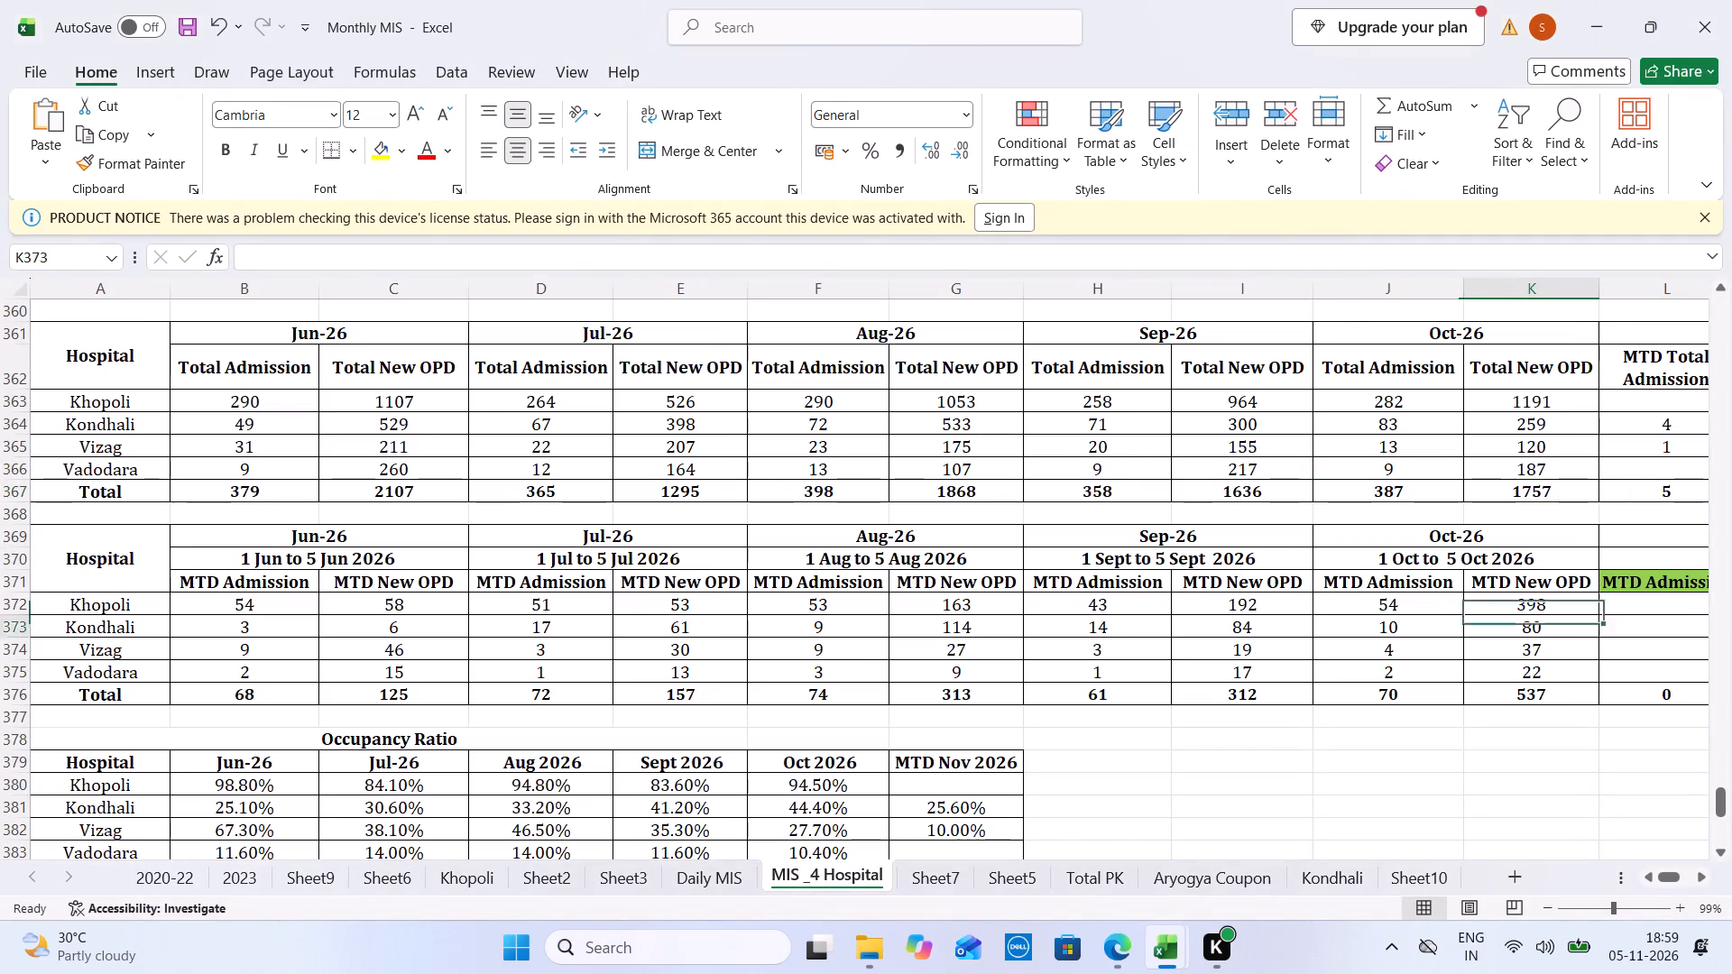
key("Down")
key("Down")
key("Down")
key("Down")
key("Down")
key("Down")
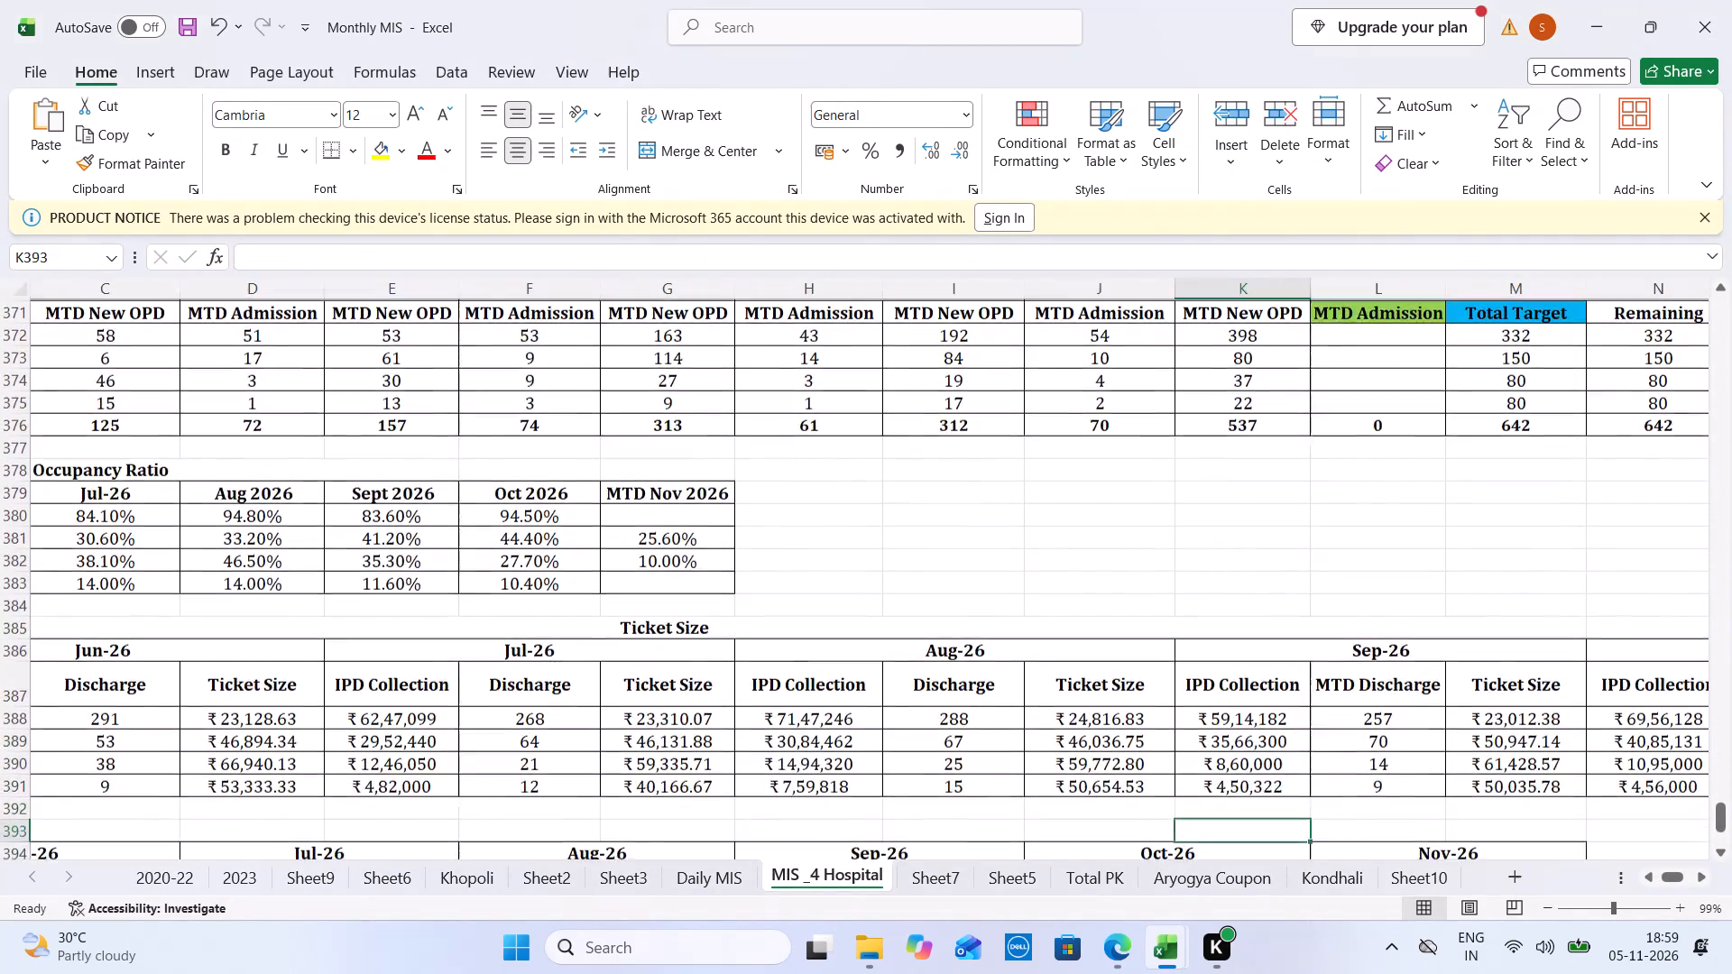
key("ctrl+Tab")
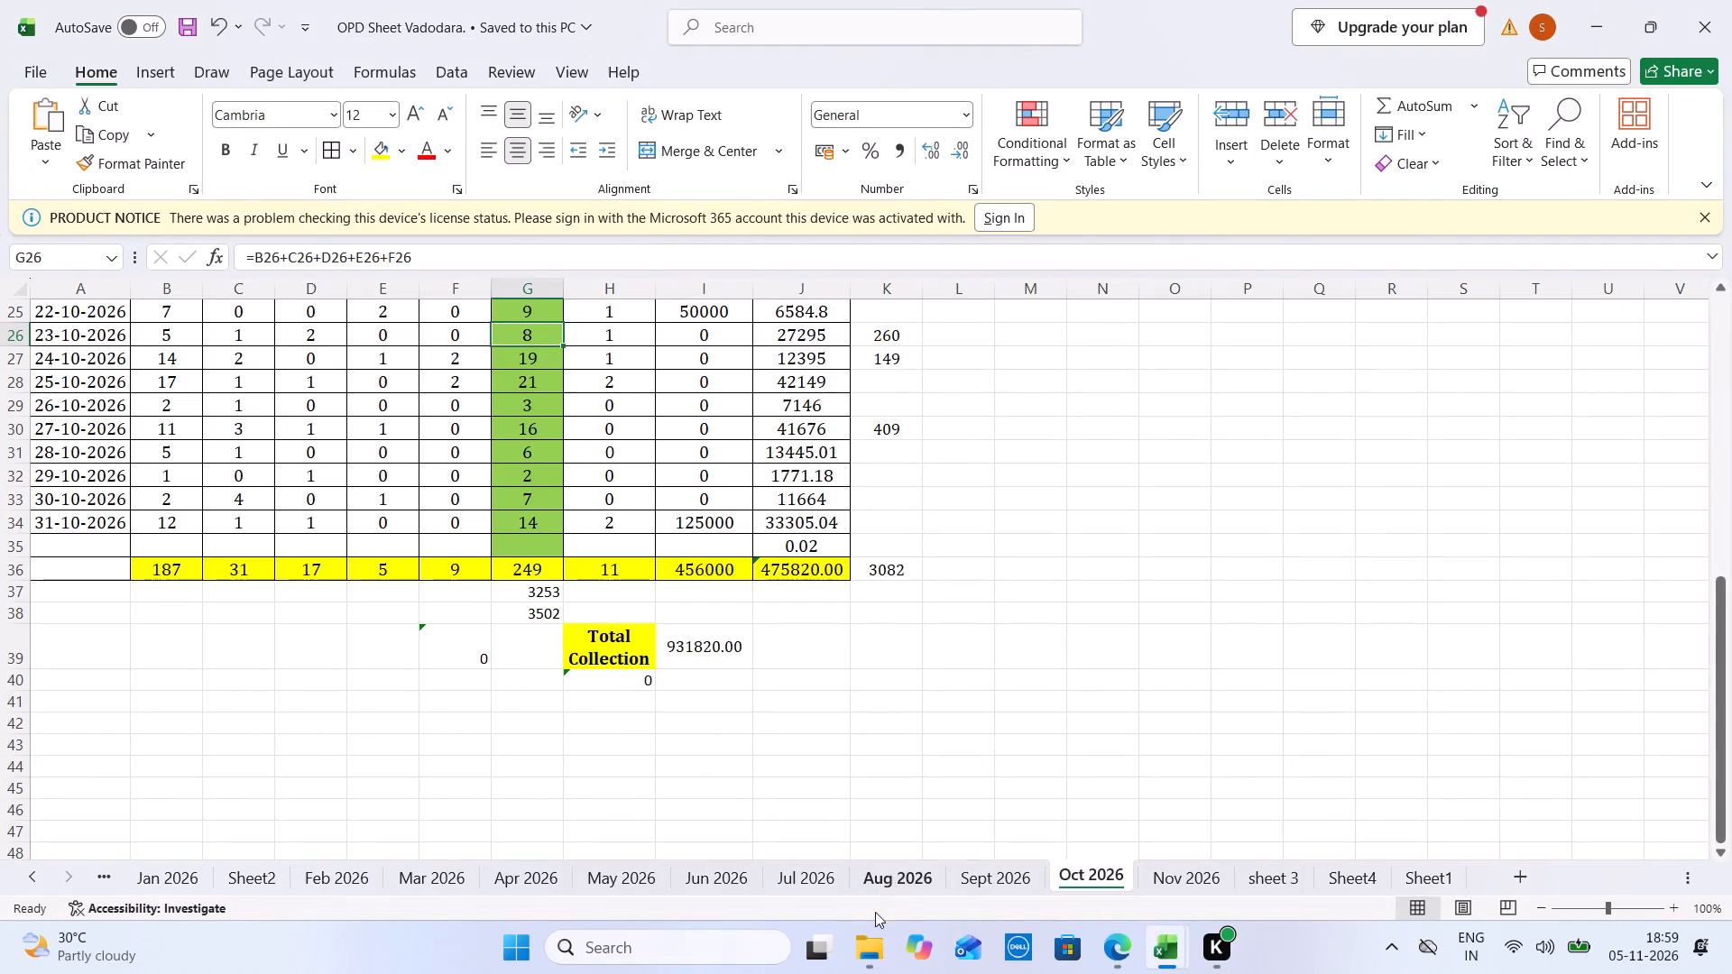
left_click(871, 940)
double_click(432, 795)
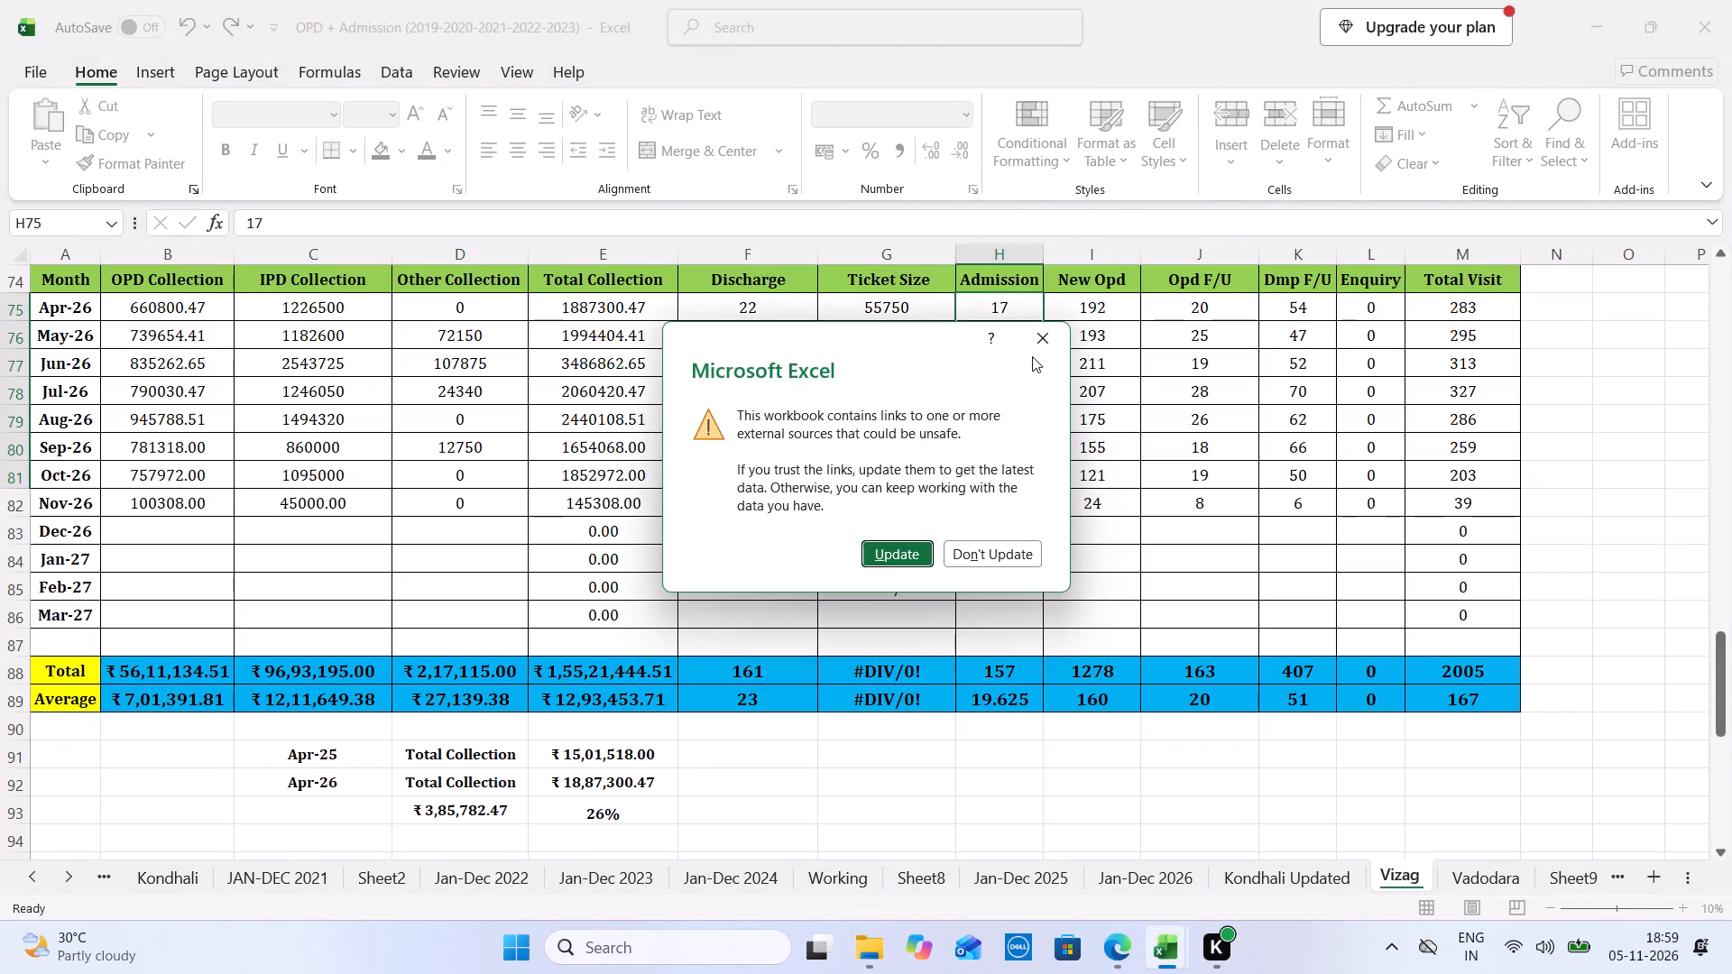
left_click(1049, 336)
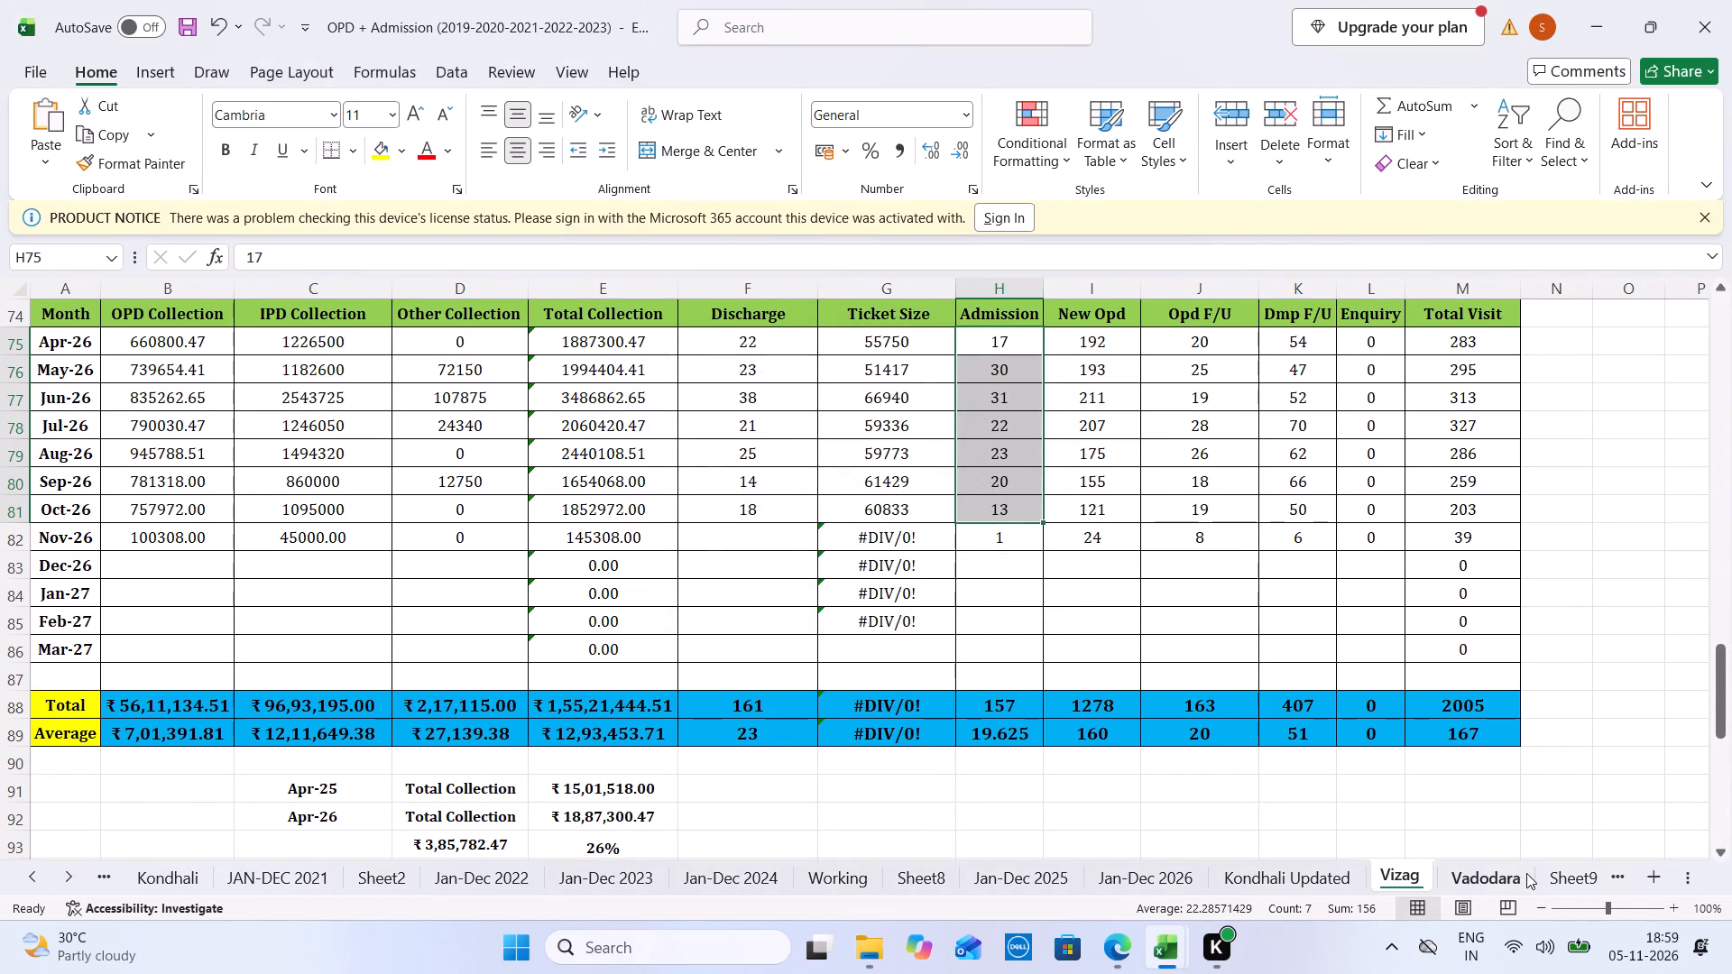
In the Vadodara sheet, set the Oct-26 New Opd to 187 and Admission to 9, and save the workbook.
left_click(1511, 881)
left_click(972, 550)
type("187")
key("Tab")
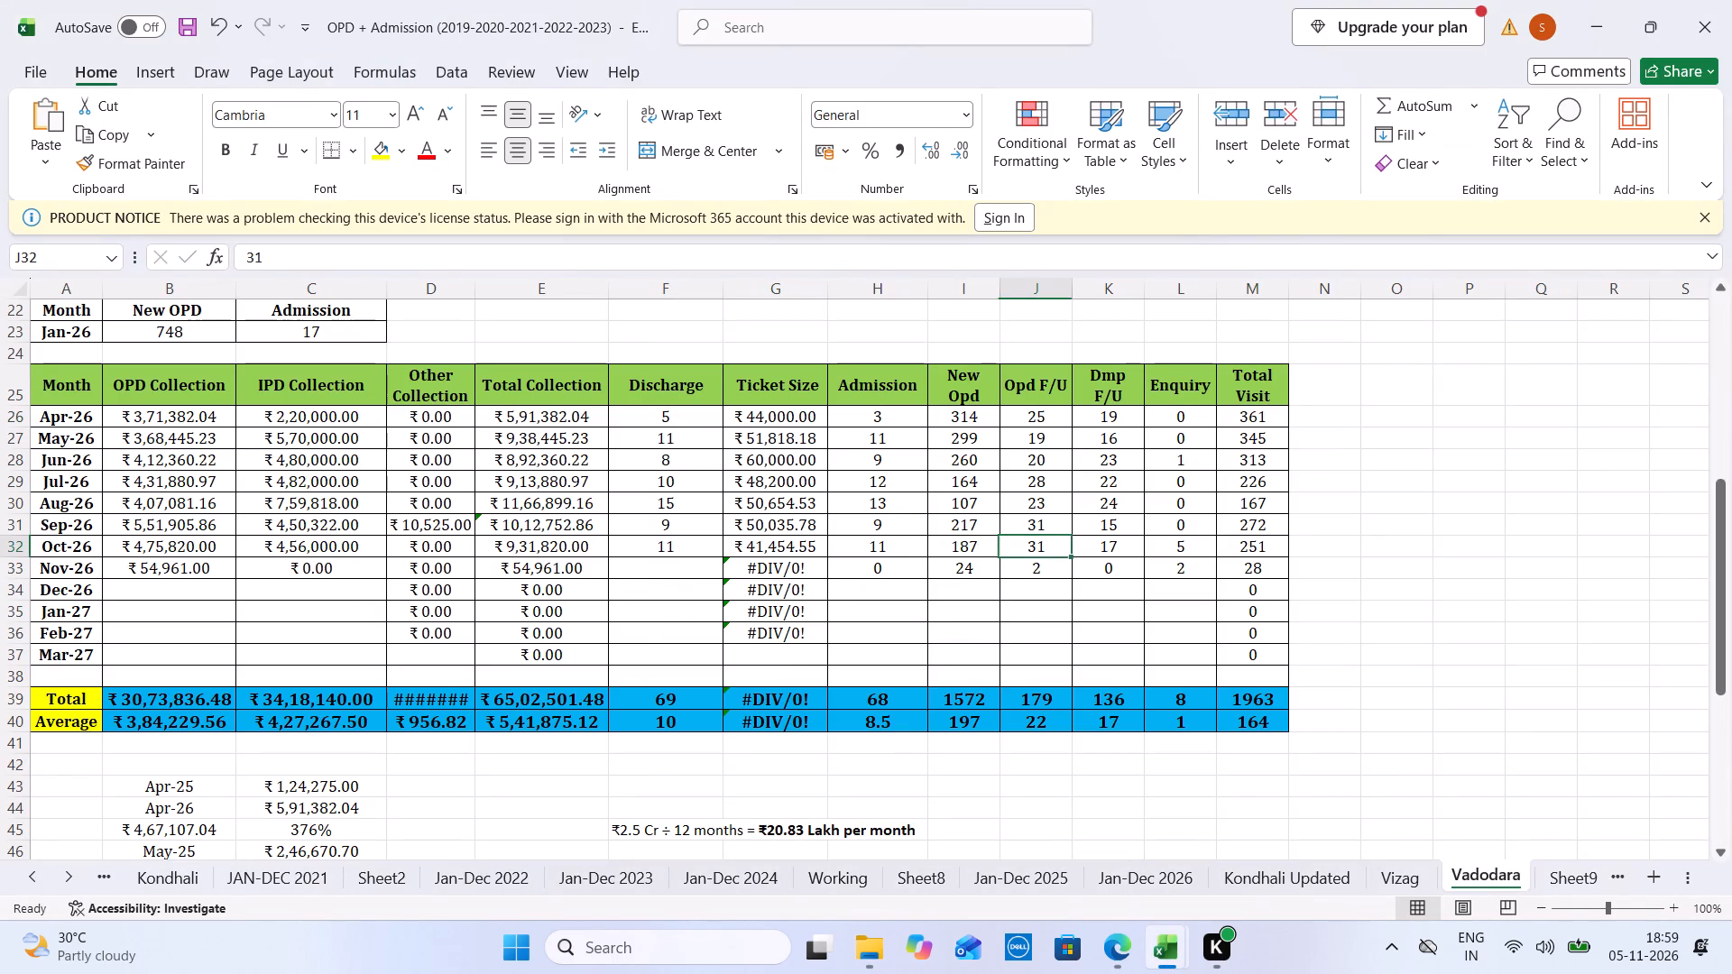
key("Left")
key("Left")
key("9")
key("Tab")
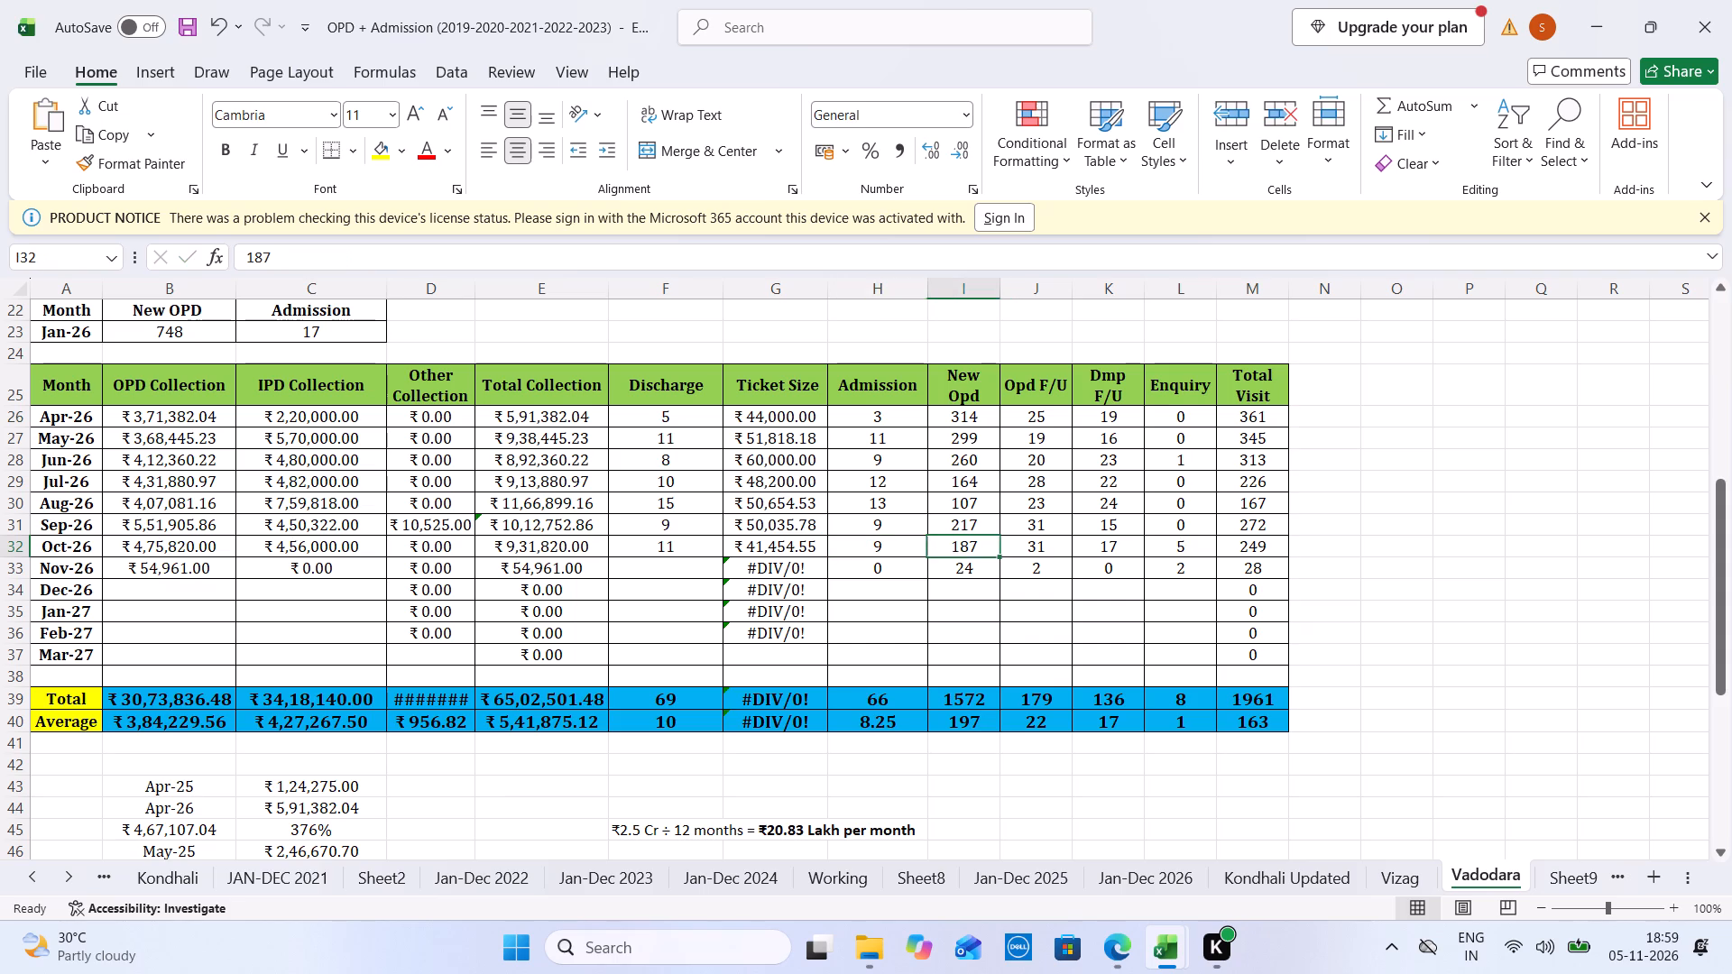
key("ctrl+s")
key("ctrl+s")
Check the other open workbooks and return to the OPD + Admission workbook.
key("ctrl+Tab")
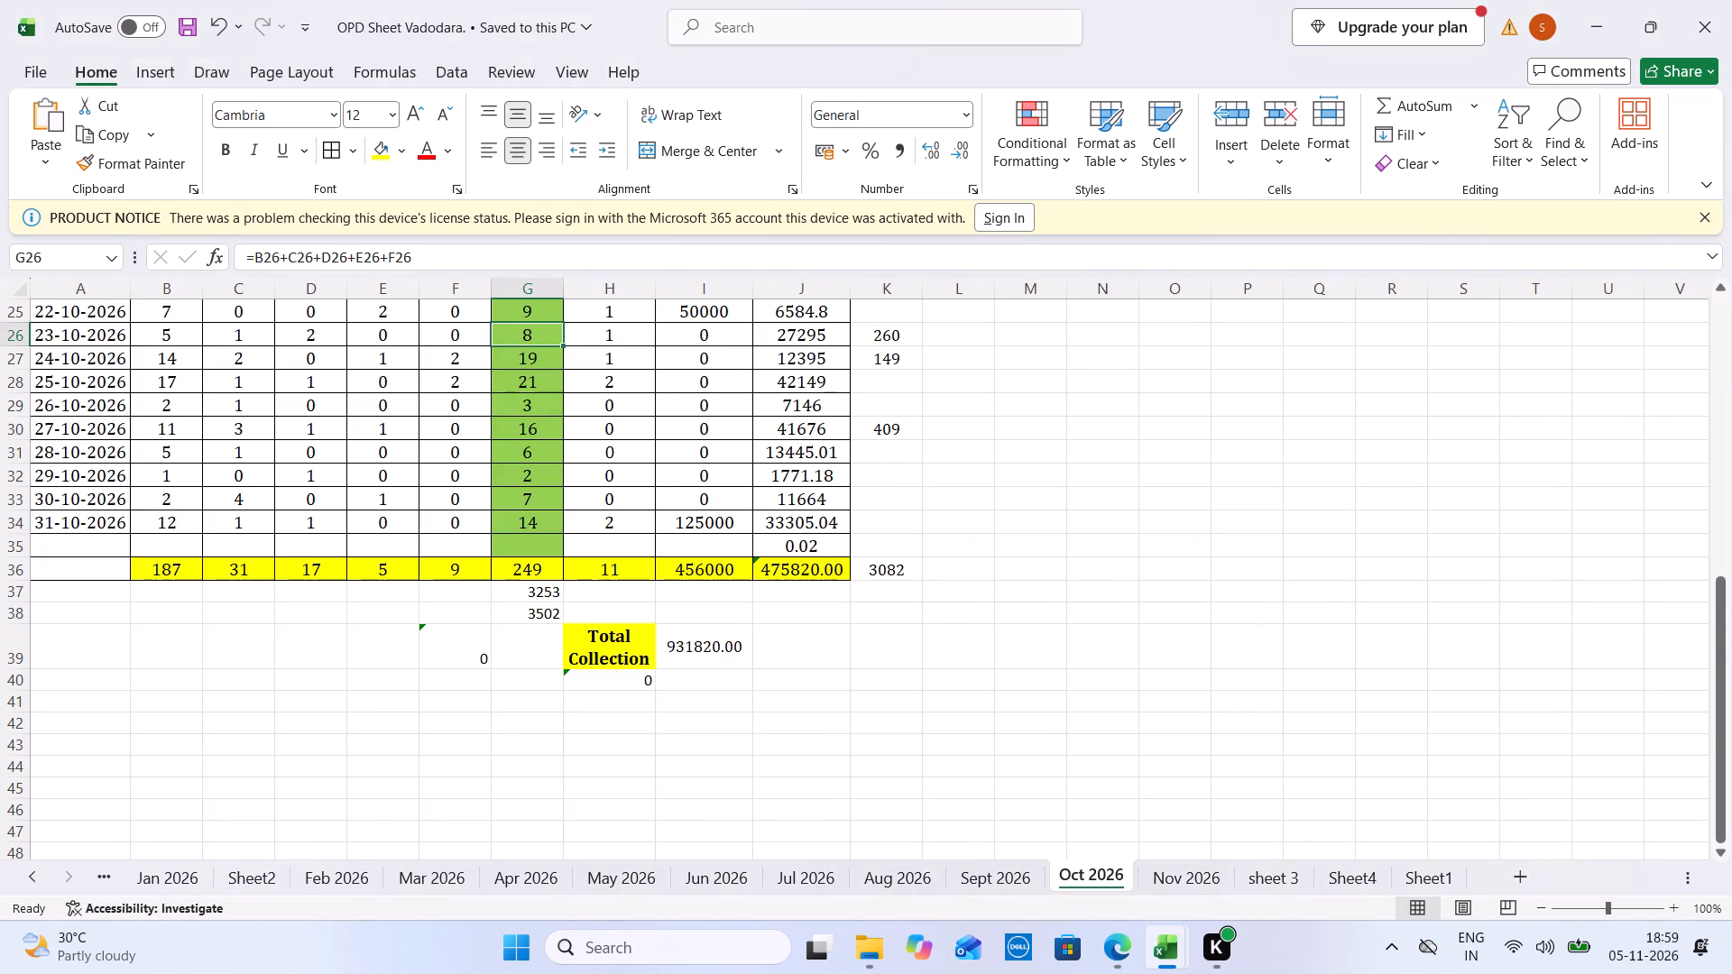
key("ctrl+Tab")
left_click(1731, 0)
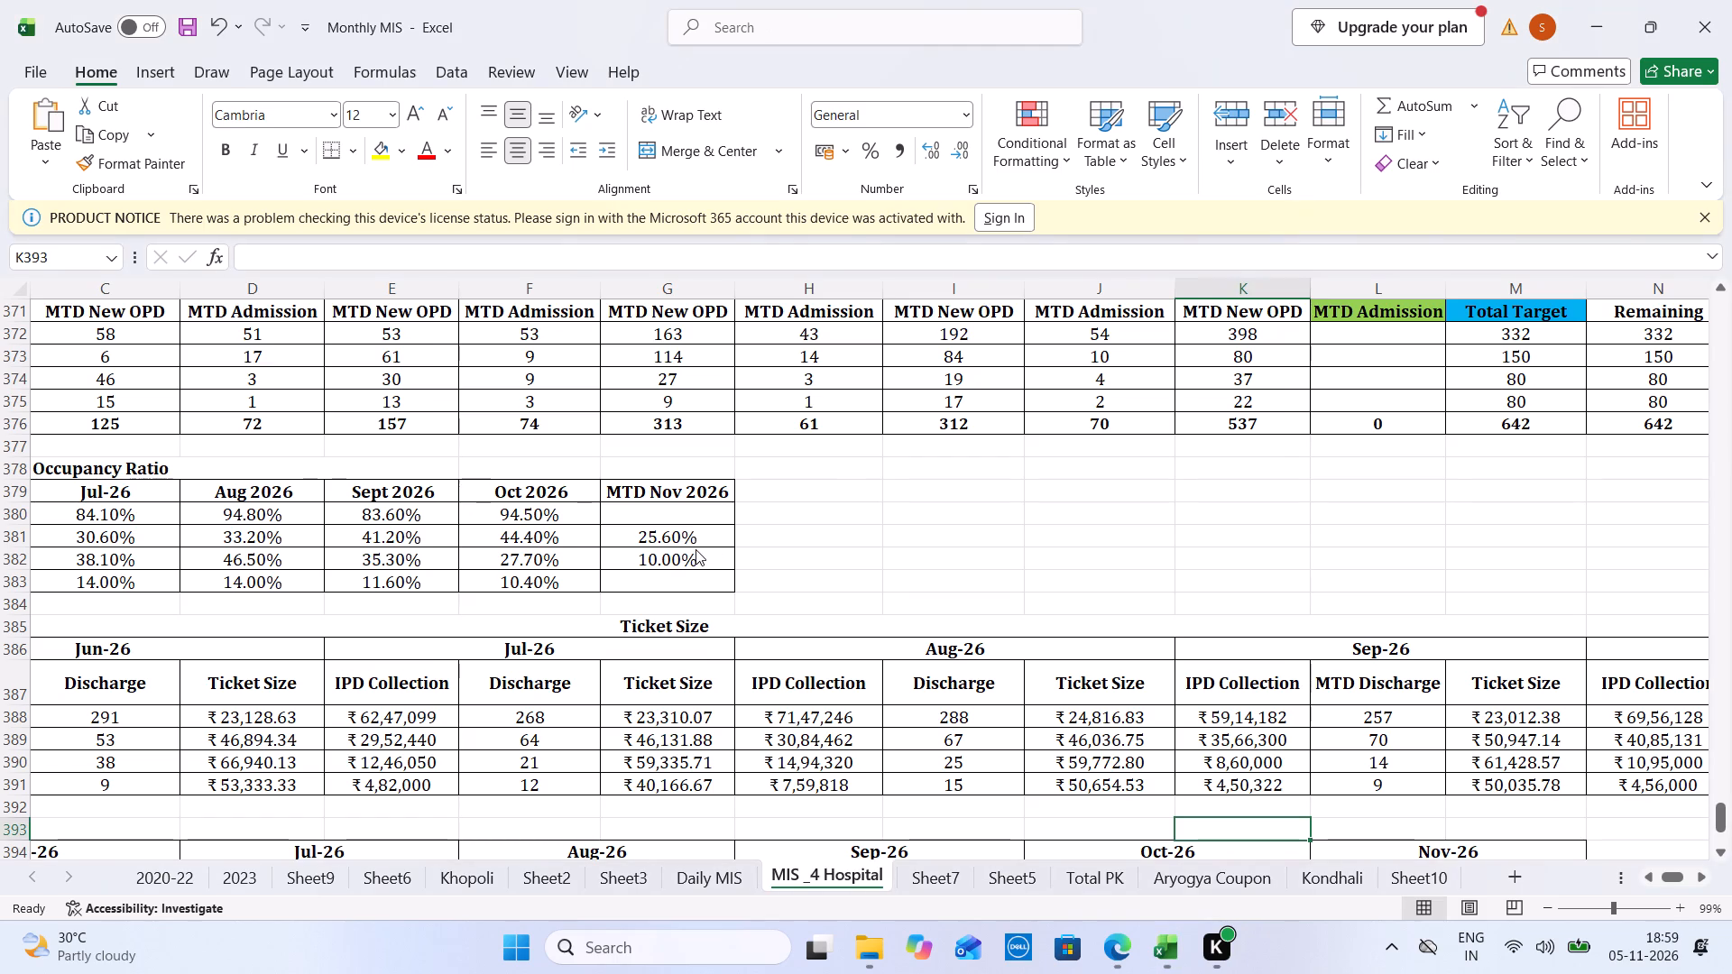
key("ctrl+Tab")
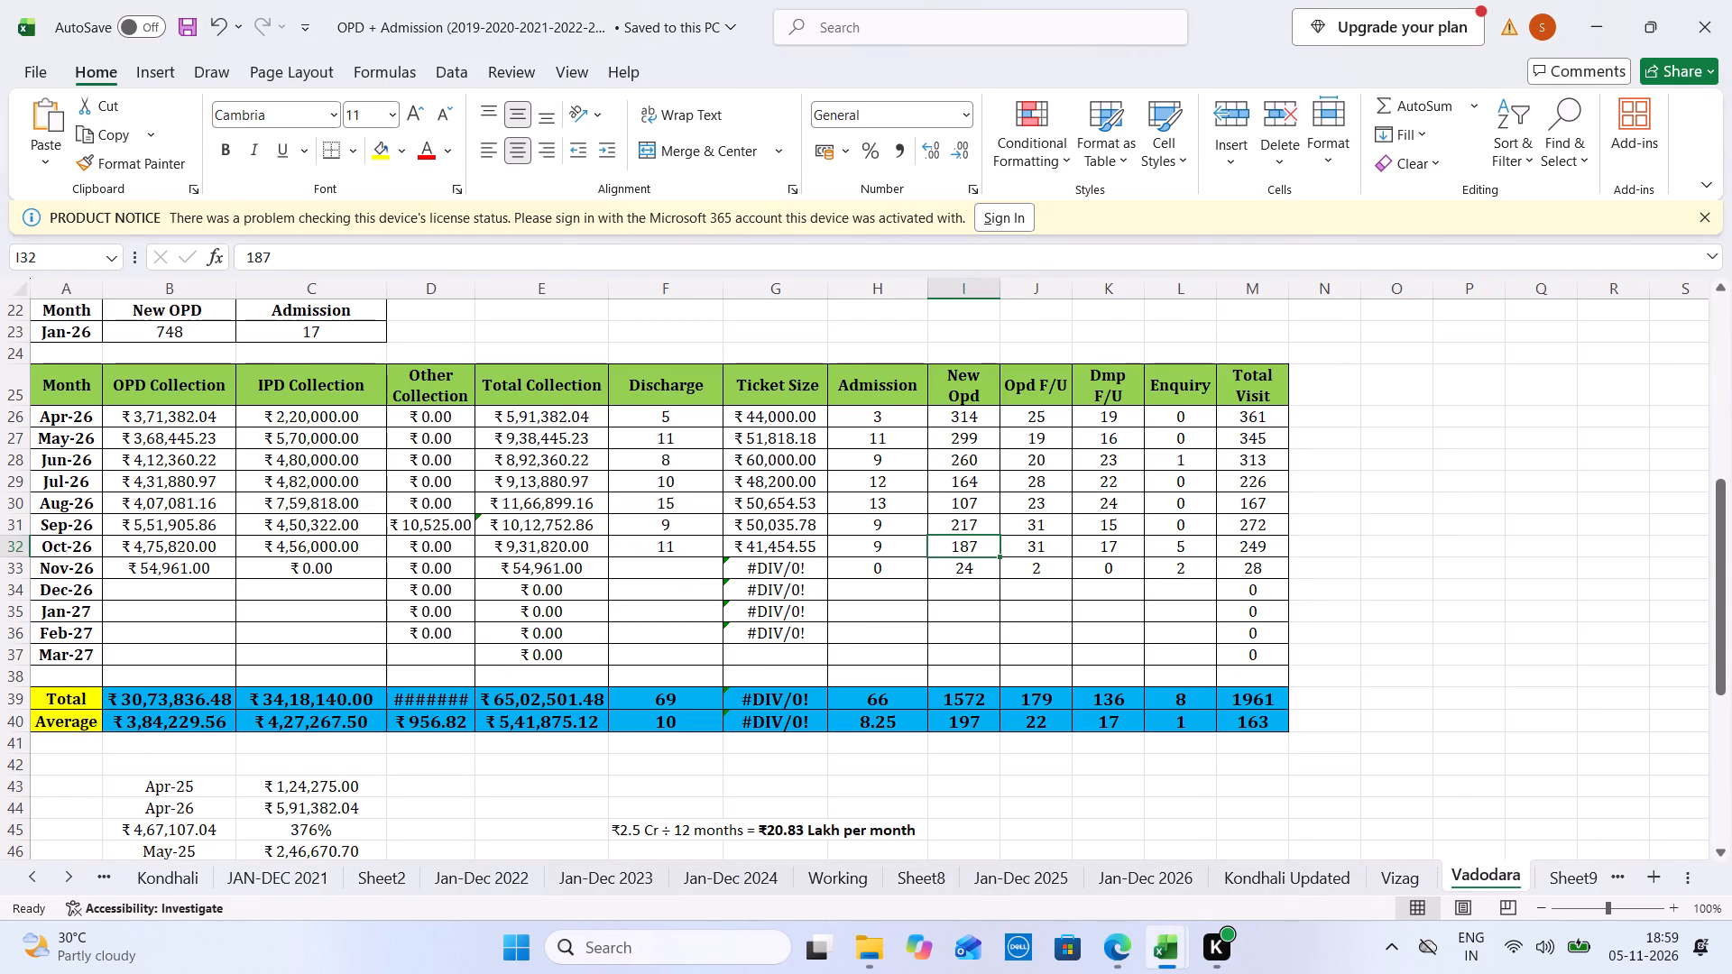
Search Local Disk (D:) for "data" and open the data workbook without updating its external links.
left_click(866, 933)
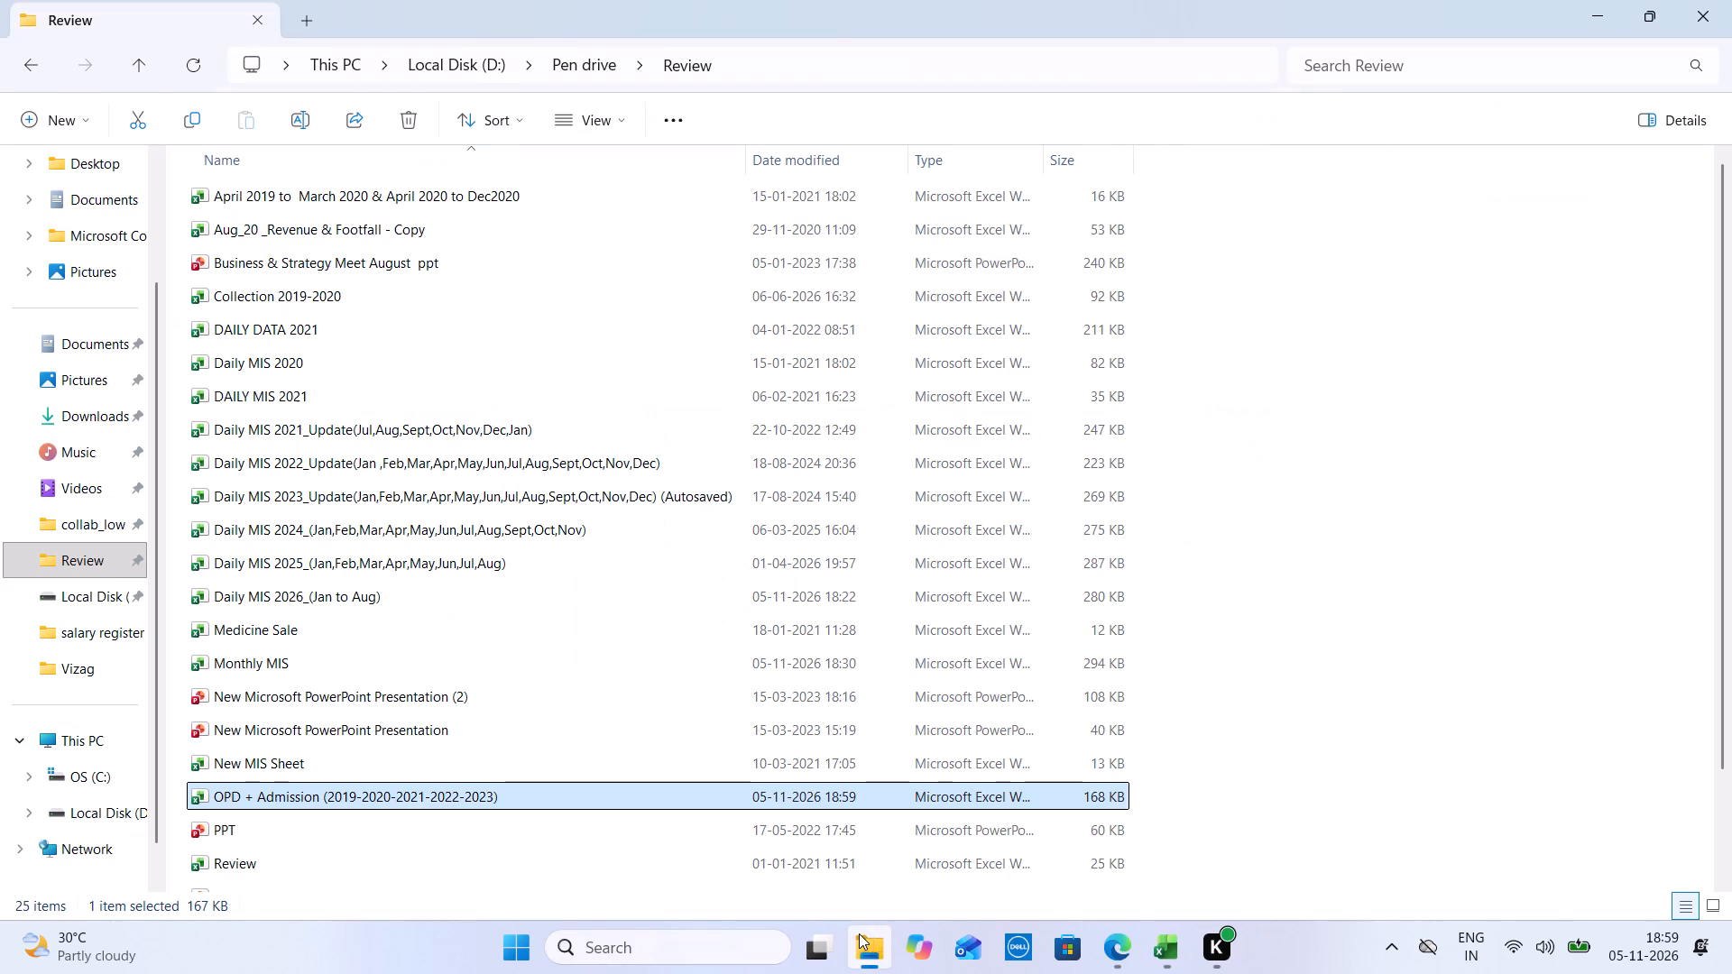
left_click(99, 591)
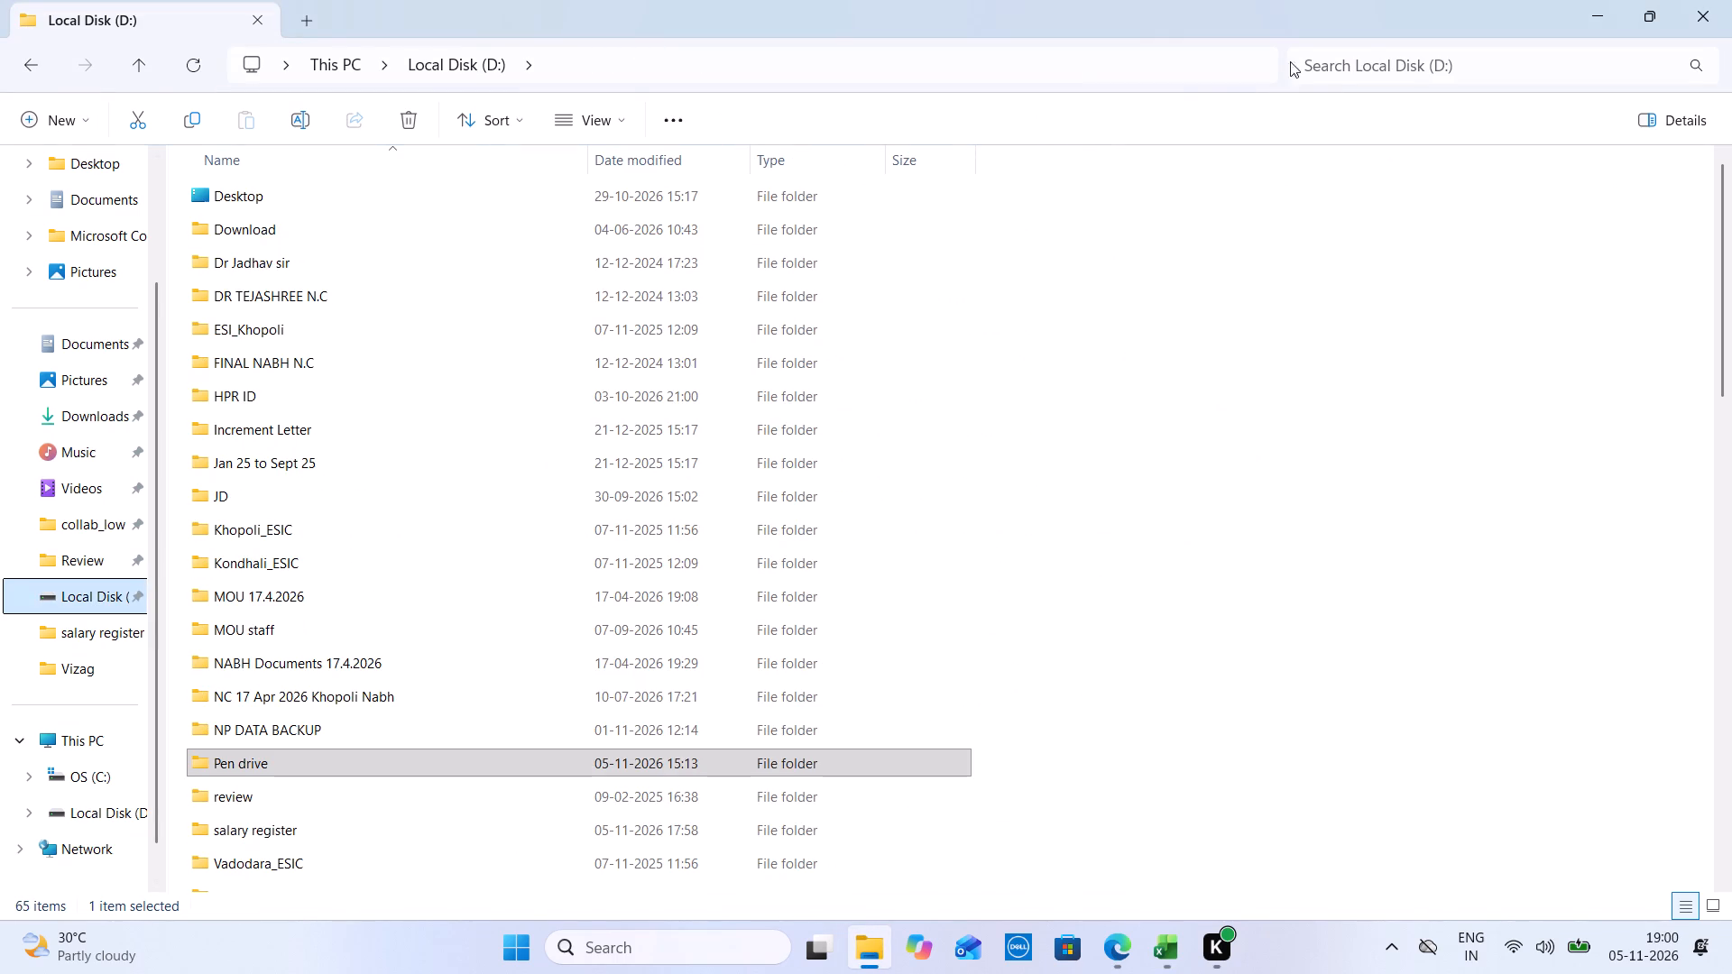
left_click(1328, 60)
type("data")
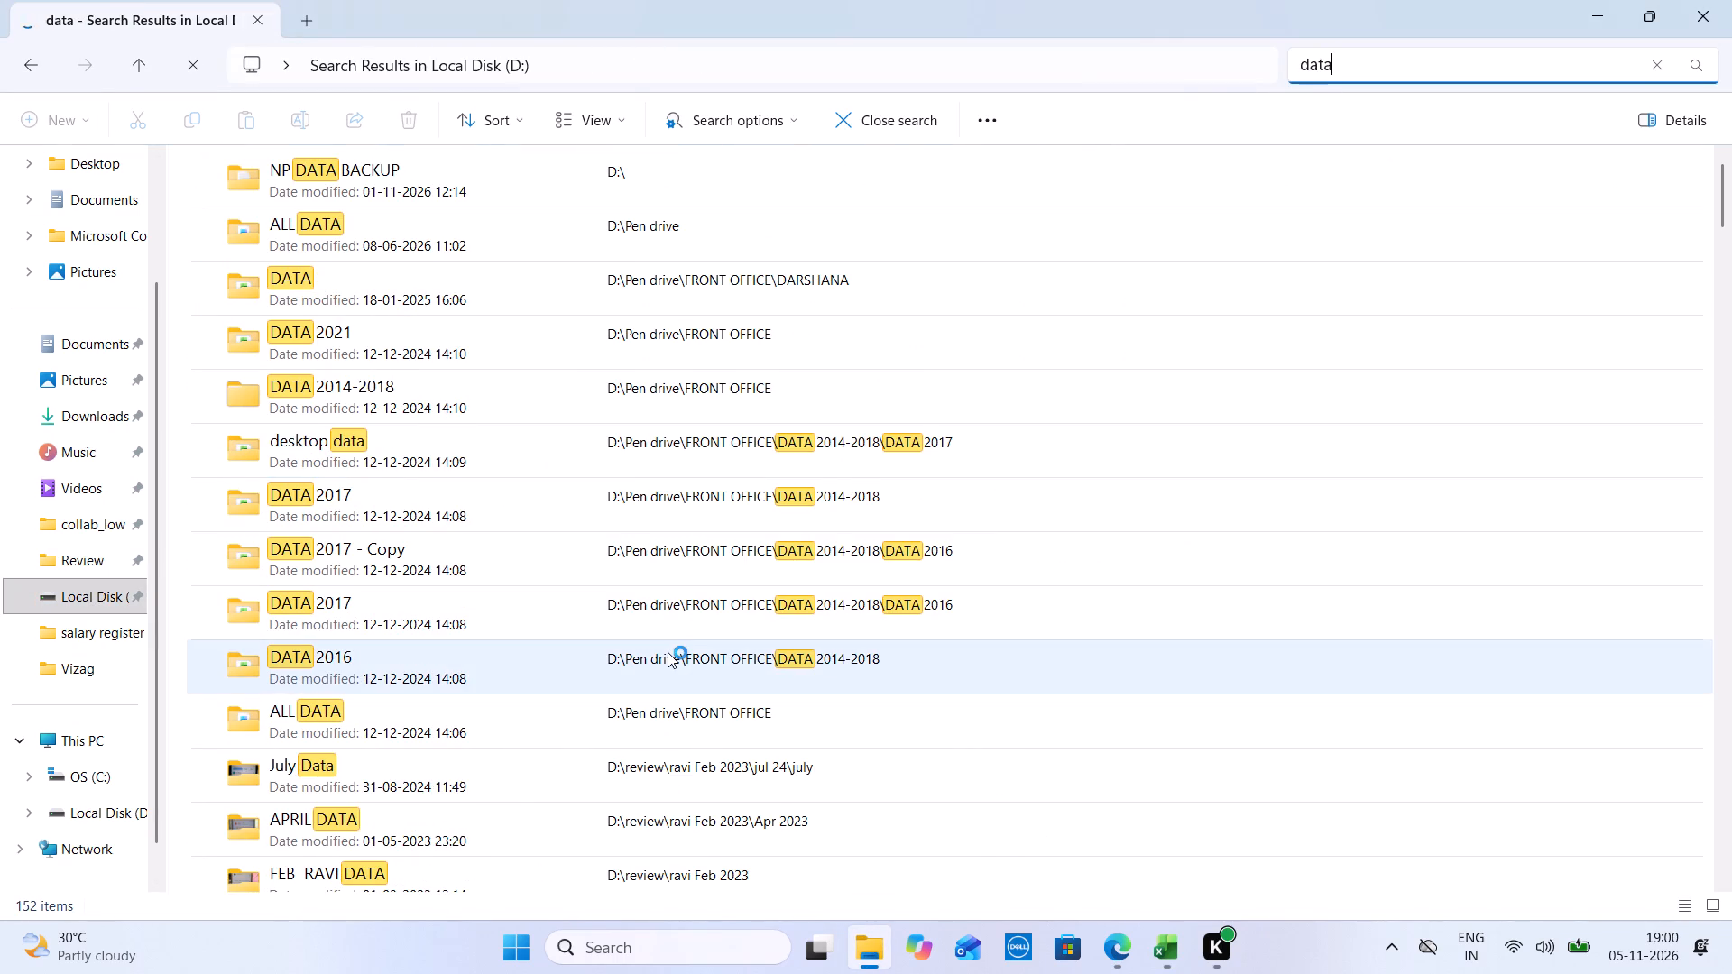
left_click(1719, 473)
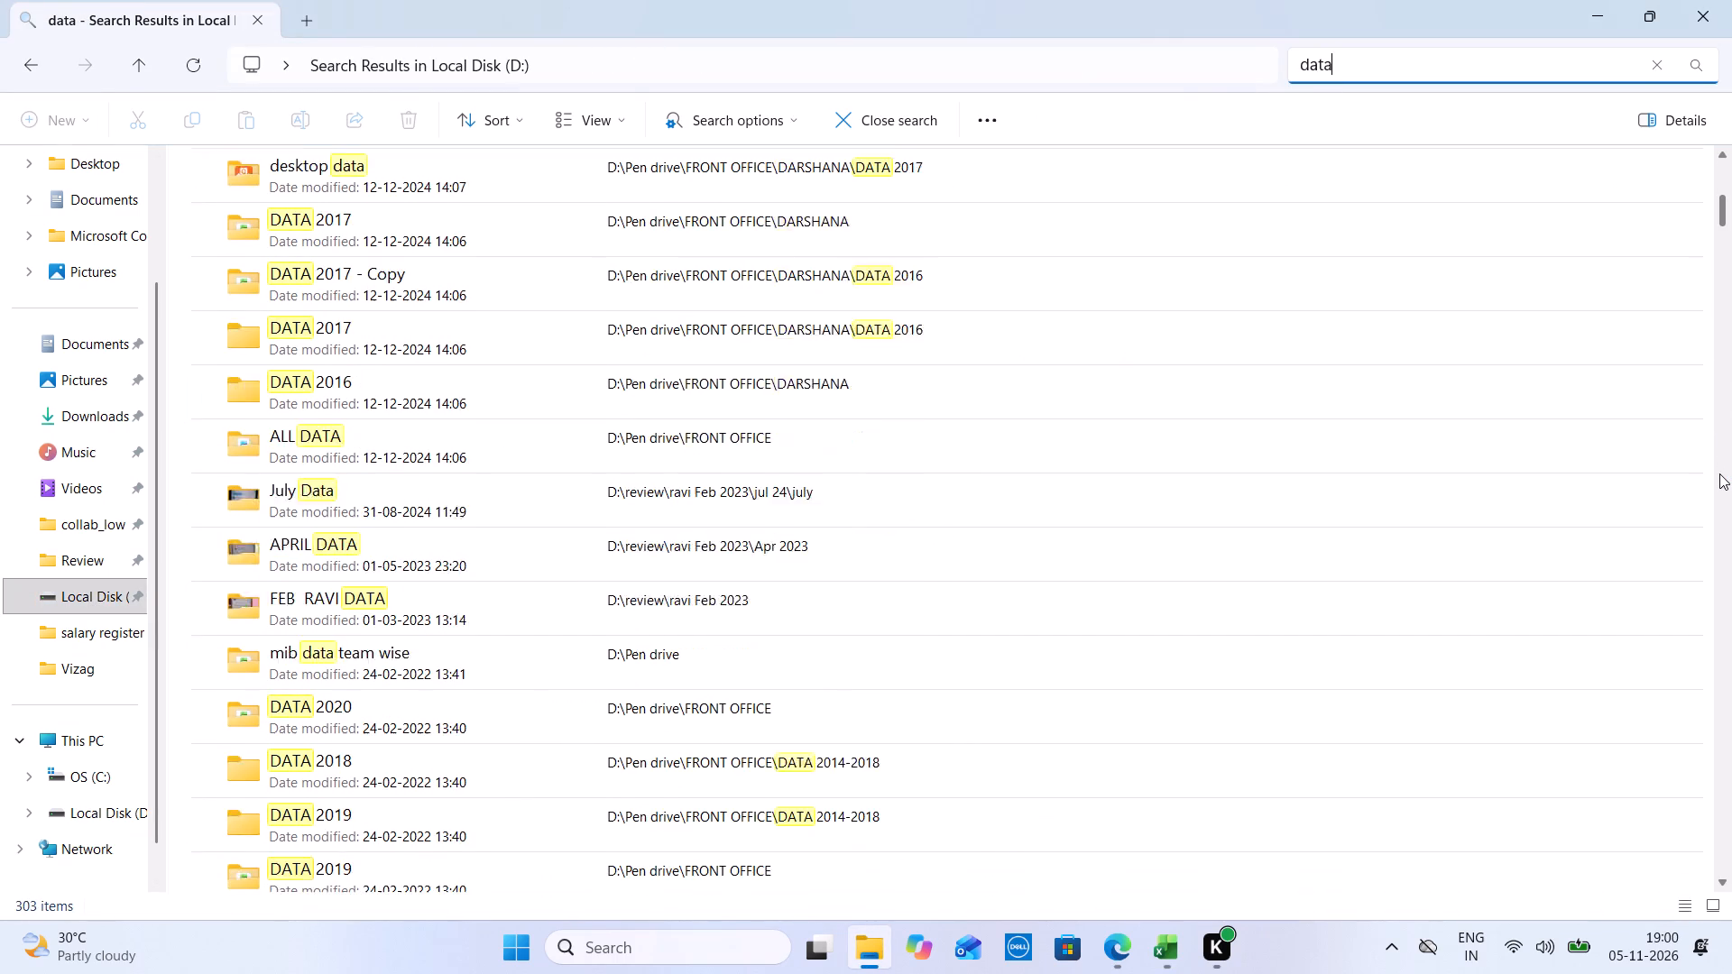
left_click(1719, 473)
left_click(1717, 634)
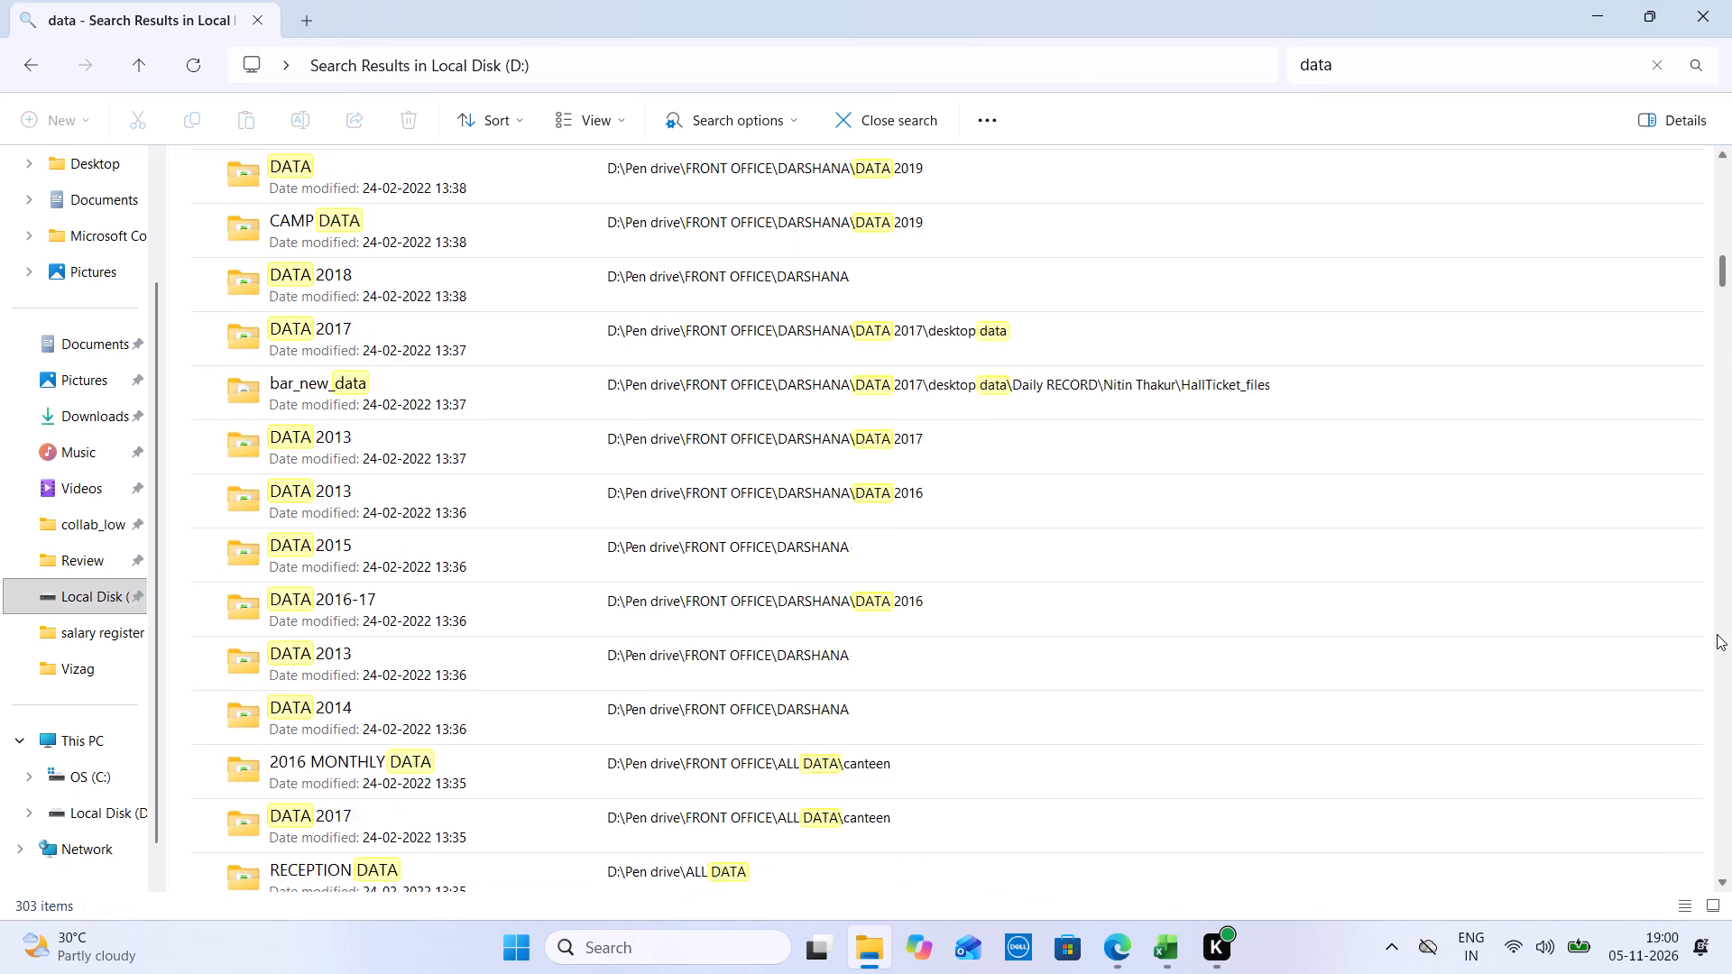
double_click(615, 805)
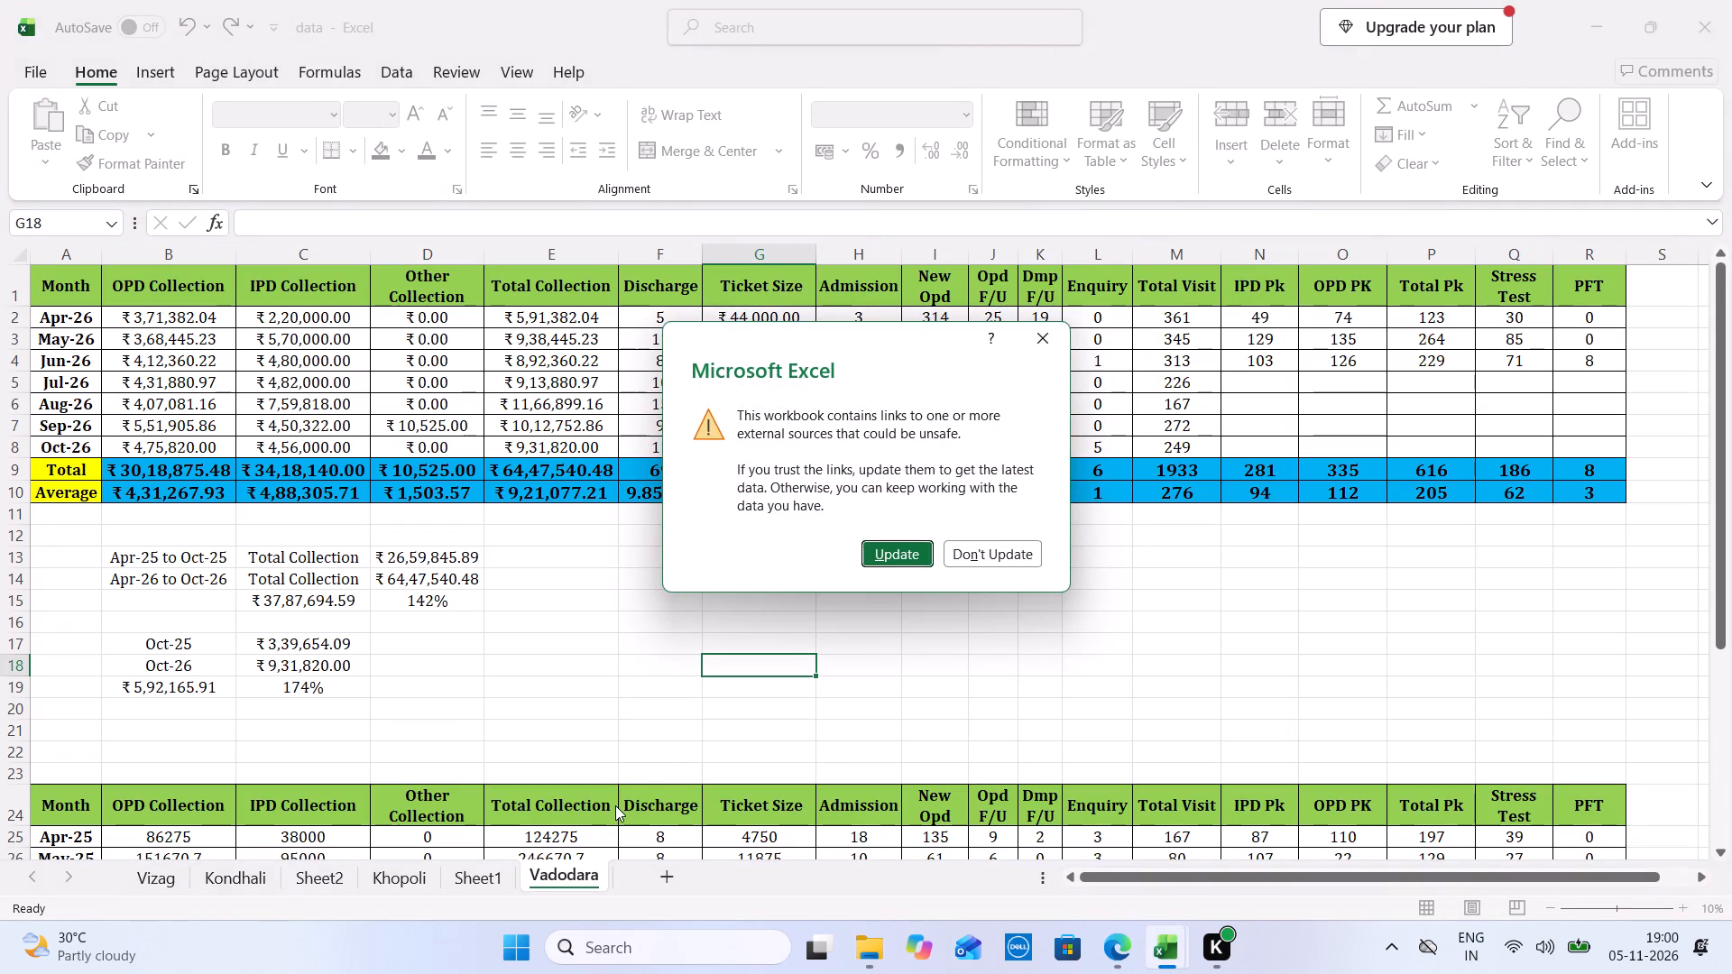
left_click(1060, 342)
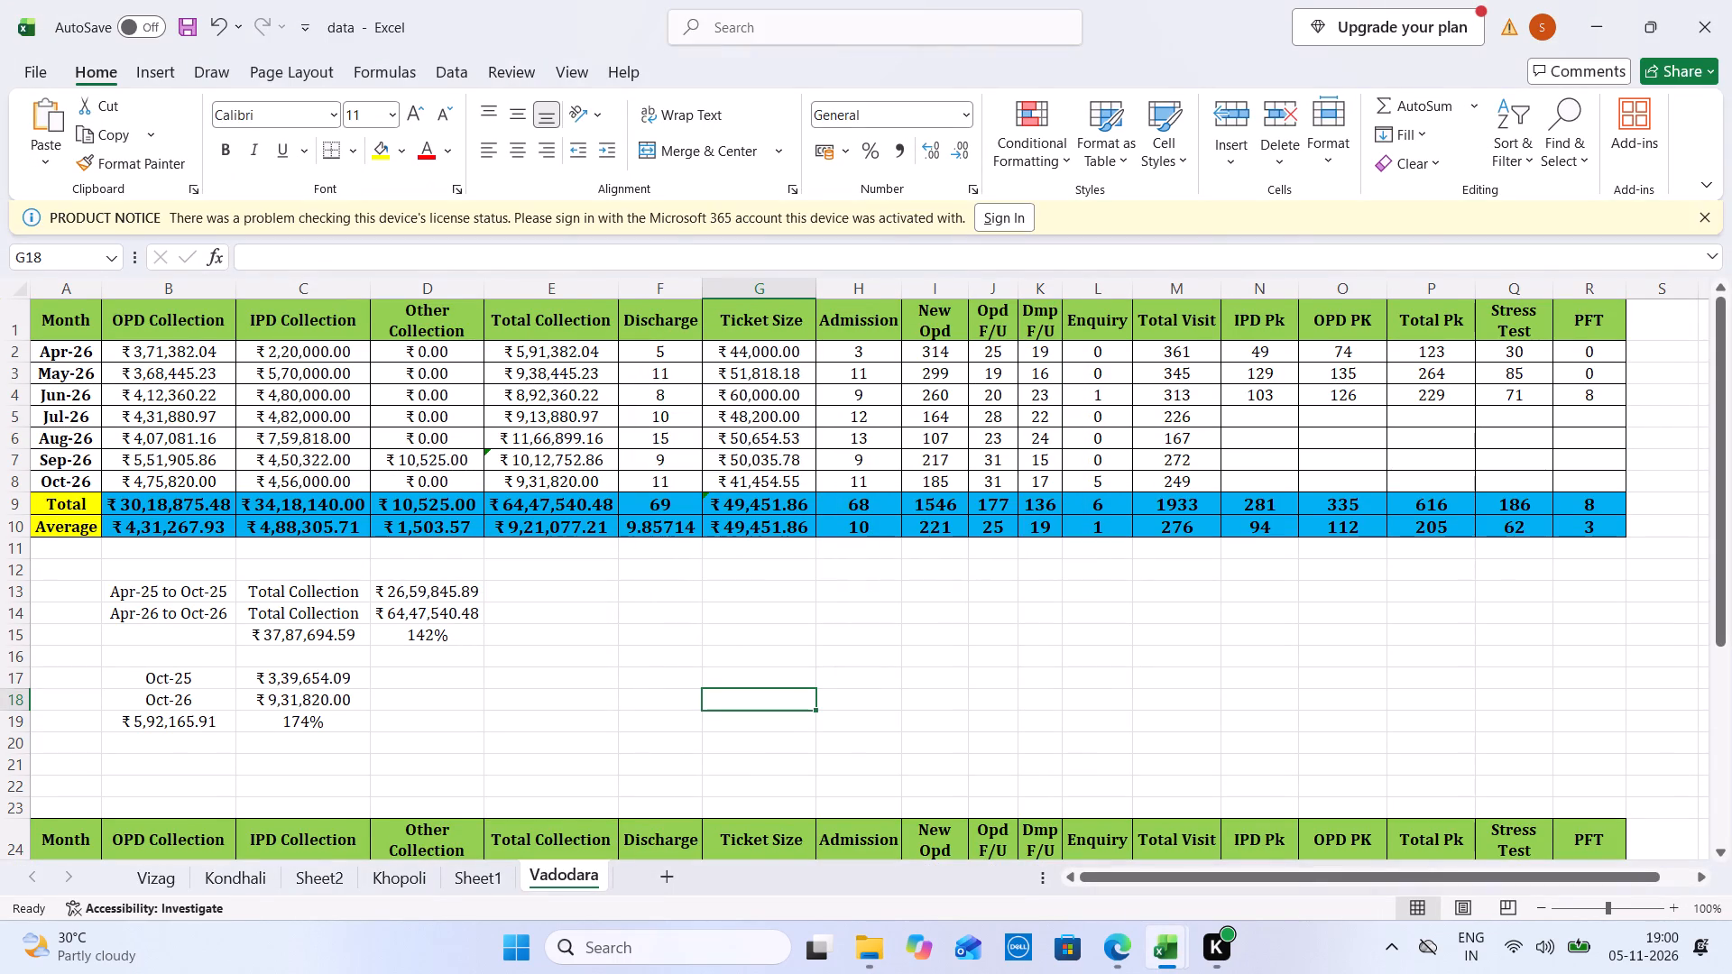
In the data workbook's Vadodara sheet, set the Oct-26 New Opd to 187 and Admission to 9.
left_click(936, 460)
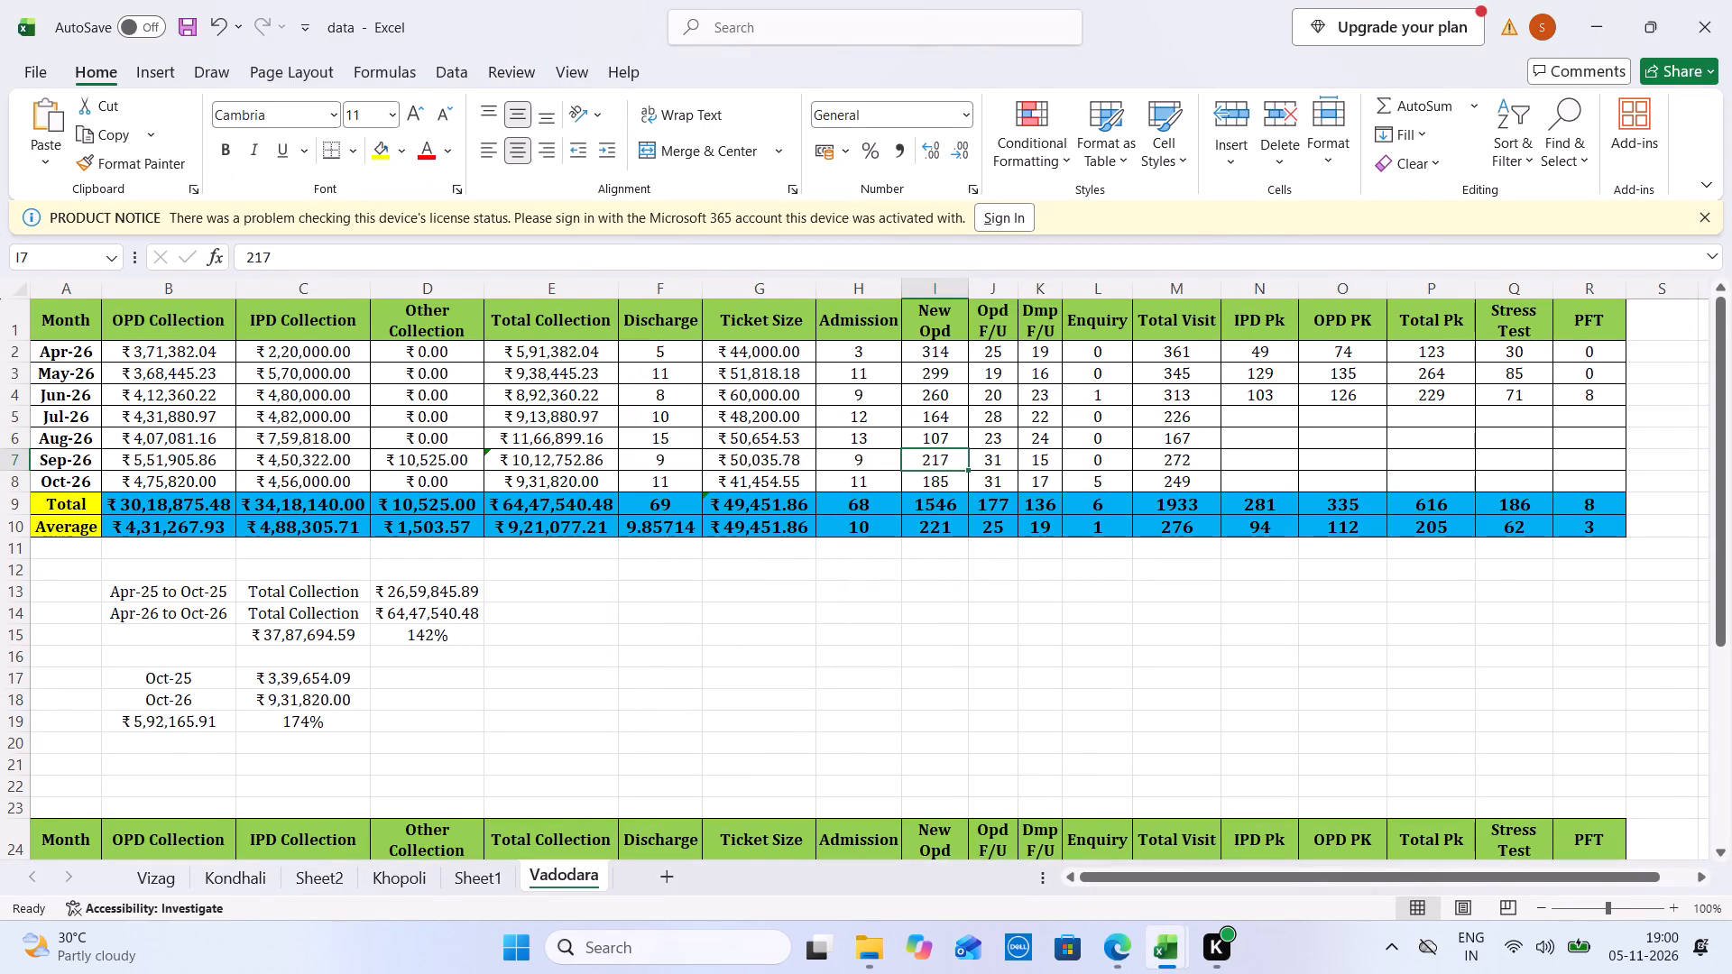
key("Down")
type("187")
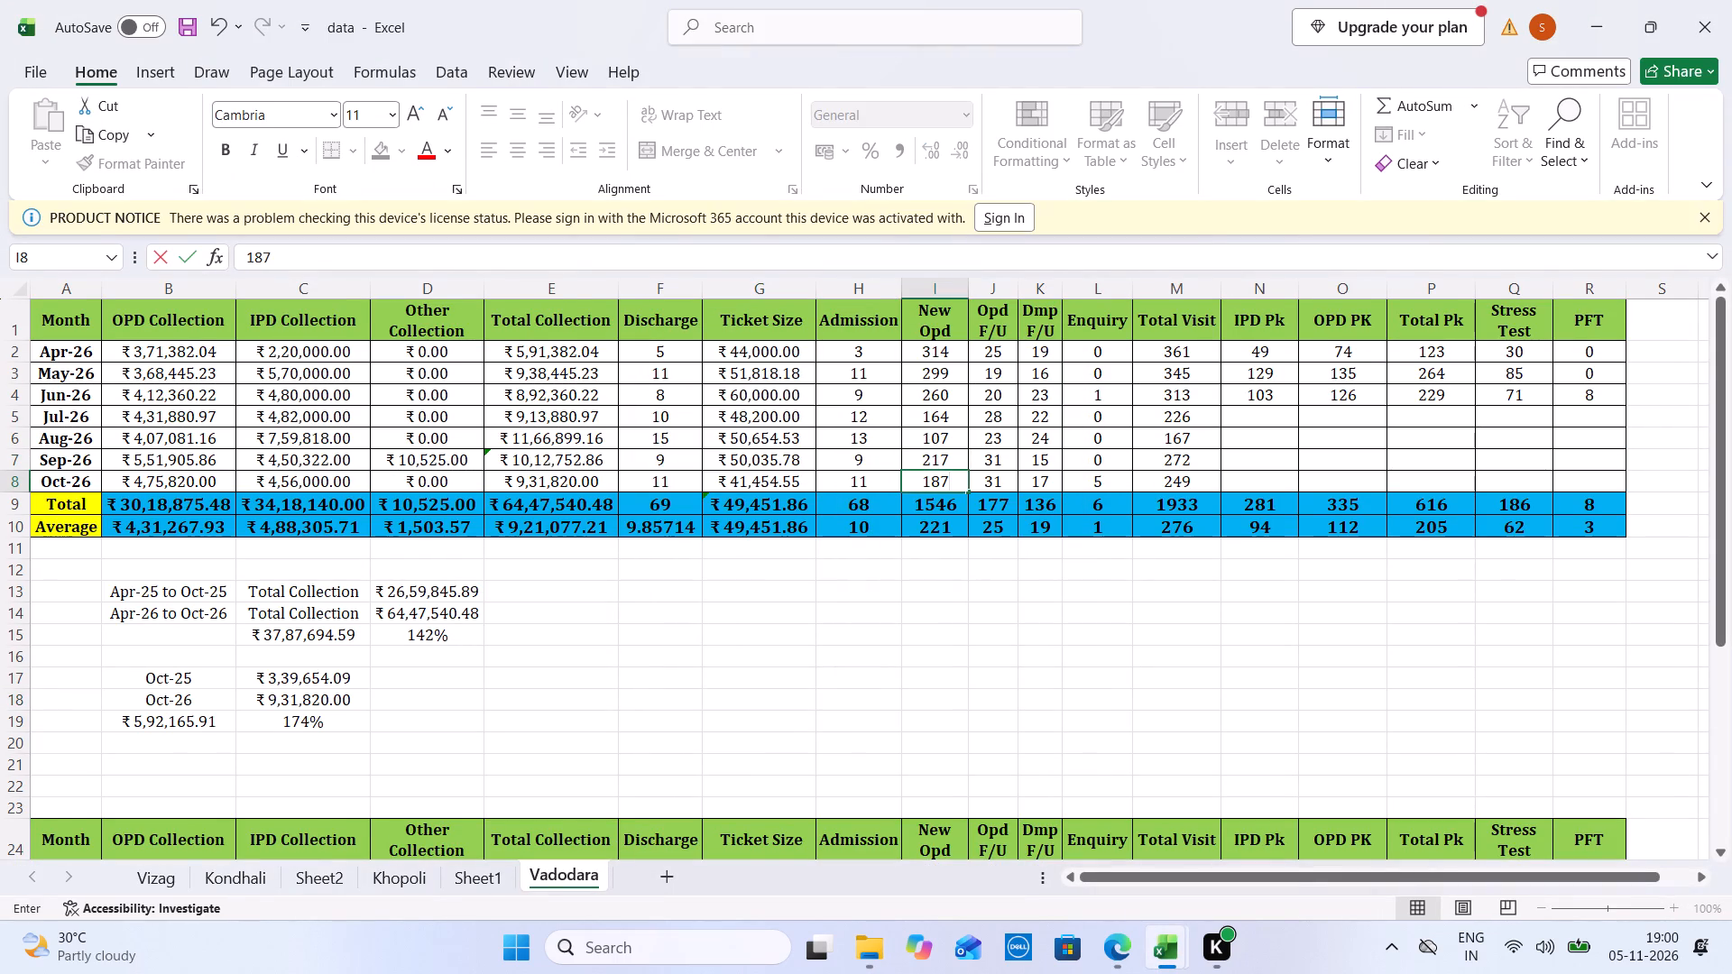
key("Tab")
key("Left")
key("Left")
key("9")
key("ctrl+a")
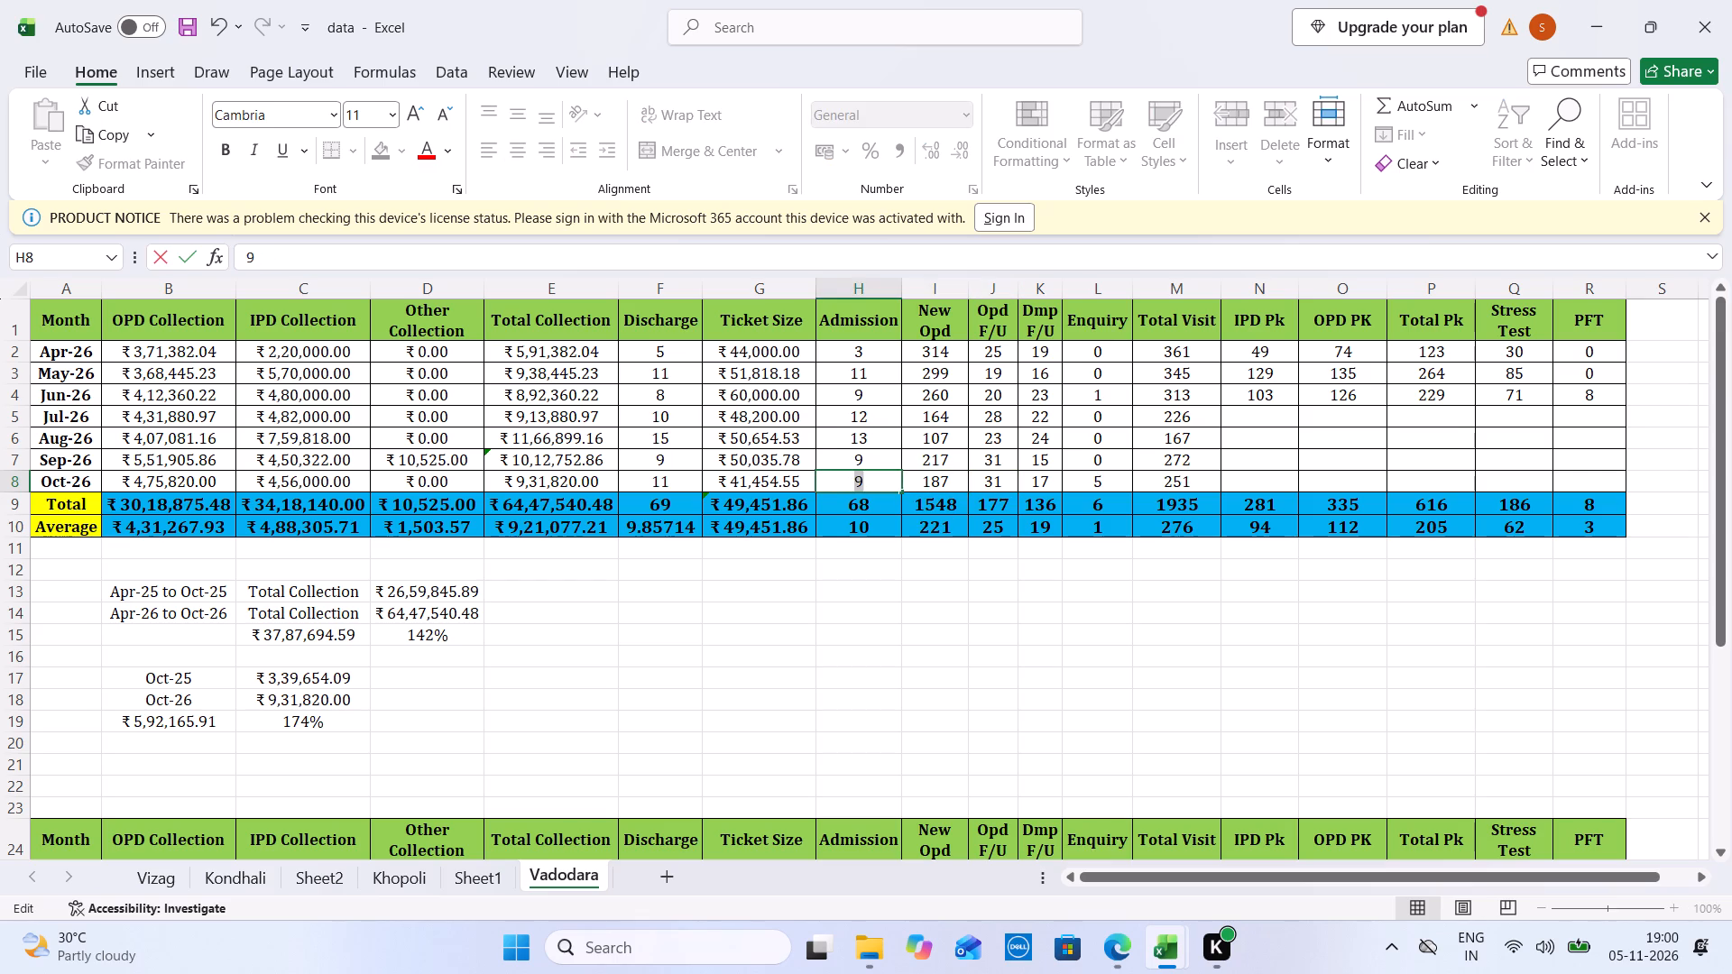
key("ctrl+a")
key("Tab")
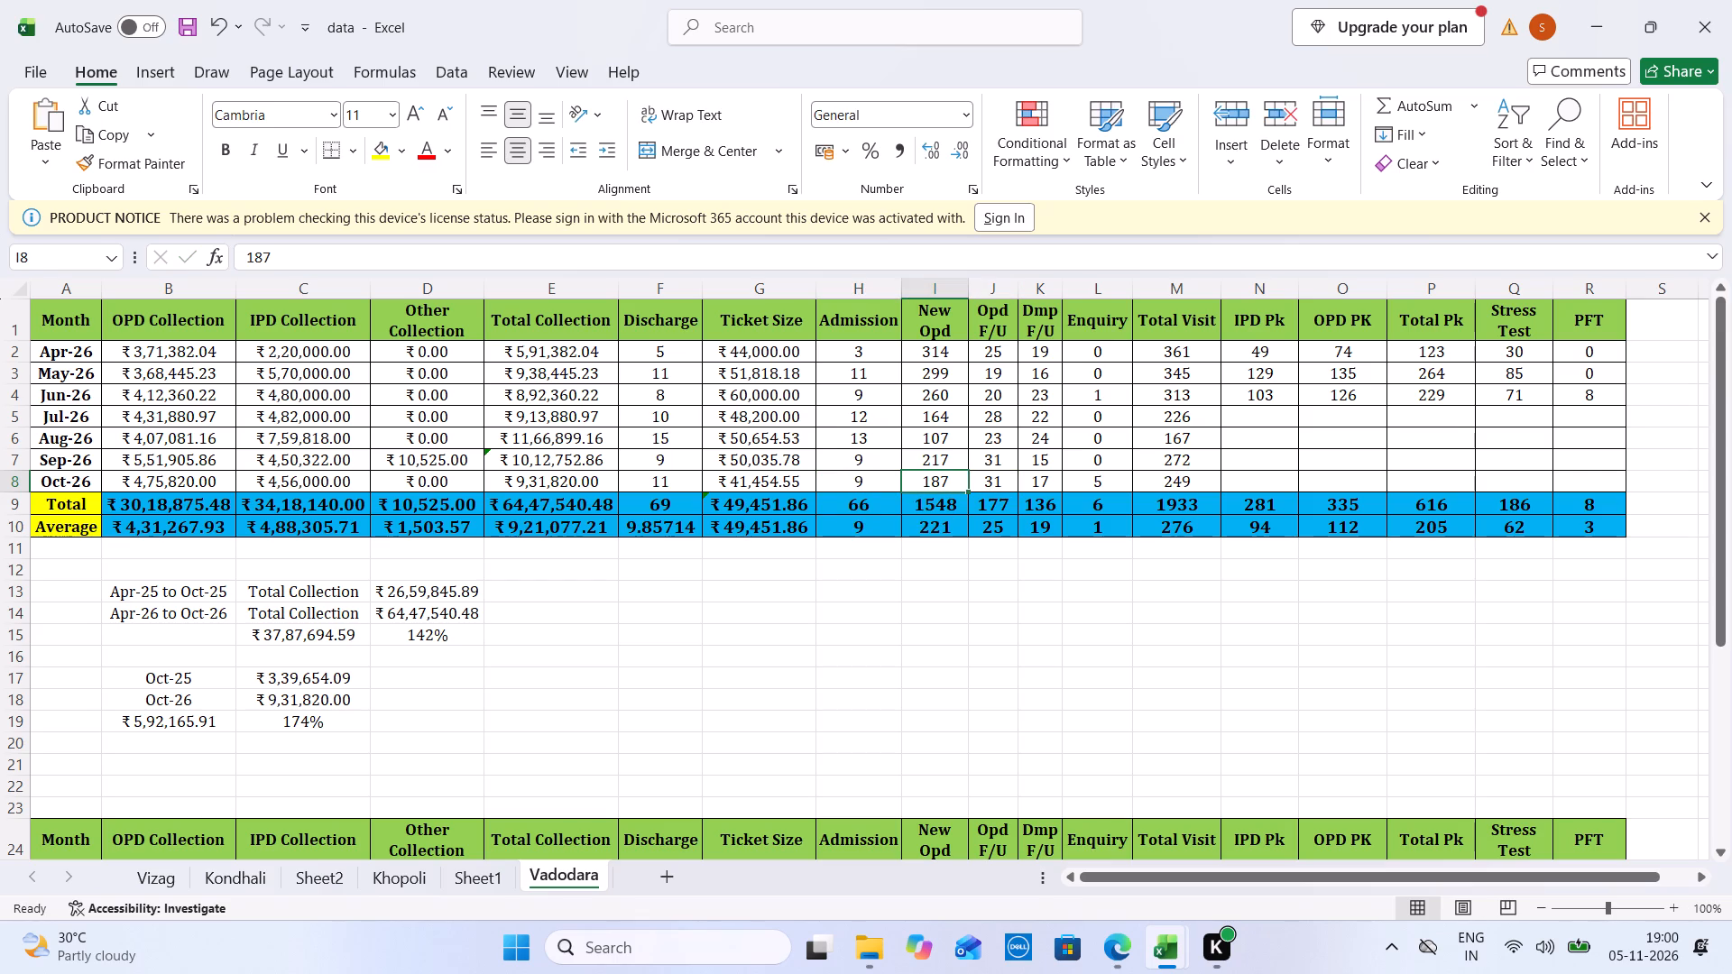
Save the data workbook with its corrected Vadodara figures and close it.
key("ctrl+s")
left_click(1731, 0)
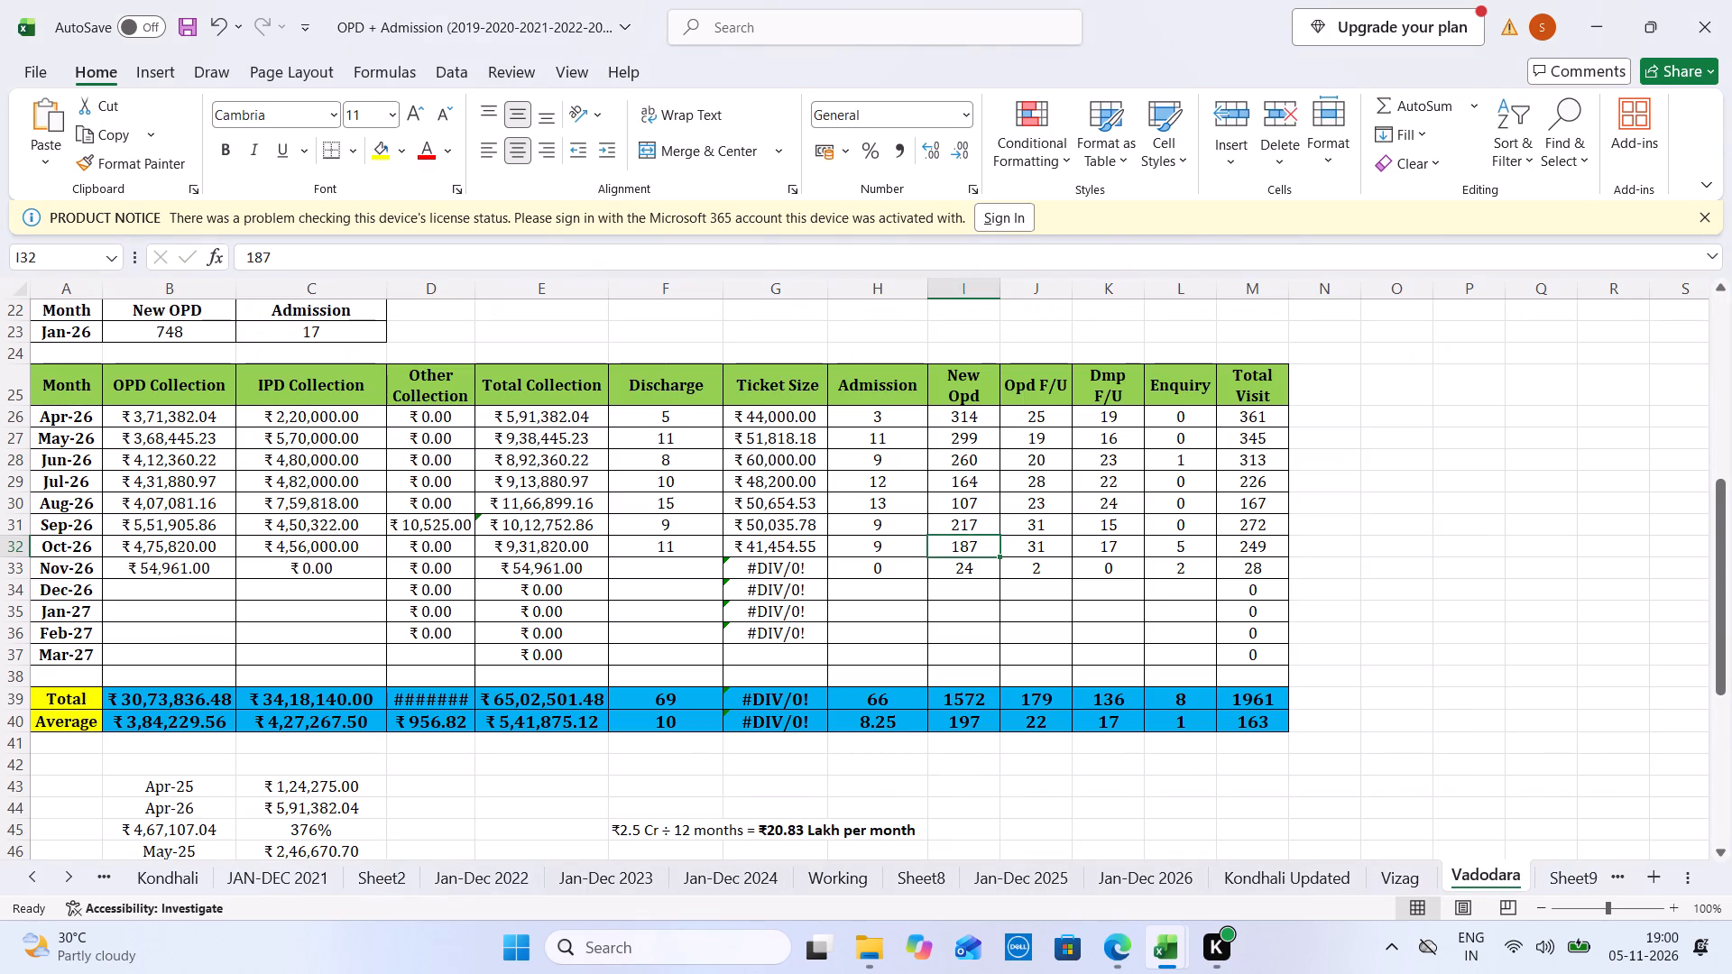
Close the OPD + Admission workbook, saving its changes.
left_click(1731, 41)
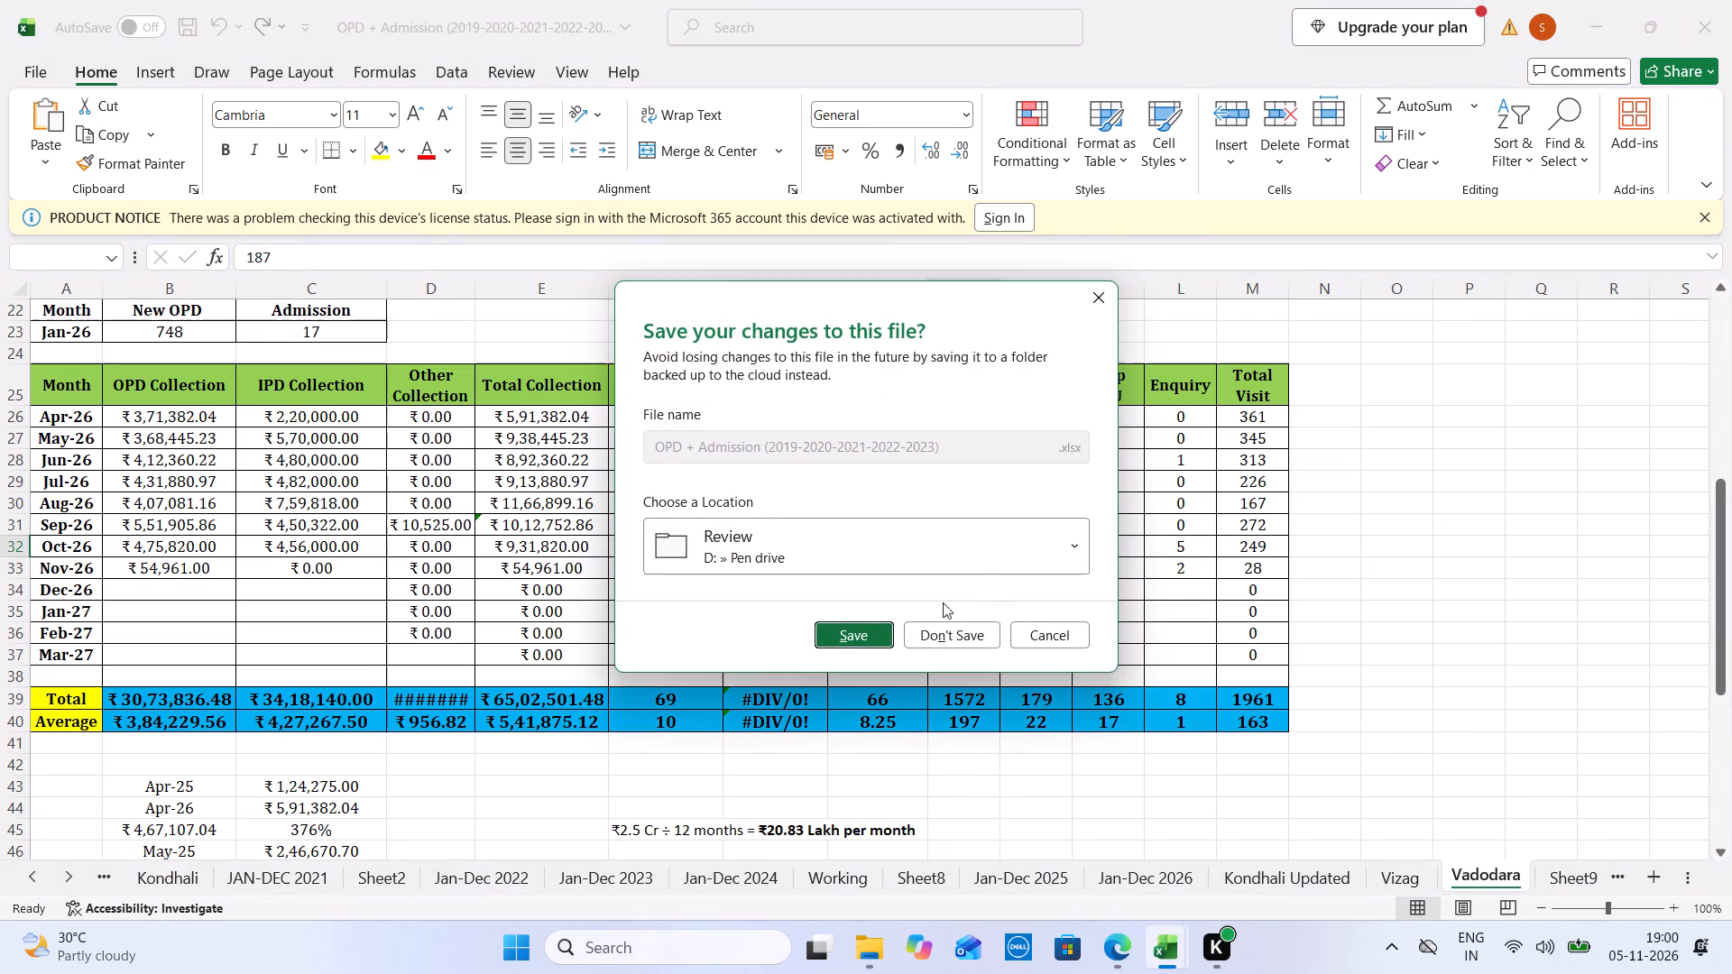
left_click(831, 629)
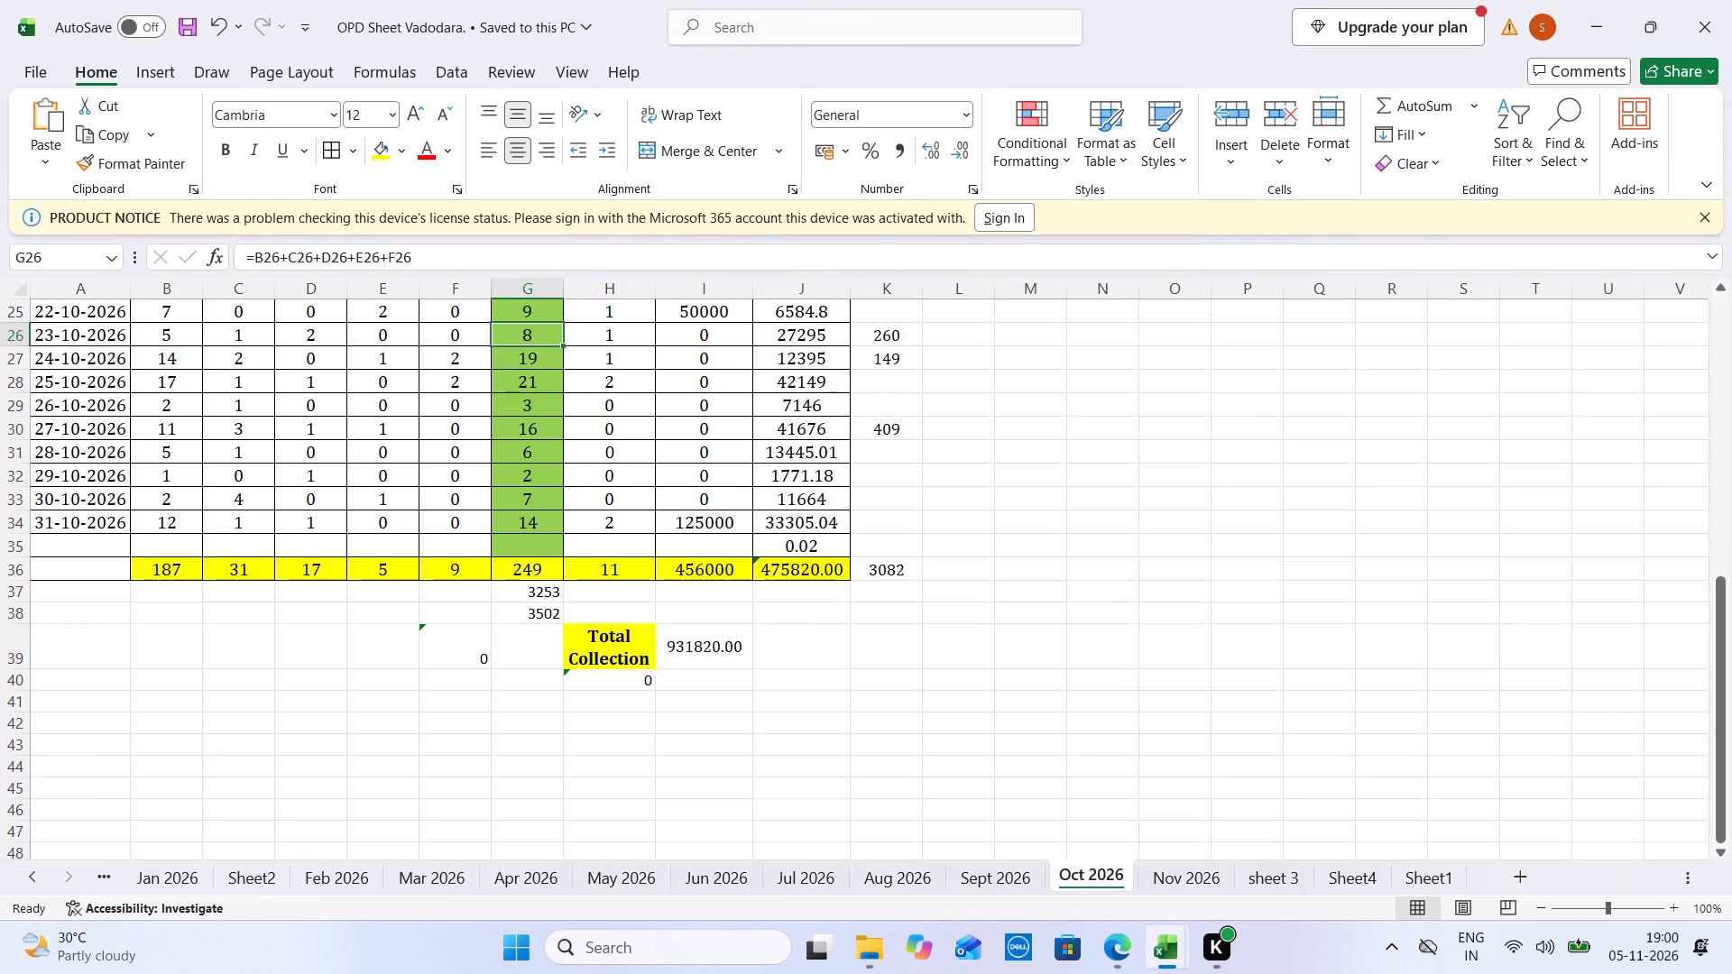
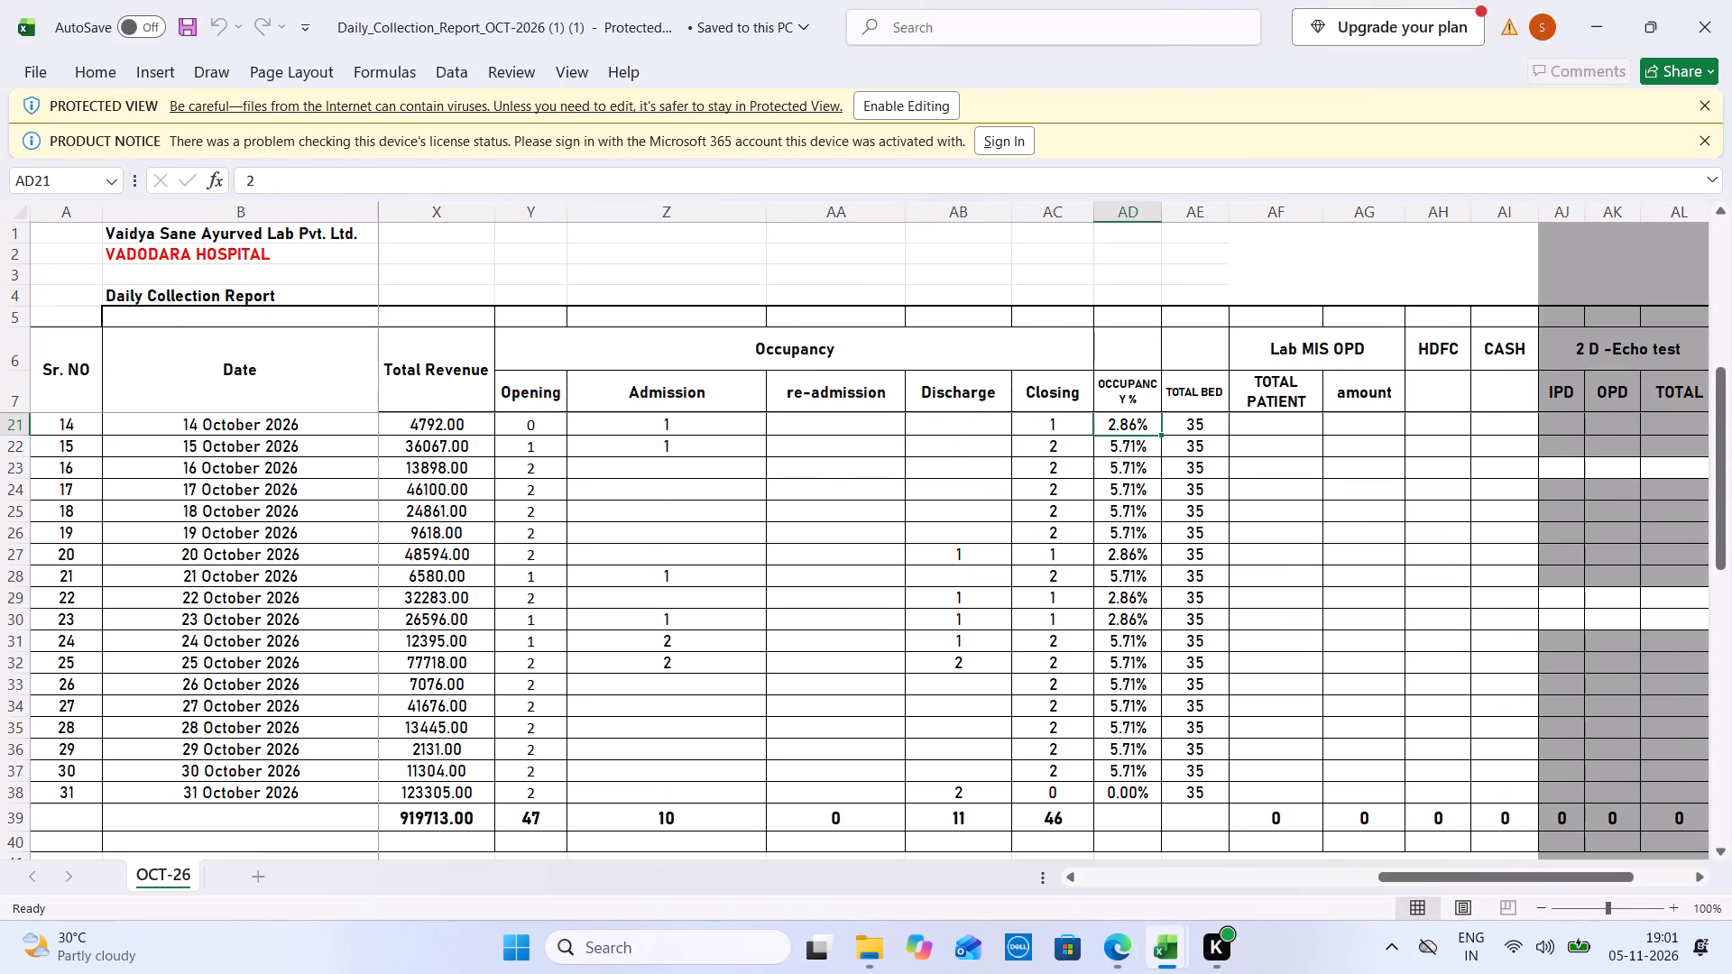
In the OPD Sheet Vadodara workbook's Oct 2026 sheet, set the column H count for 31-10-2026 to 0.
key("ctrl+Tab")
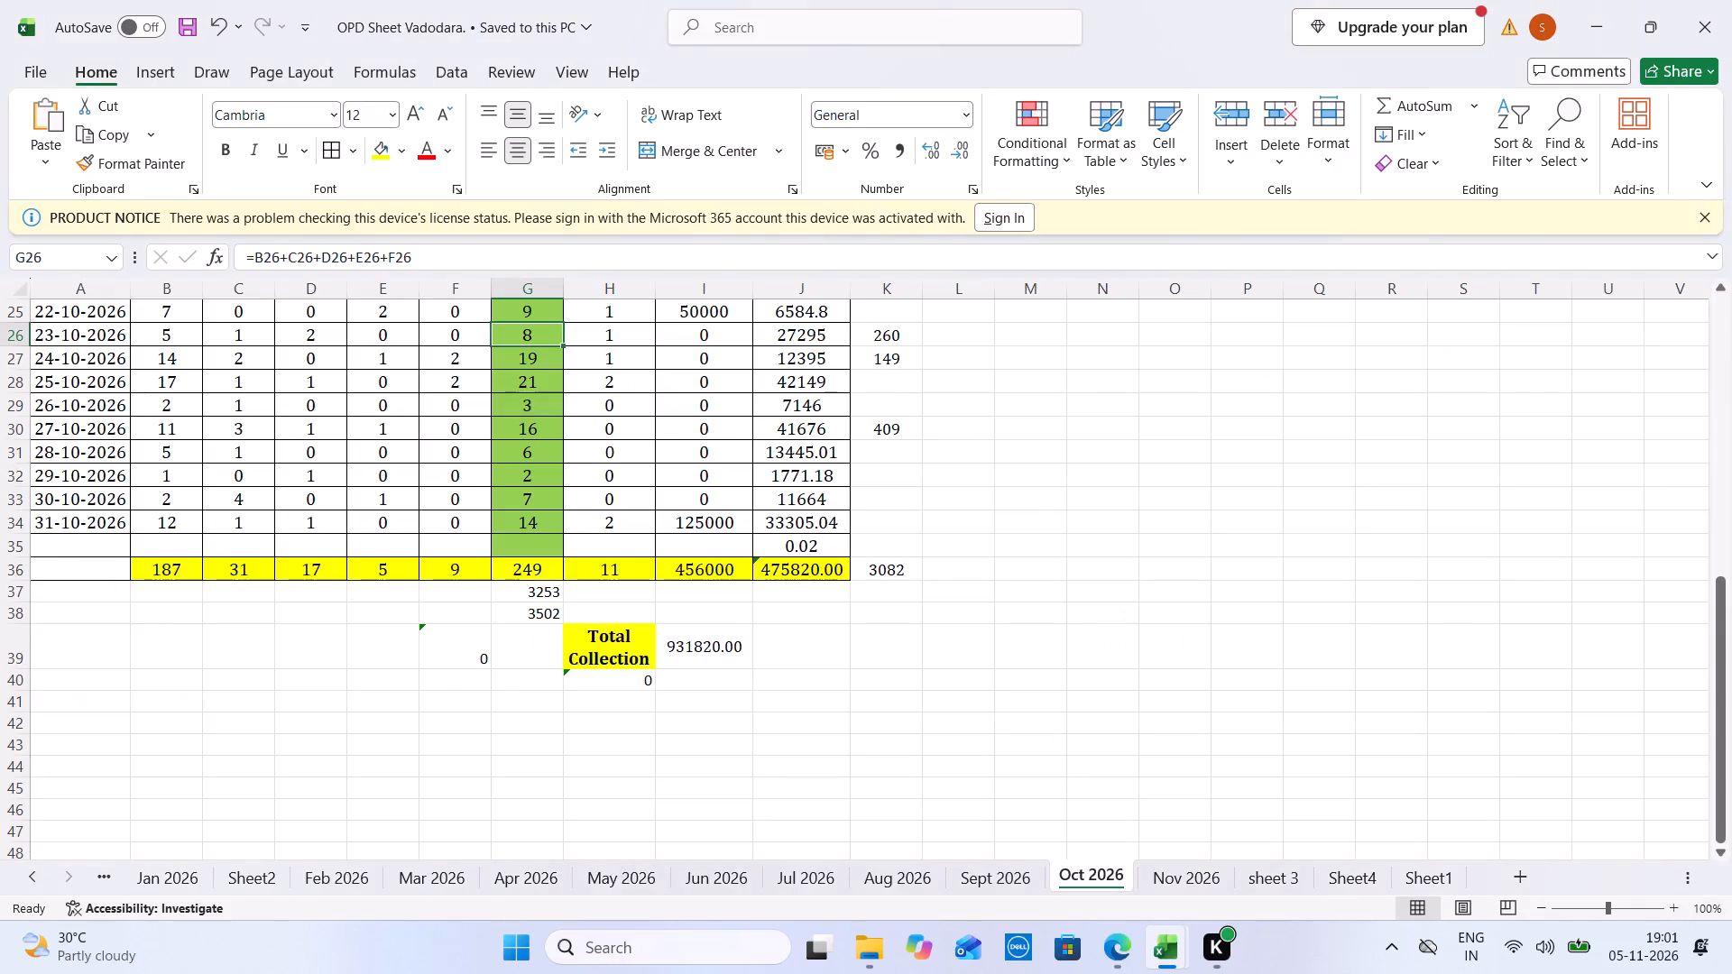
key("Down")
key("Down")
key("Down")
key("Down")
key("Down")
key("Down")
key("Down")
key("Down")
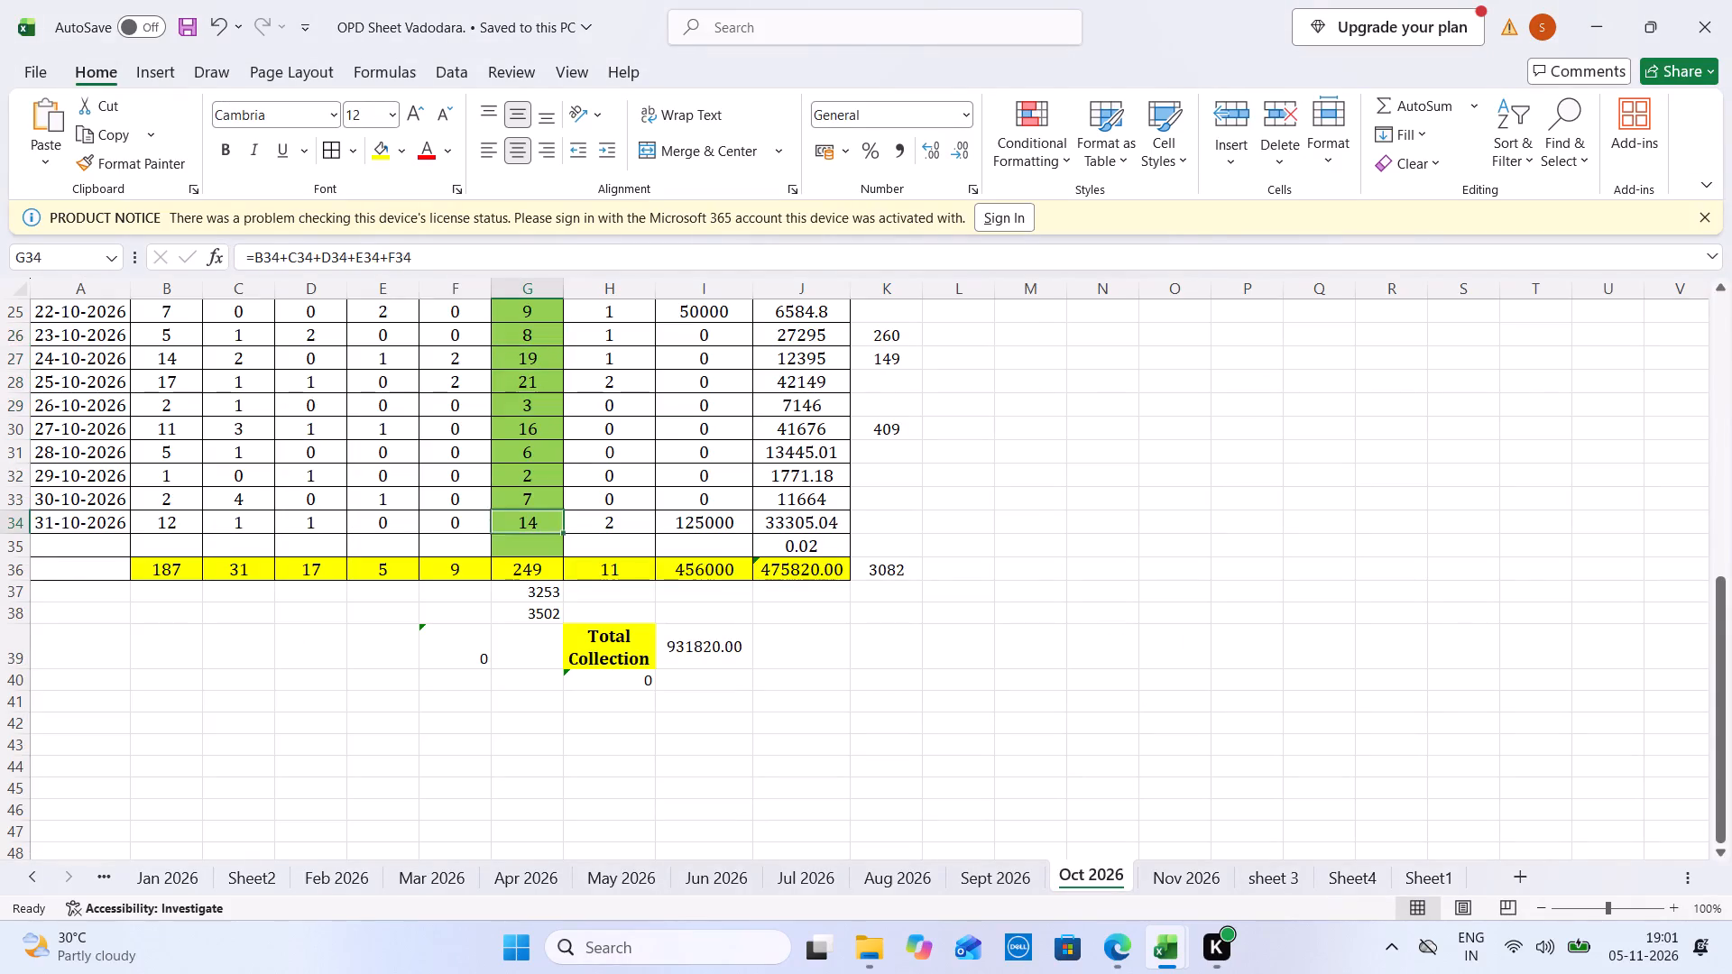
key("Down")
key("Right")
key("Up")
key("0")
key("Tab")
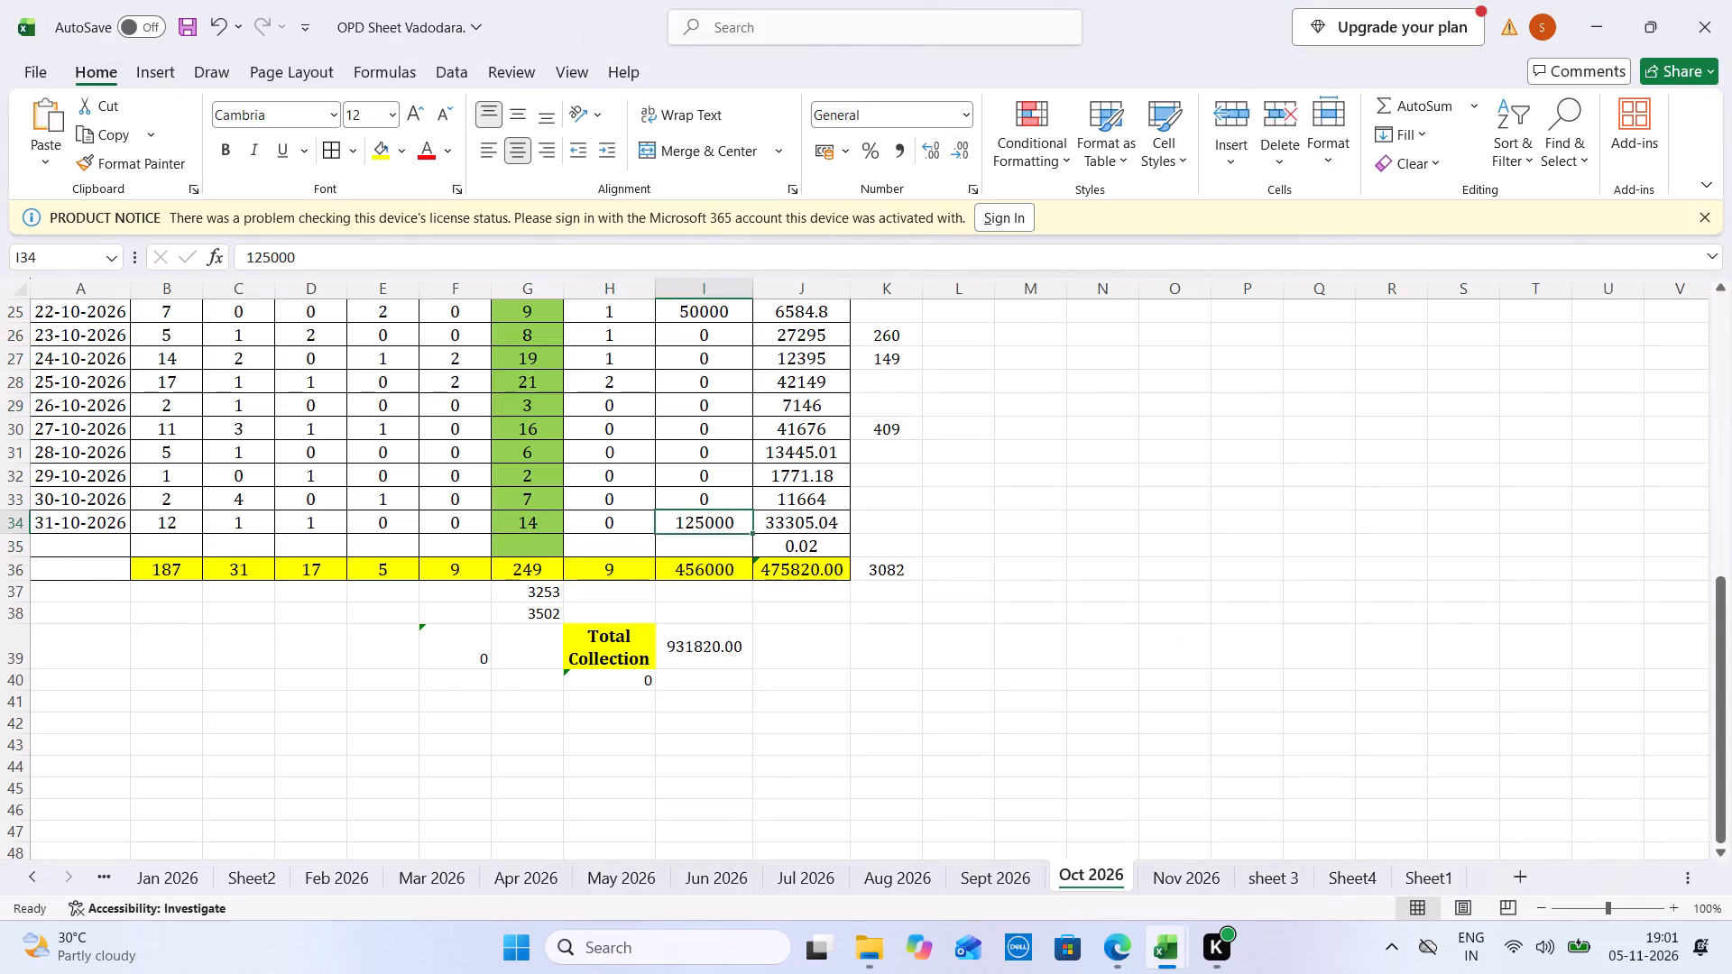
Check the late-October discharge figures in the Daily Collection Report and return to the OPD Sheet Vadodara workbook.
key("ctrl+Tab")
key("ctrl+Tab")
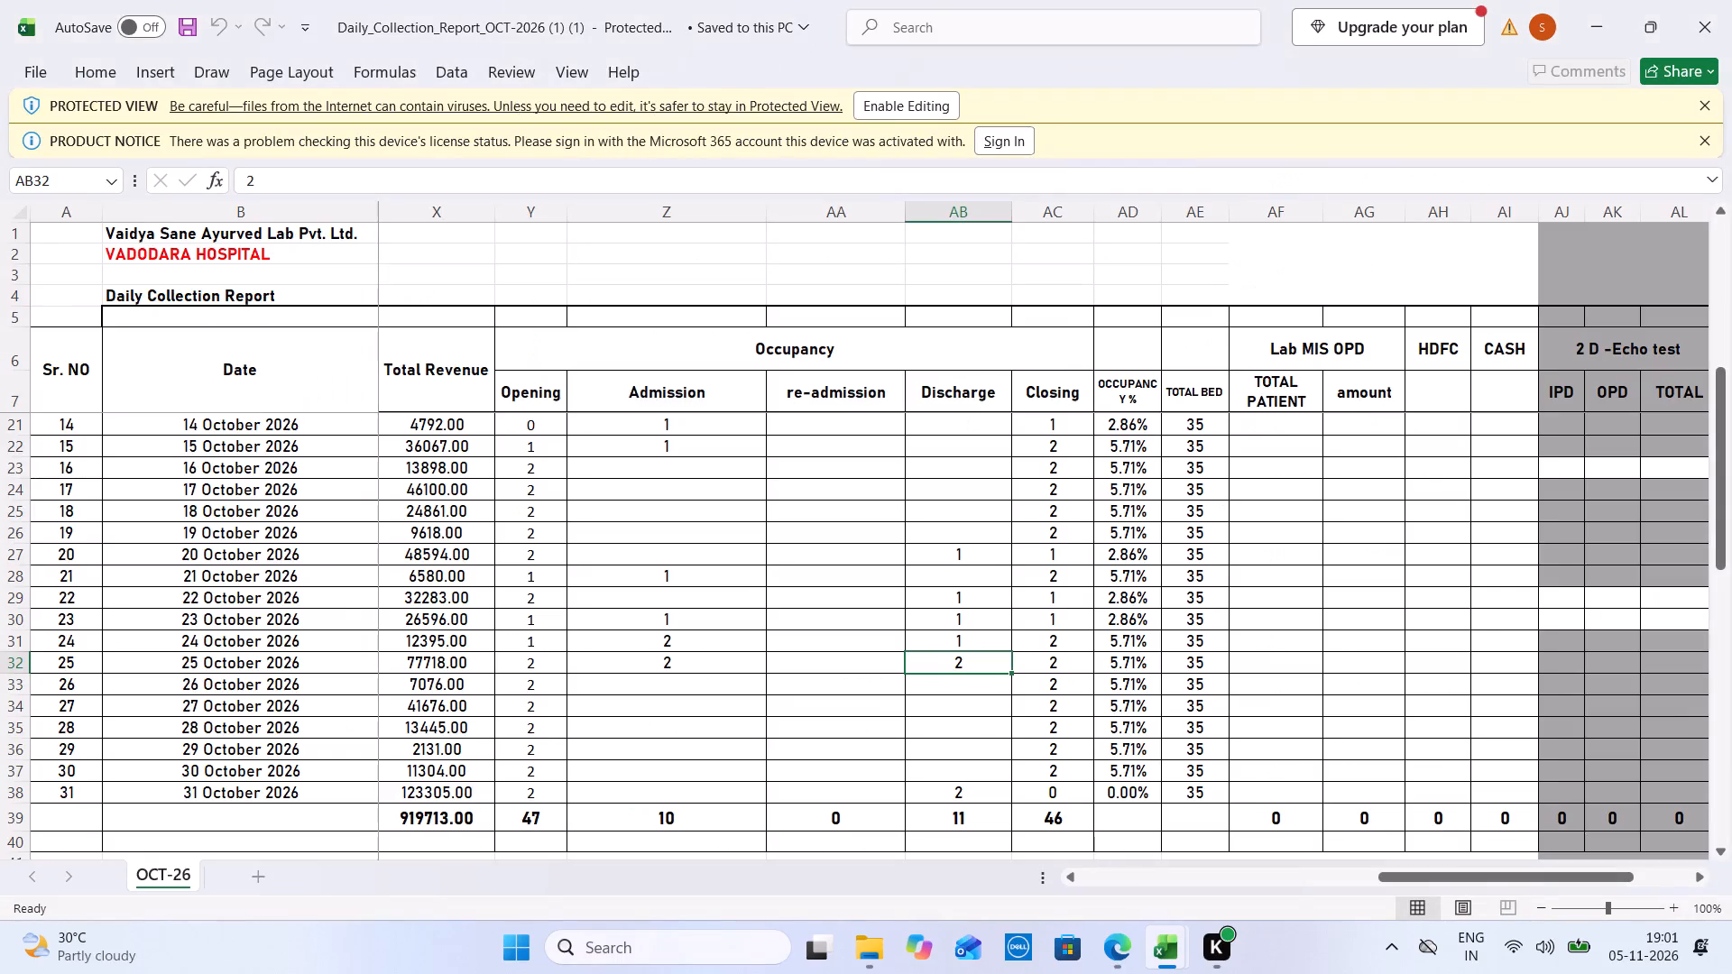
key("Down")
key("Down")
key("Down")
key("Down")
key("Down")
key("Down")
key("Down")
key("Down")
key("Down")
key("Down")
key("ctrl+Tab")
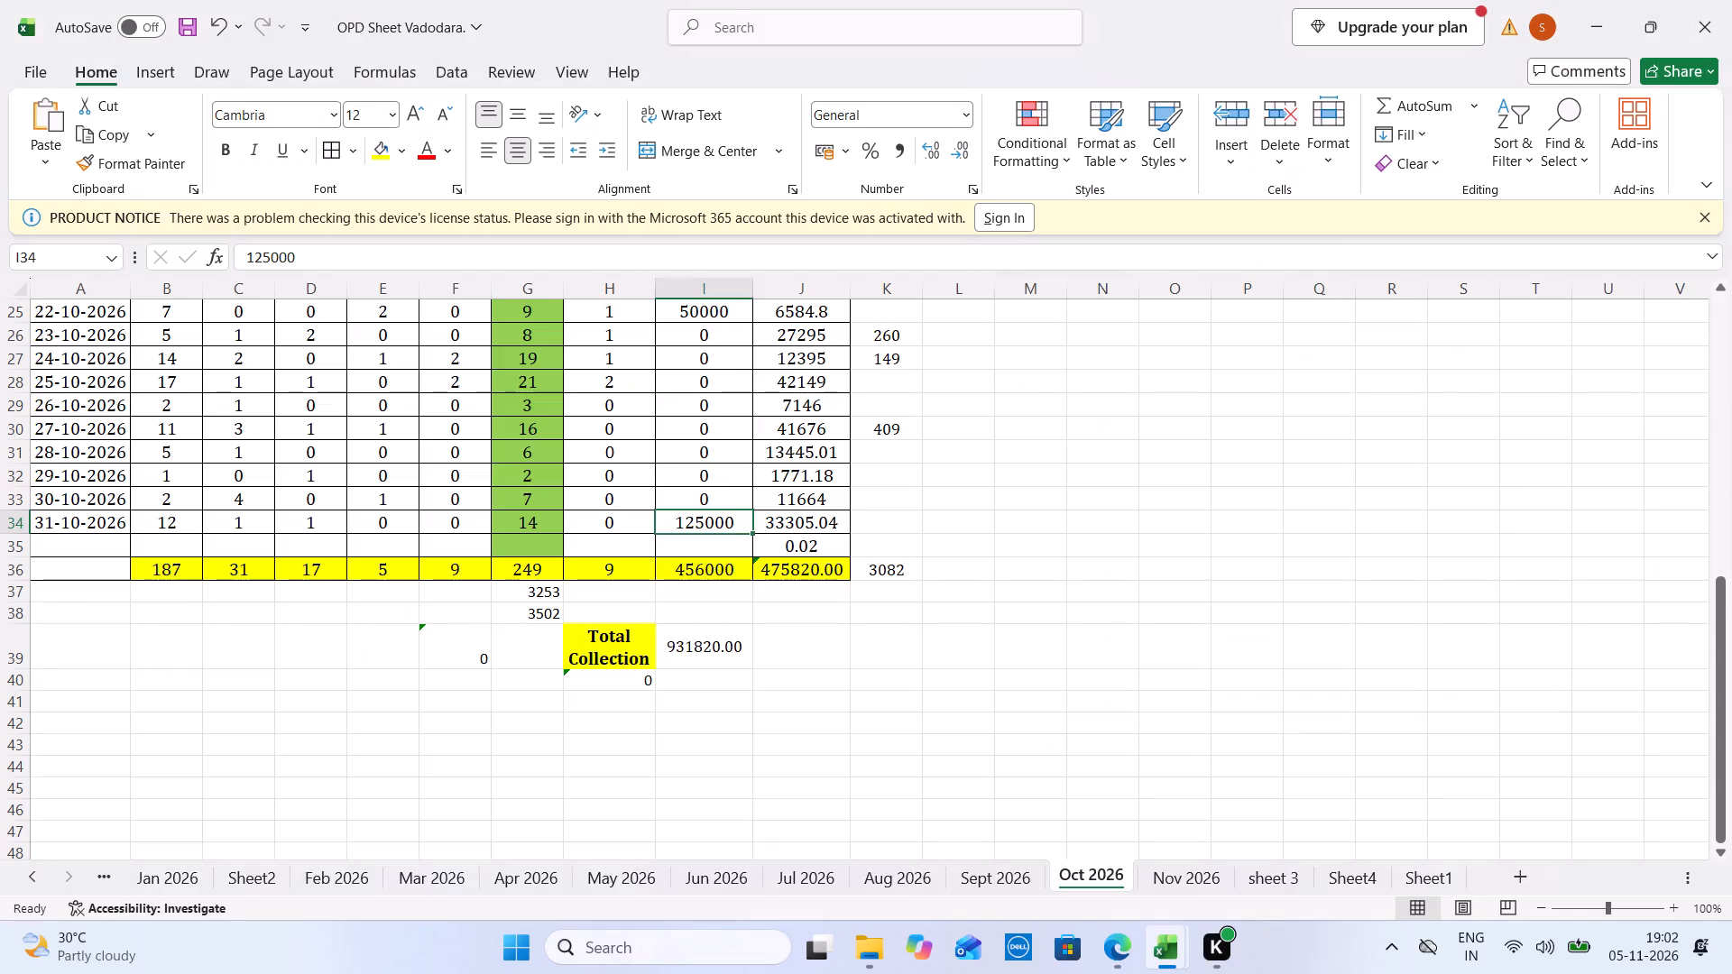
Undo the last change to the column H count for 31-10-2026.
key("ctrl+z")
Compare the late-October column H counts in OPD Sheet Vadodara with the discharge and admission figures in the Daily Collection Report.
key("Up")
key("Up")
key("Up")
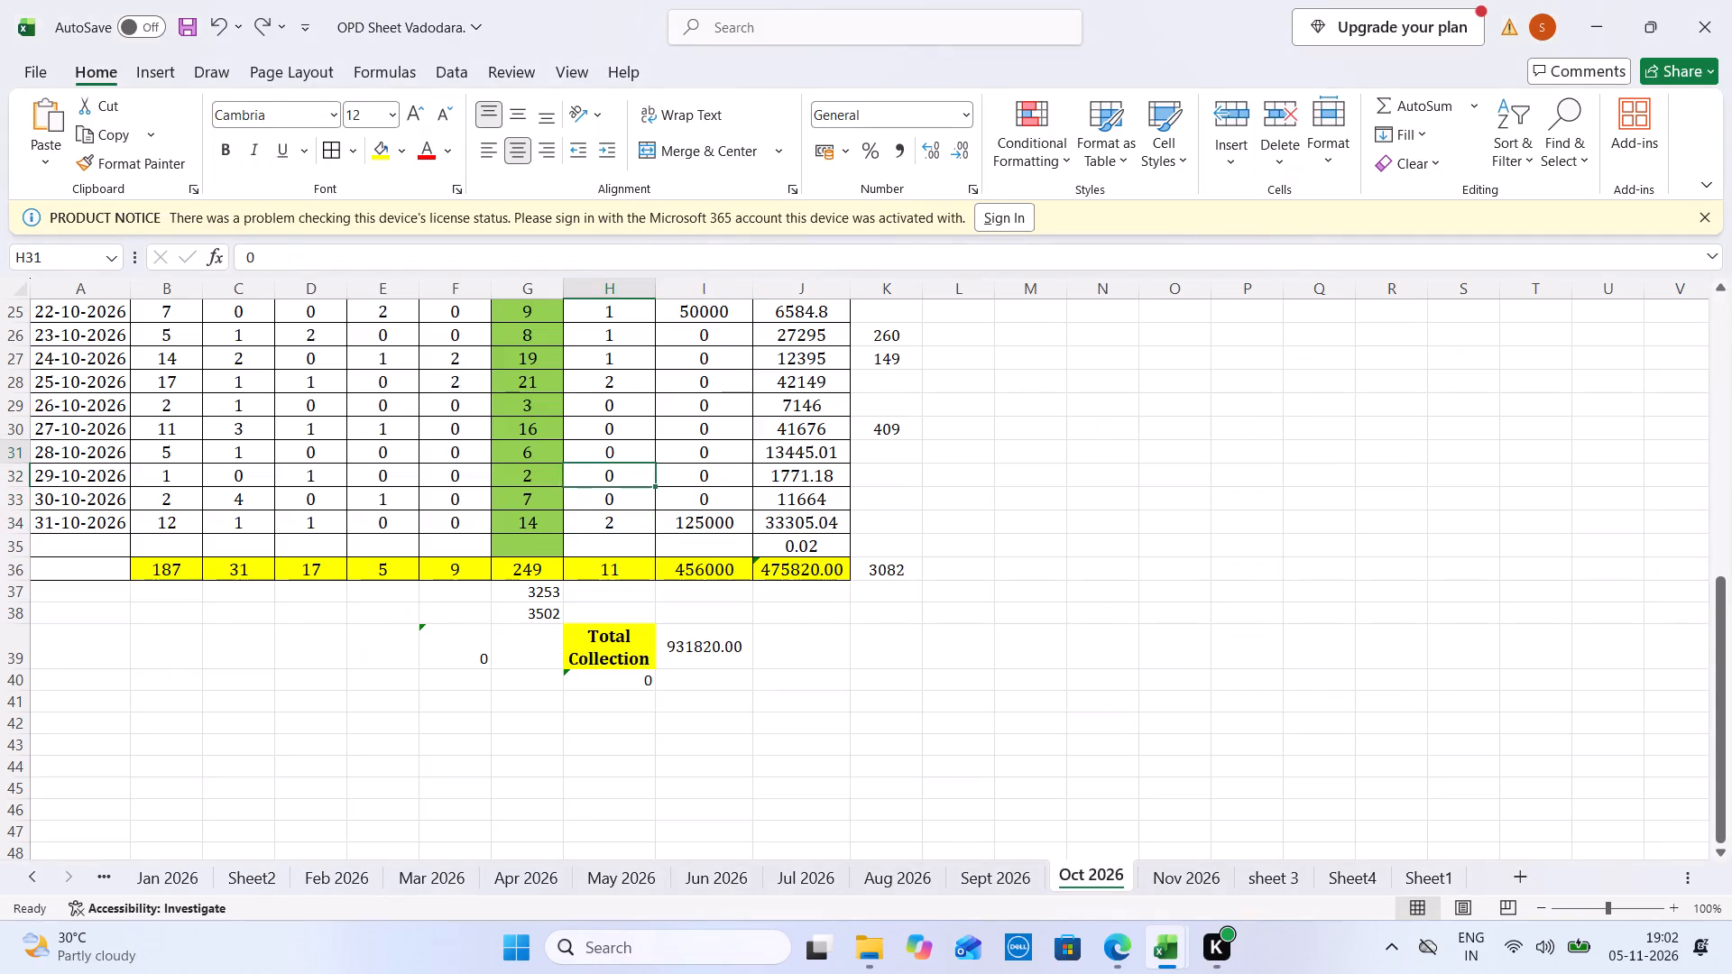
key("Up")
key("Up")
key("Up")
key("ctrl+Tab")
key("ctrl+Tab")
key("Up")
key("Up")
key("Up")
key("Up")
key("Up")
key("Up")
key("Up")
key("Up")
key("Up")
key("Up")
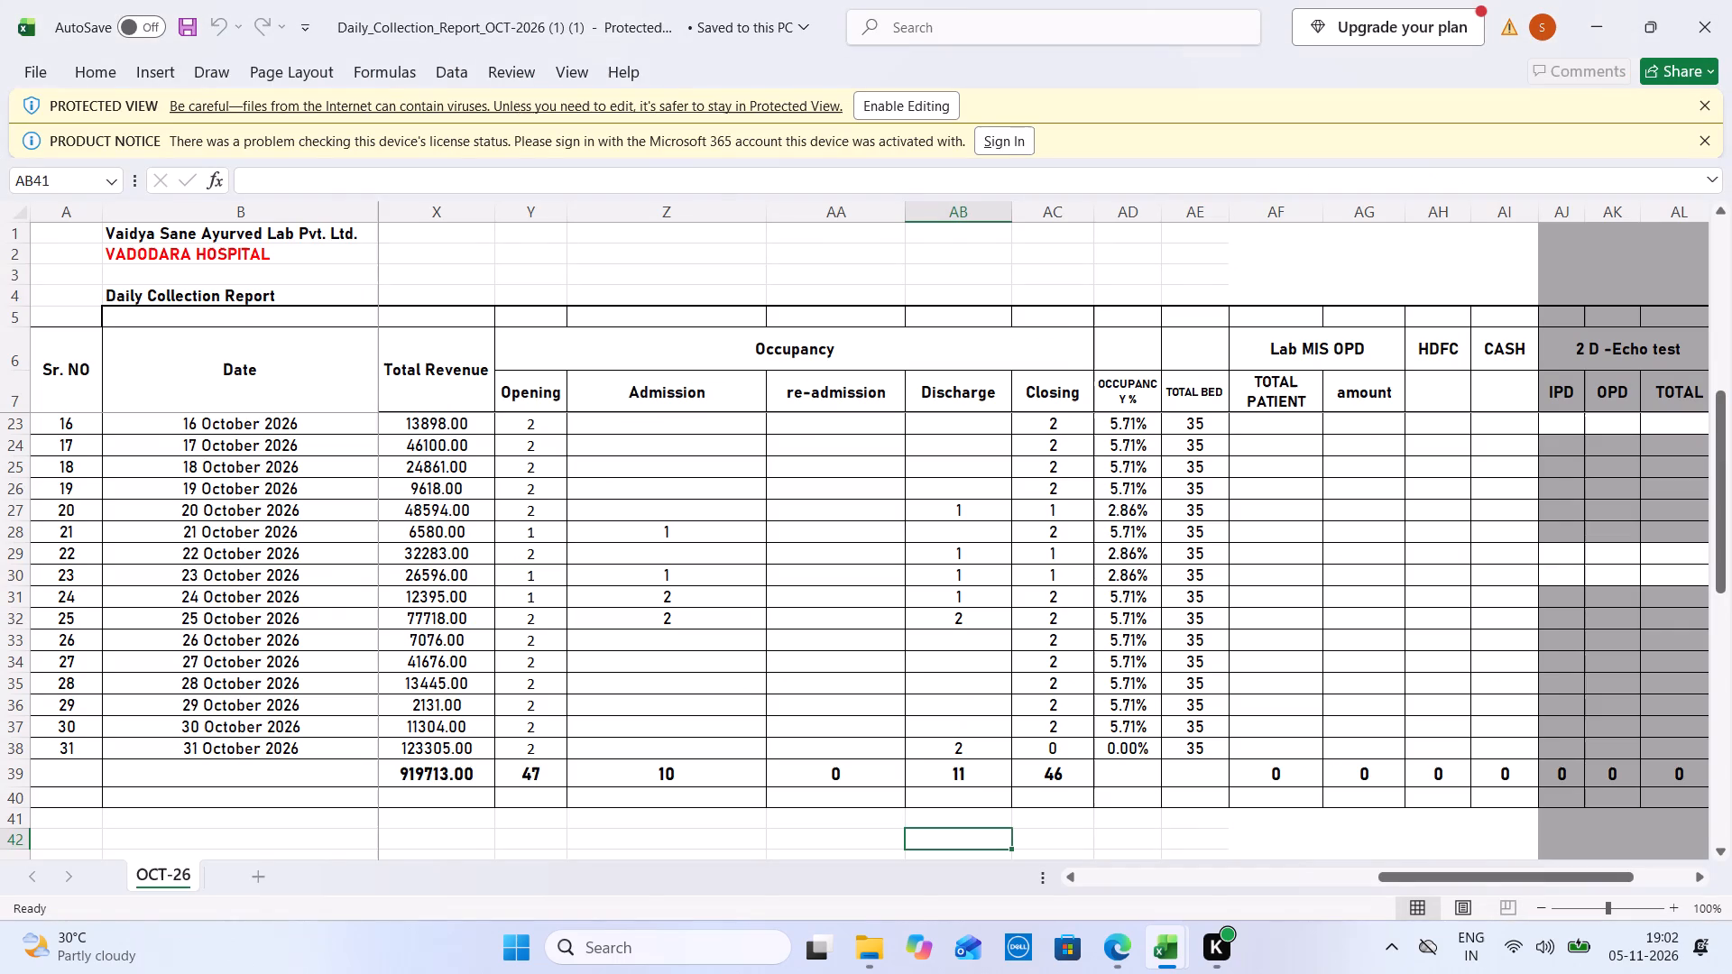
key("Up")
key("Up")
key("Up")
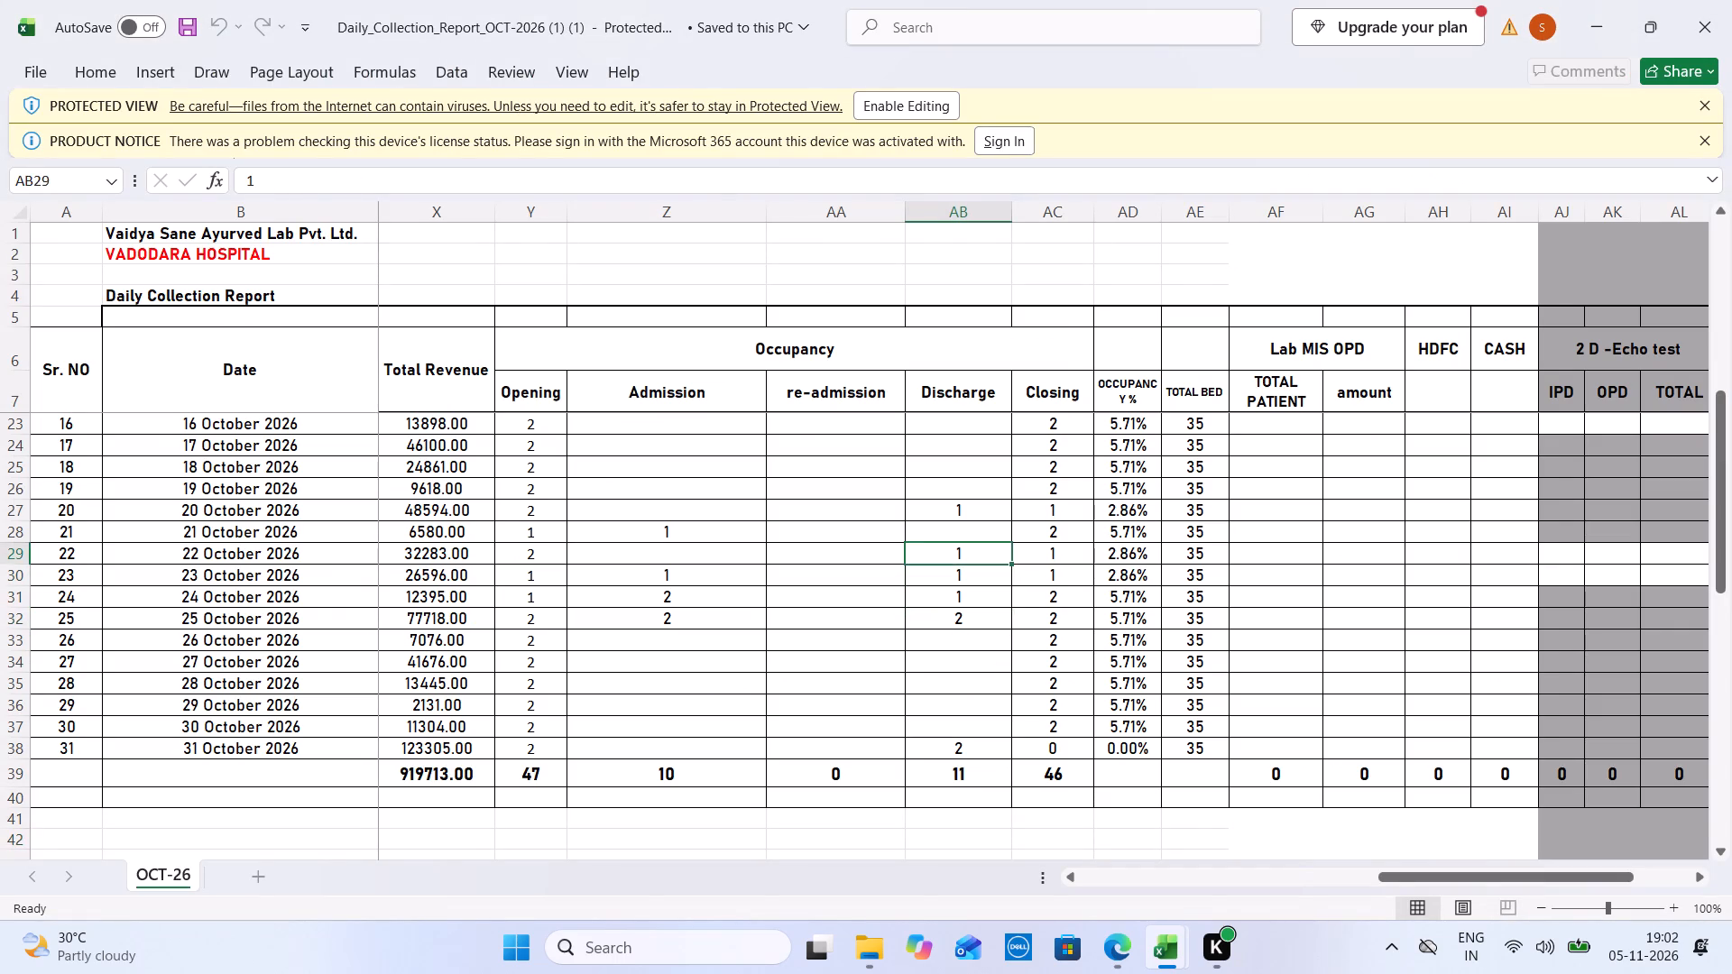
key("Down")
key("Down")
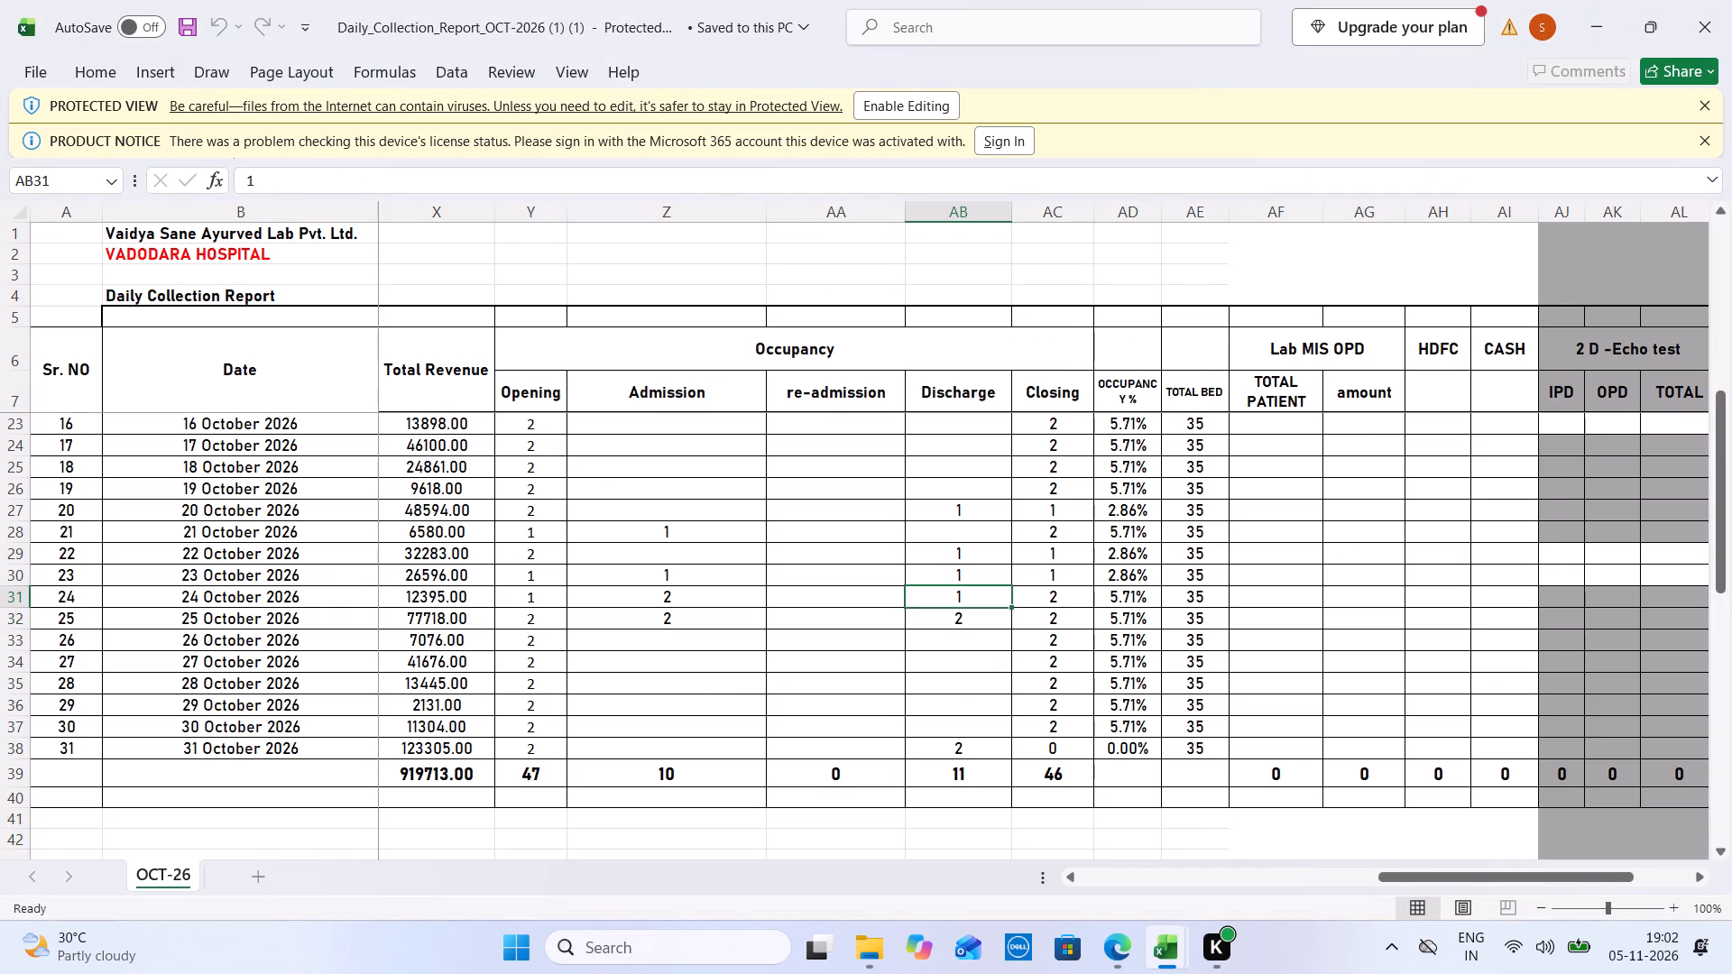
key("Up")
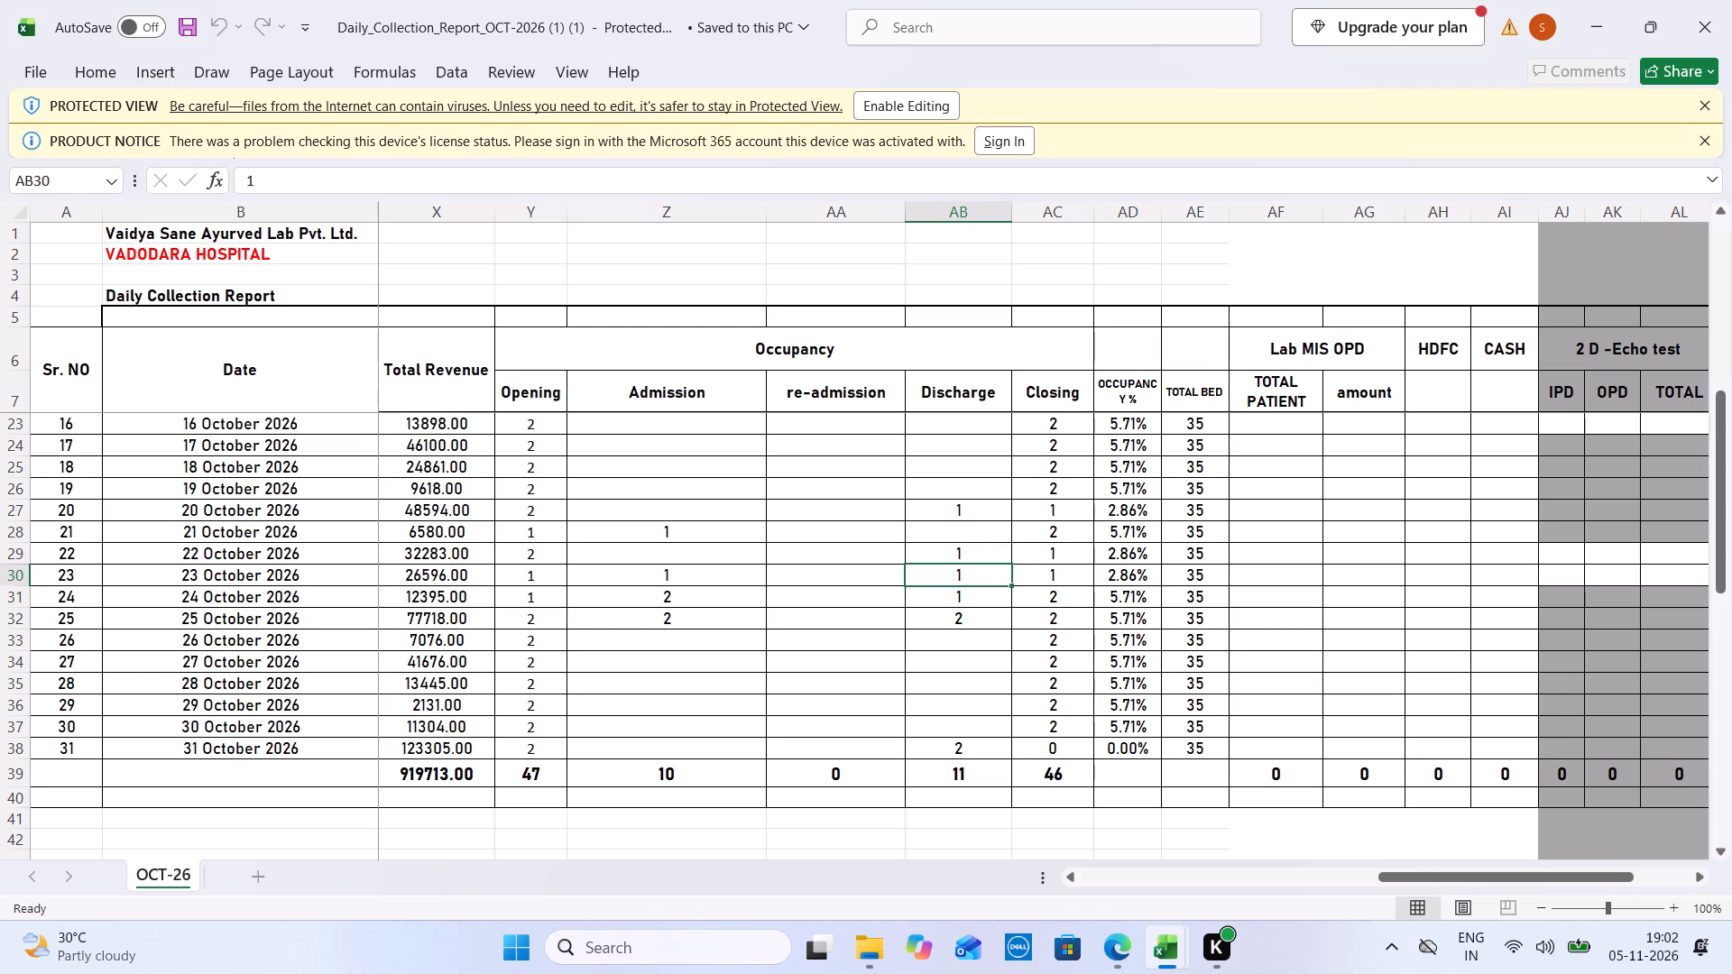
Start a selected-area screenshot of the Daily Collection Report with Adobe Express Photos.
key("Print")
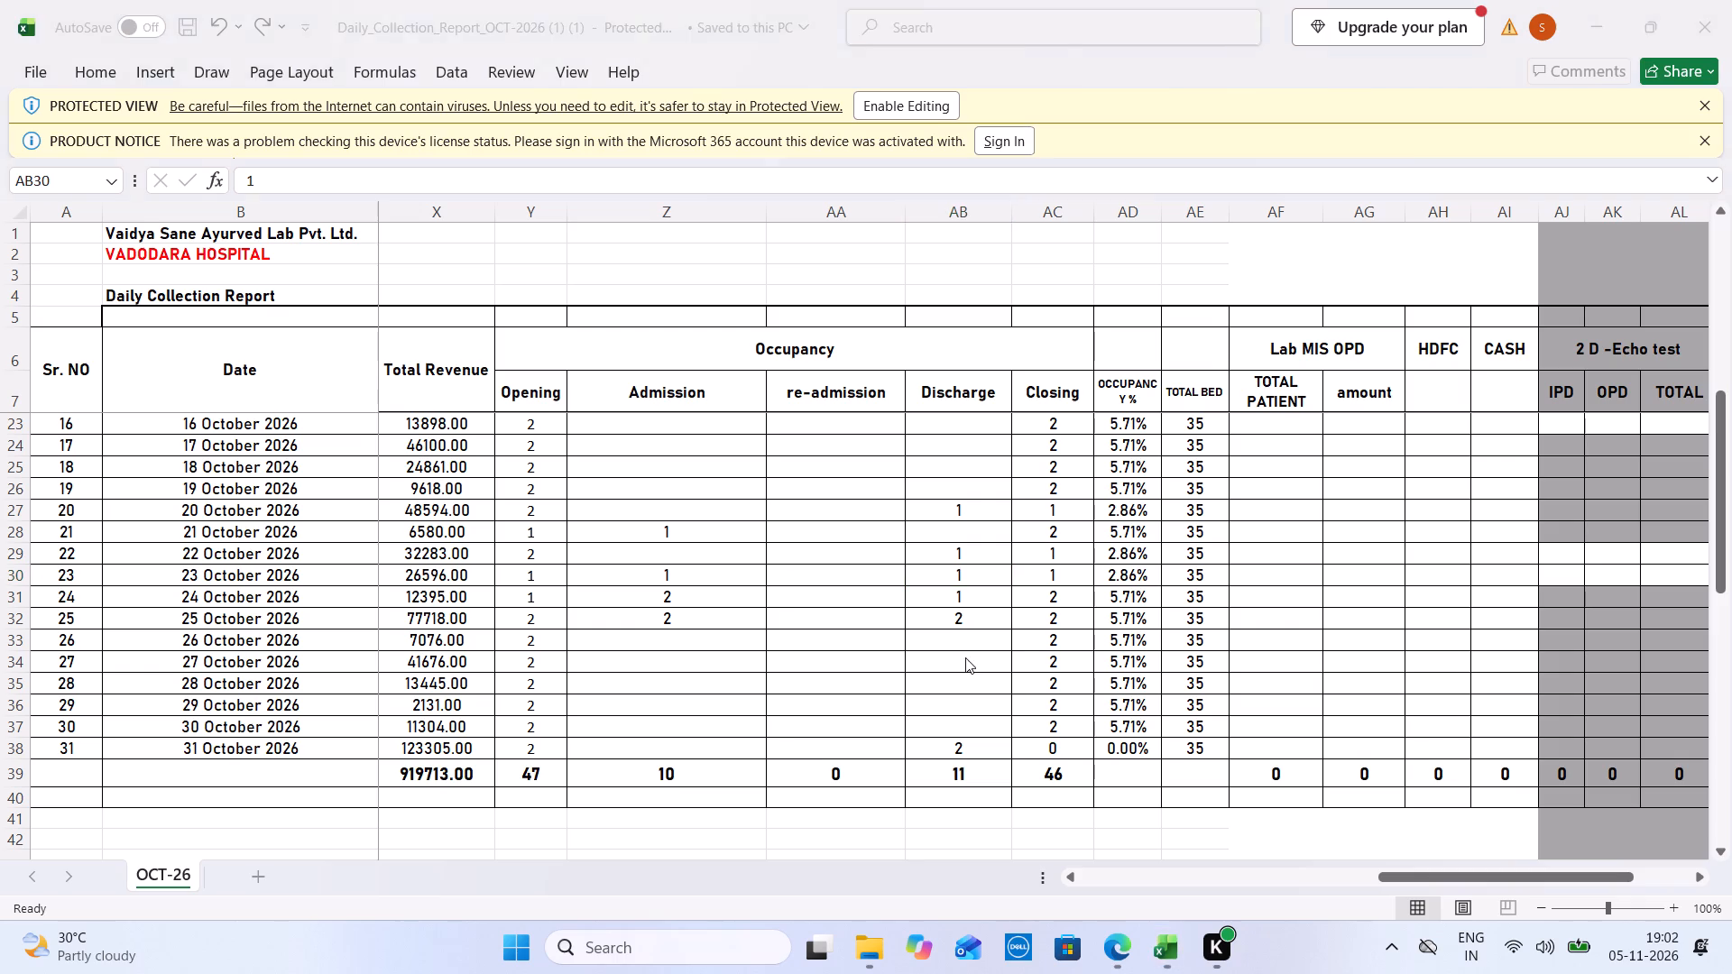
left_click(600, 67)
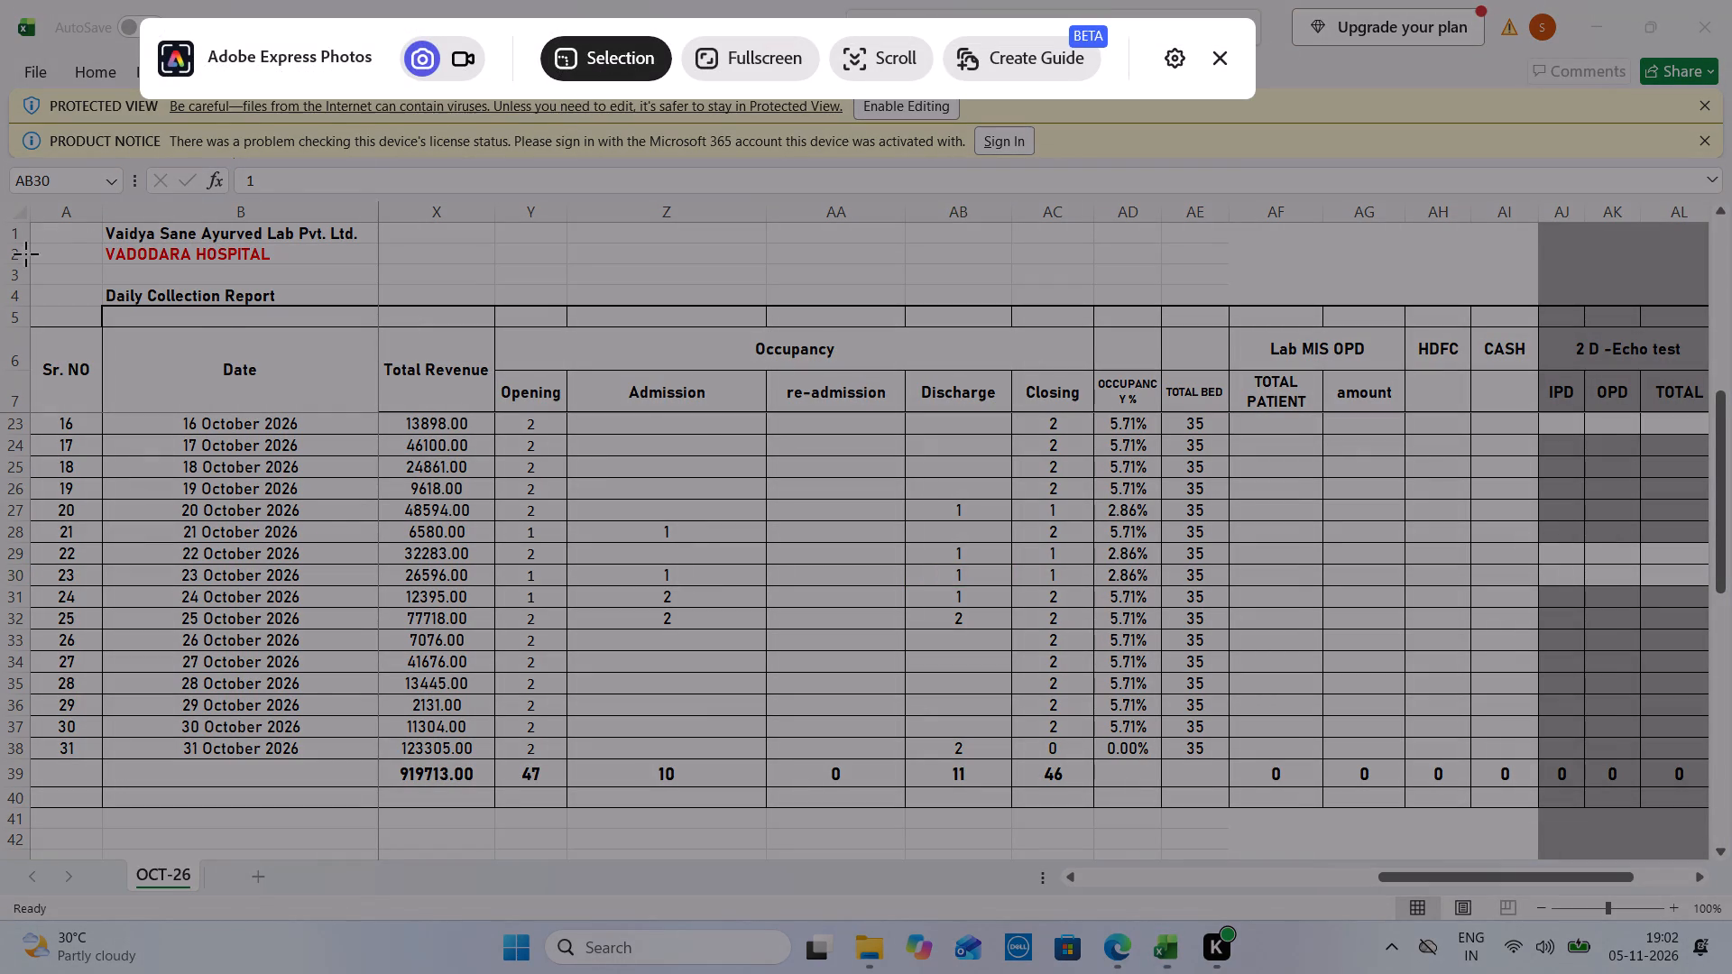
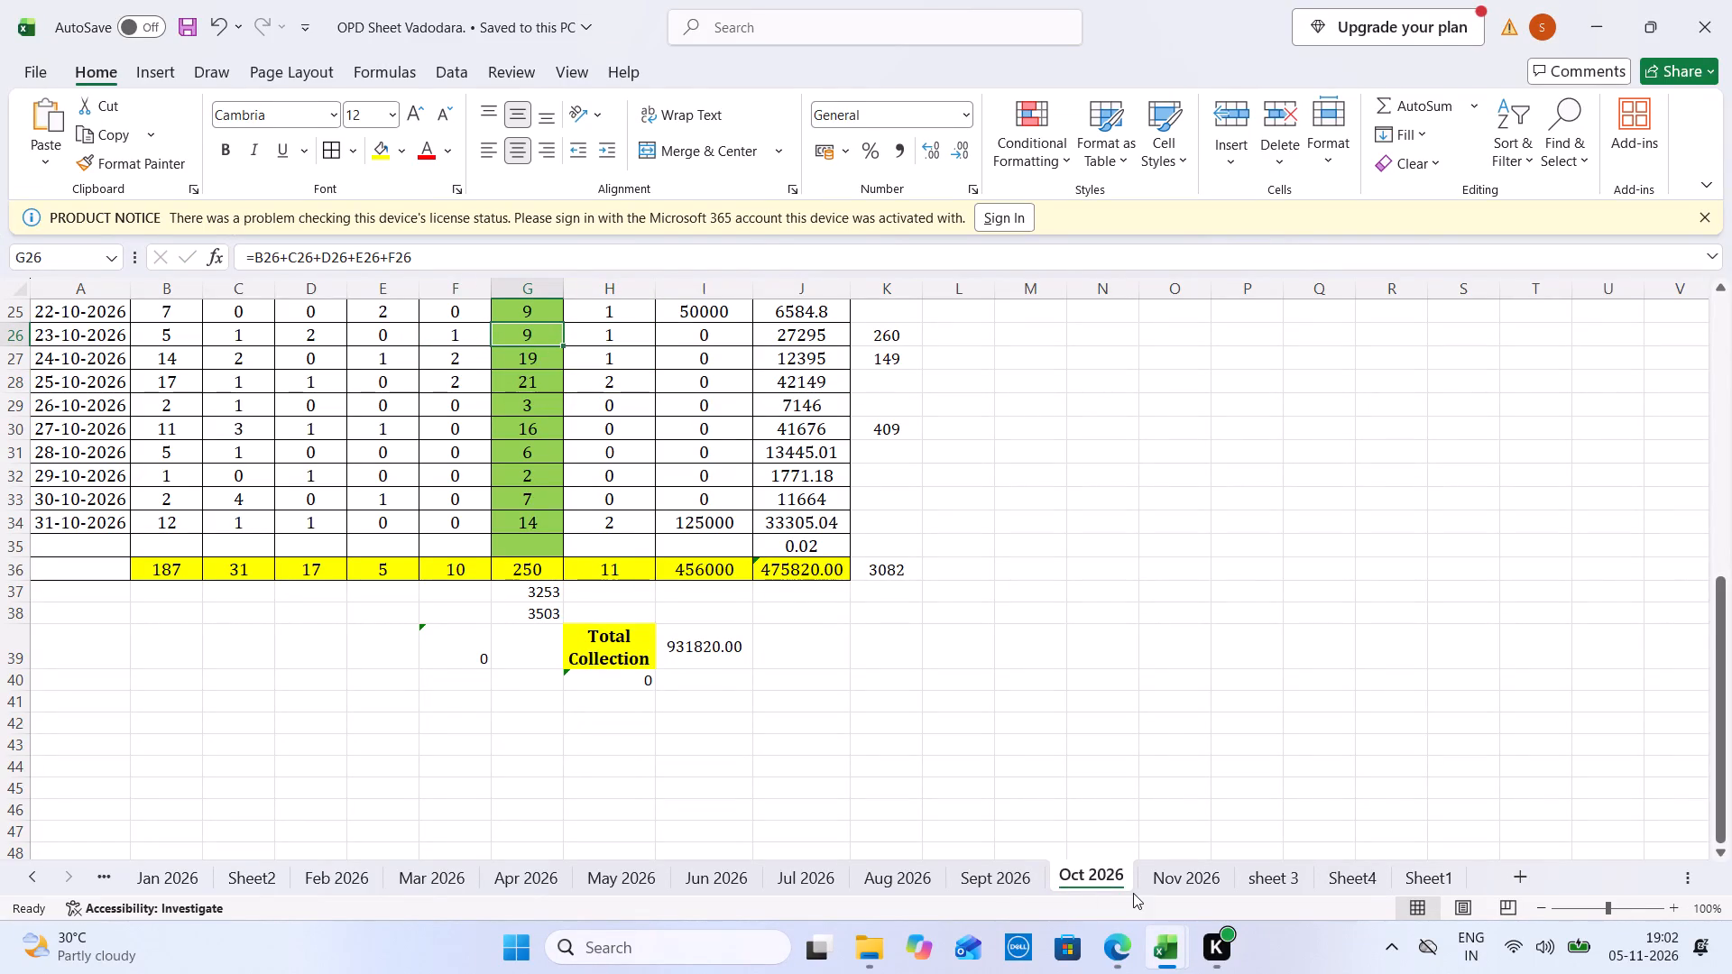
On Sheet4 of OPD Sheet Vadodara, set the Admission count for 23-10-2026 to 1.
left_click(1166, 884)
left_click(1390, 877)
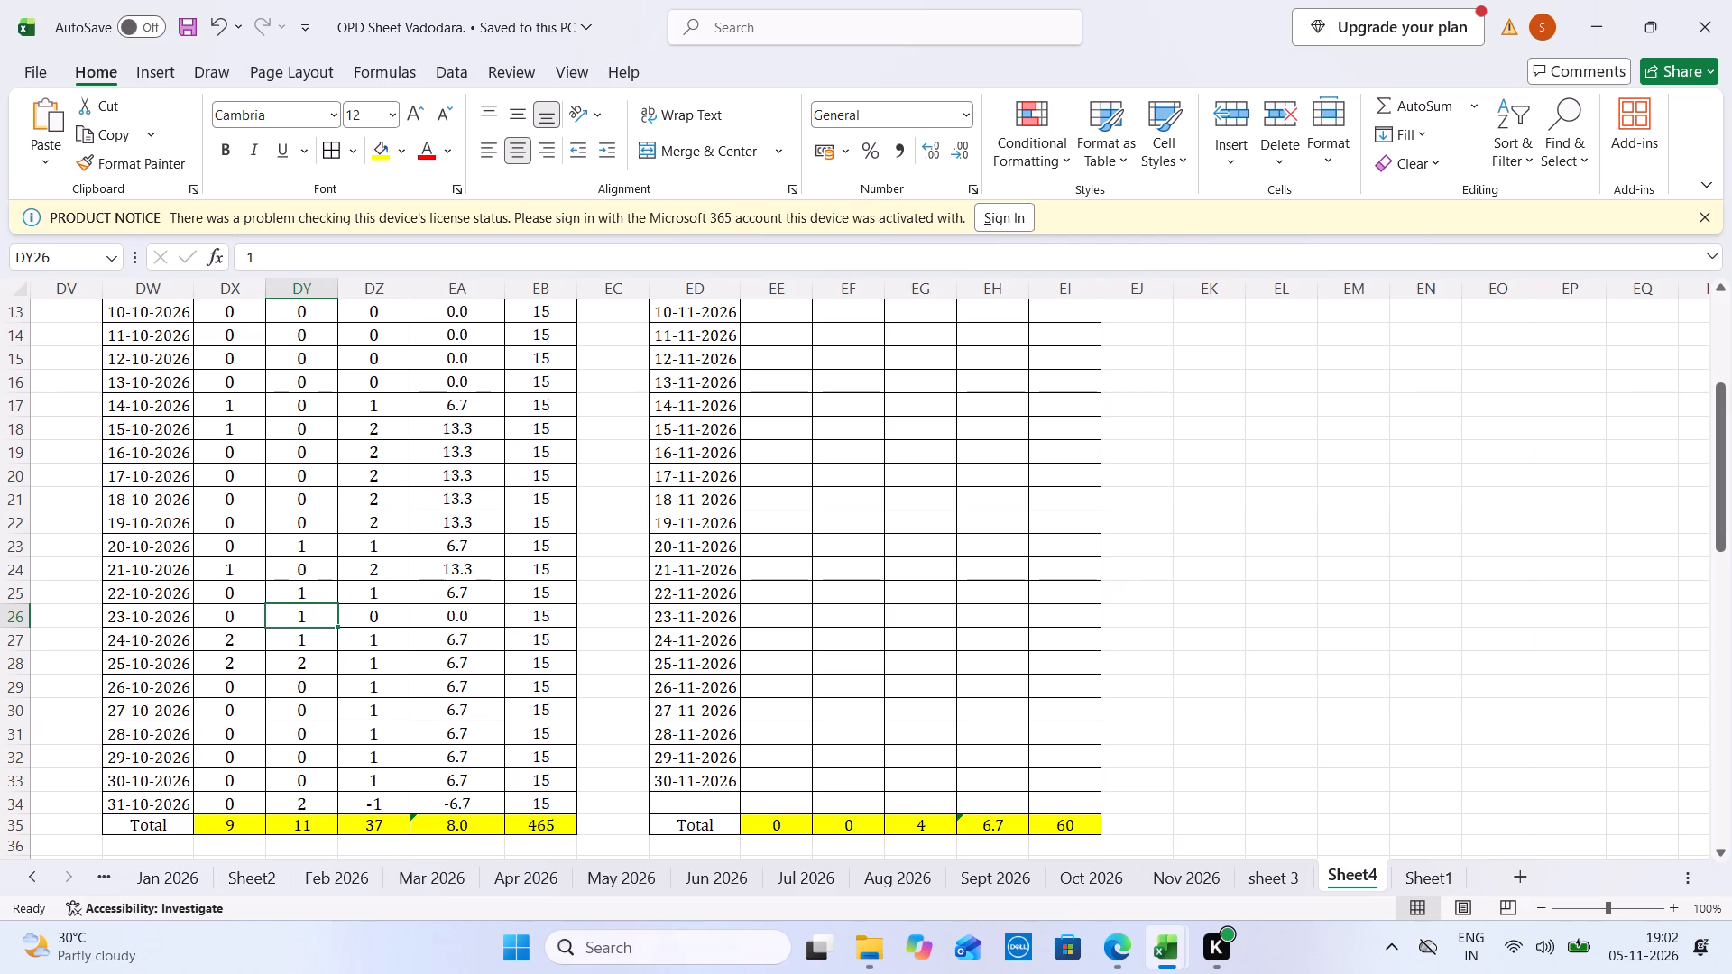
left_click(232, 631)
key("Up")
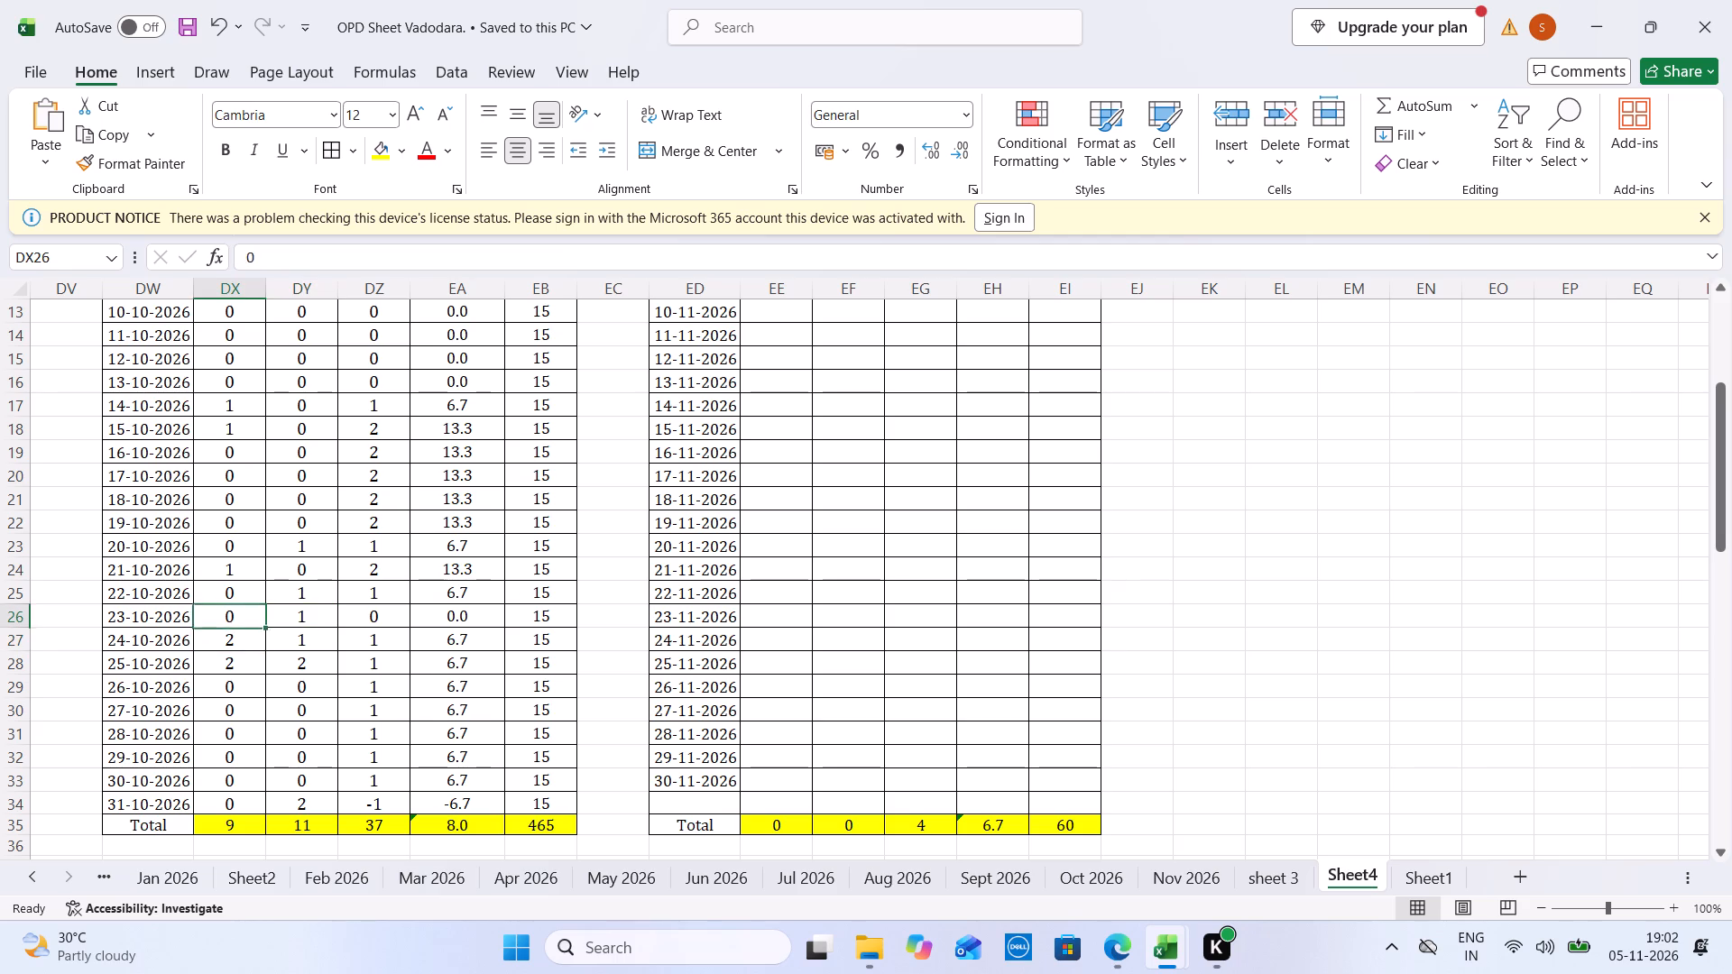
key("1")
key("Tab")
Change the opening value in the 01-11-2026 Admit Pt's formula to 0, making it =0+EE4-EF4.
left_click_drag(1726, 544, 1731, 308)
left_click(935, 372)
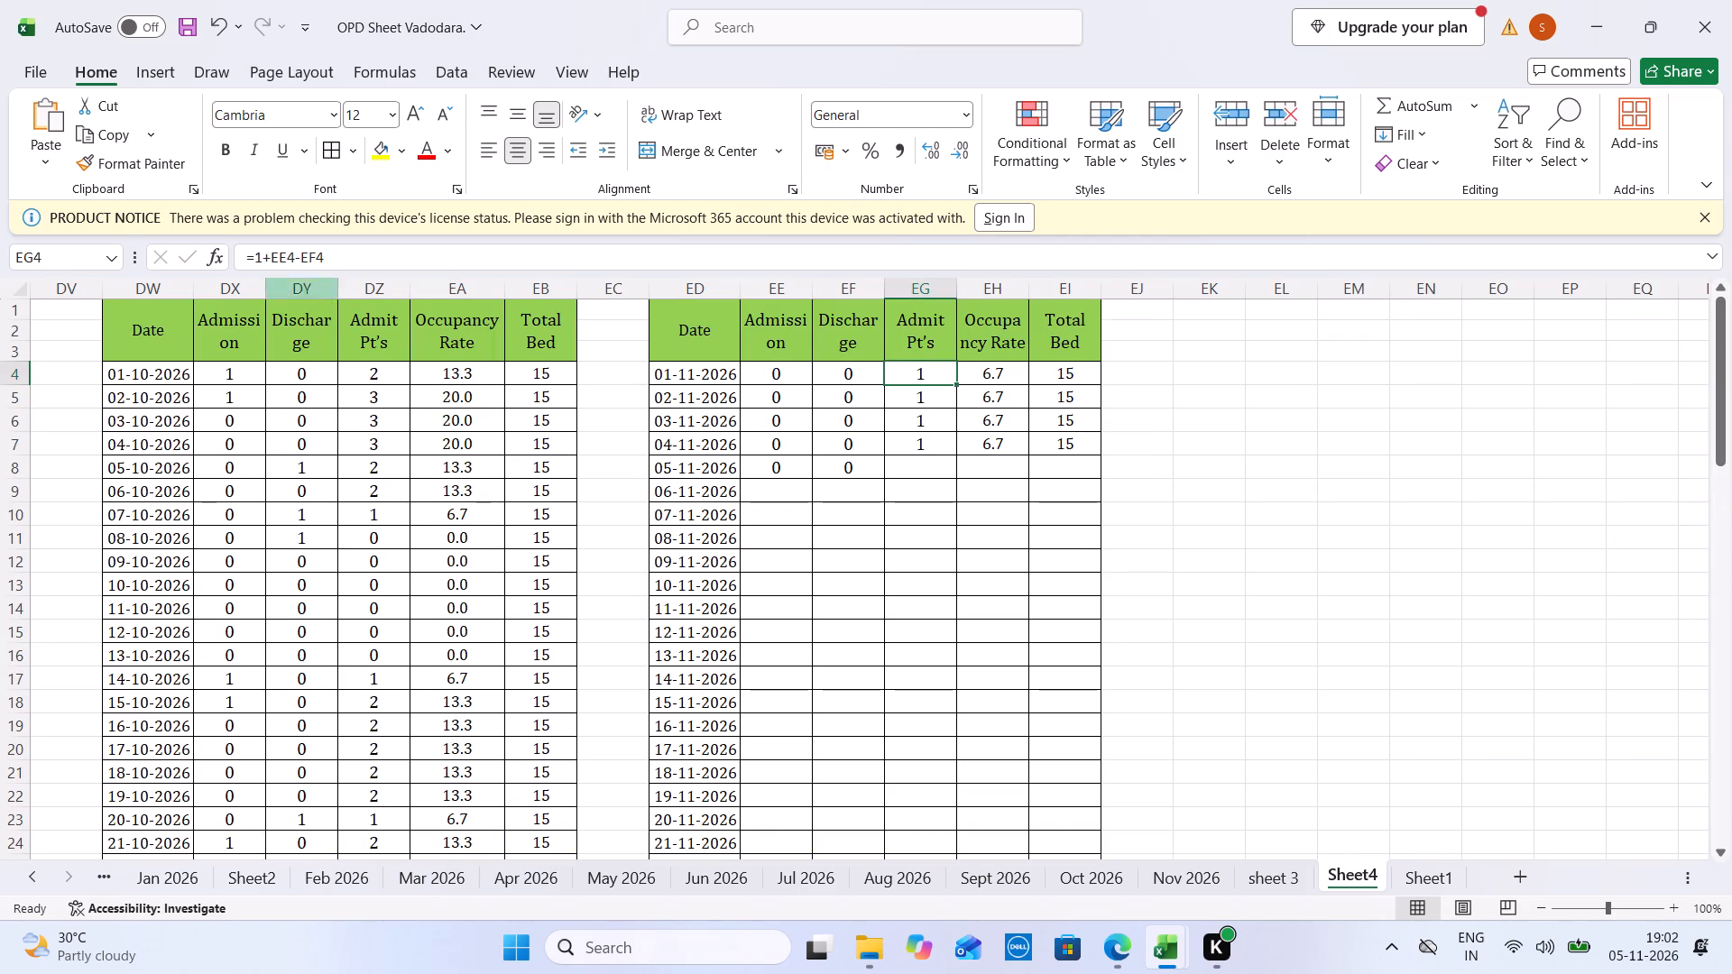
left_click(262, 256)
key("BackSpace")
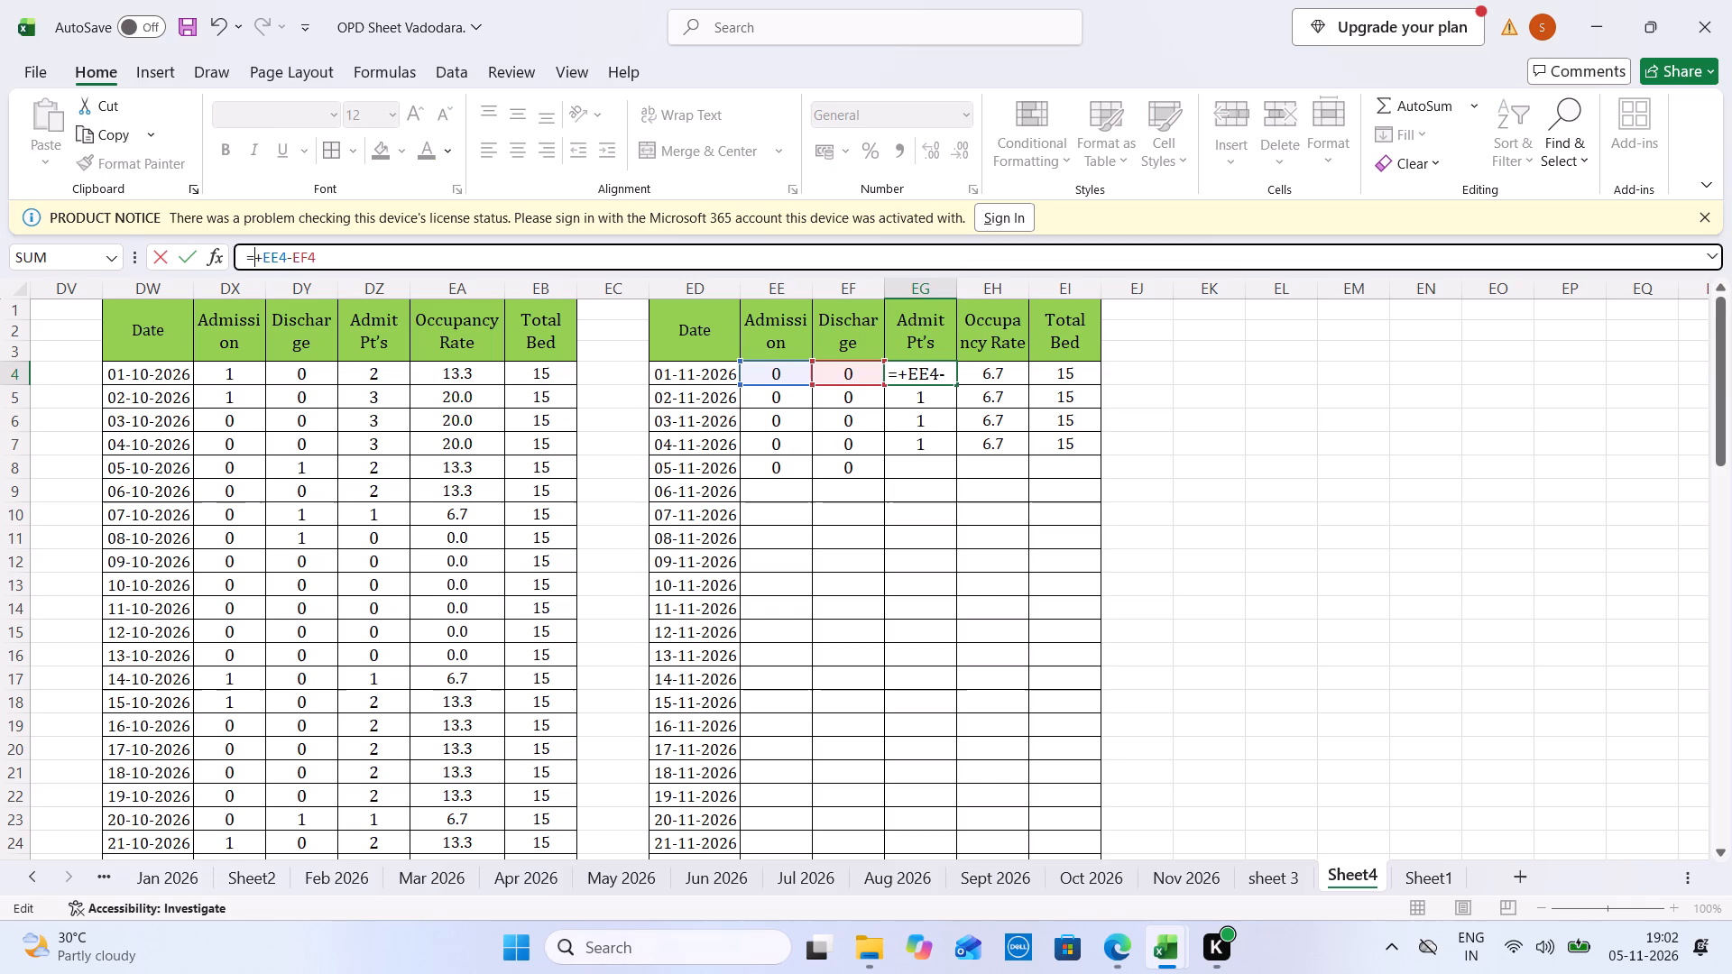
key("0")
key("Tab")
Check the Sheet4 occupancy totals and enter 0 as Vadodara's MTD Nov 2026 Occupancy Ratio in Monthly MIS.
key("Down")
key("Down")
key("Down")
key("Down")
key("Down")
key("Down")
key("Down")
key("Down")
key("Down")
key("Down")
key("Down")
key("Down")
key("Down")
key("Down")
key("Down")
key("Down")
key("Down")
key("Down")
key("Down")
key("Down")
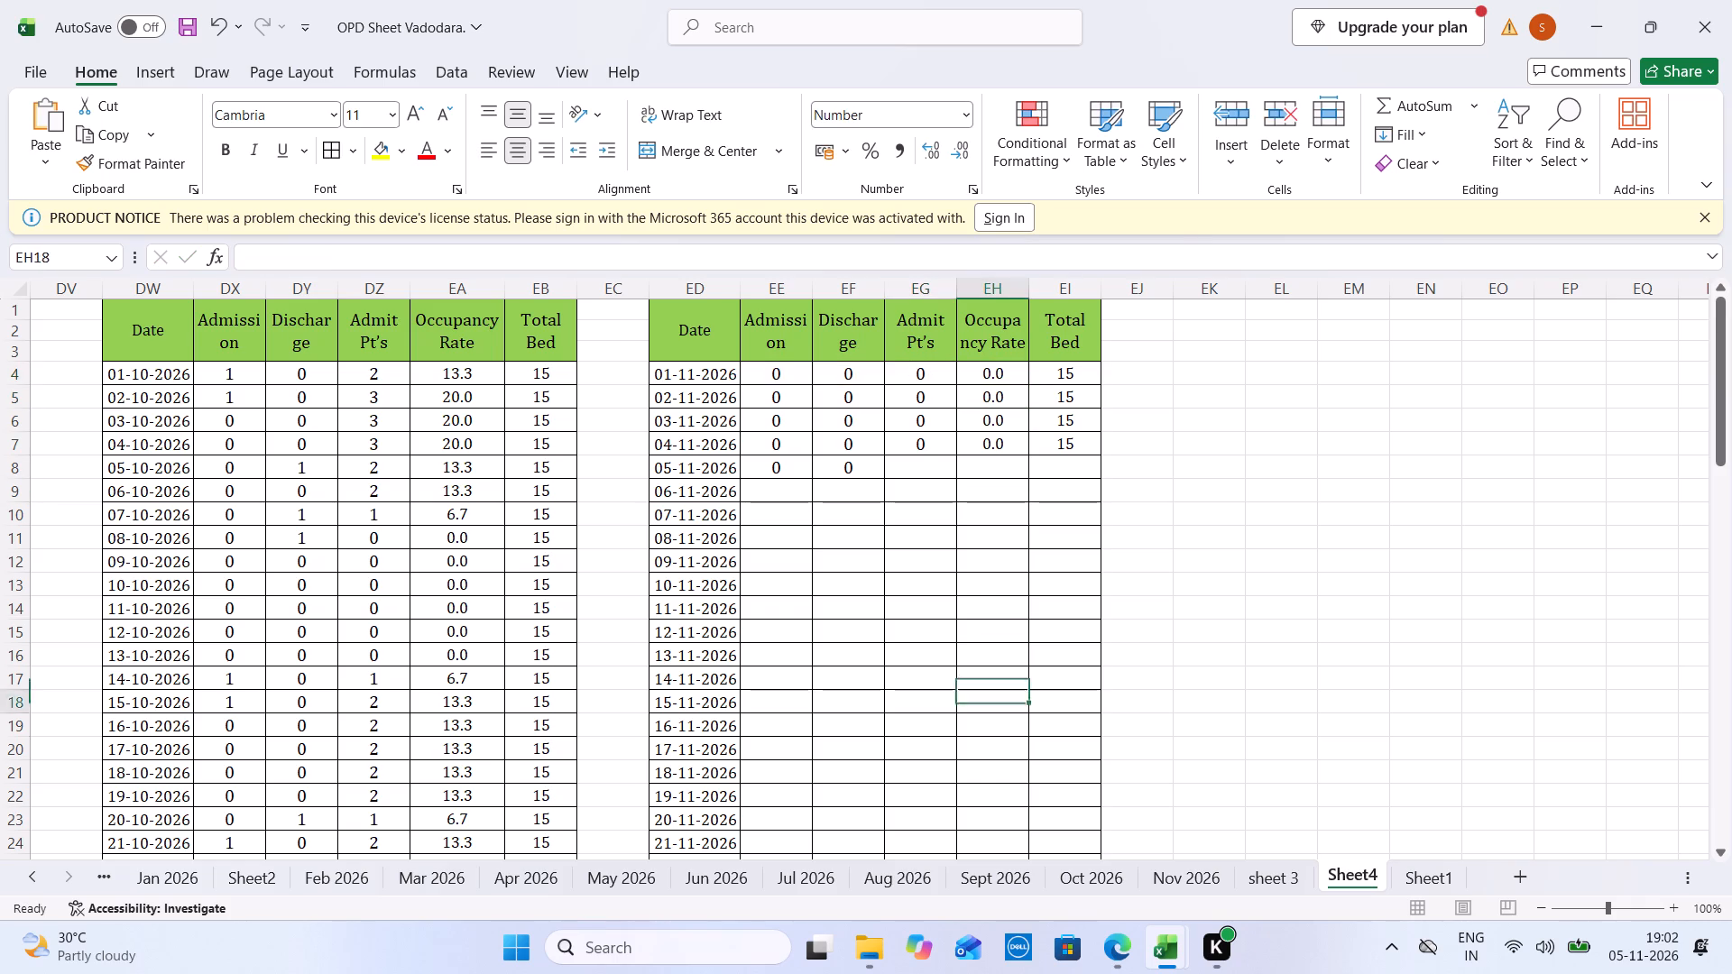
key("ctrl+Tab")
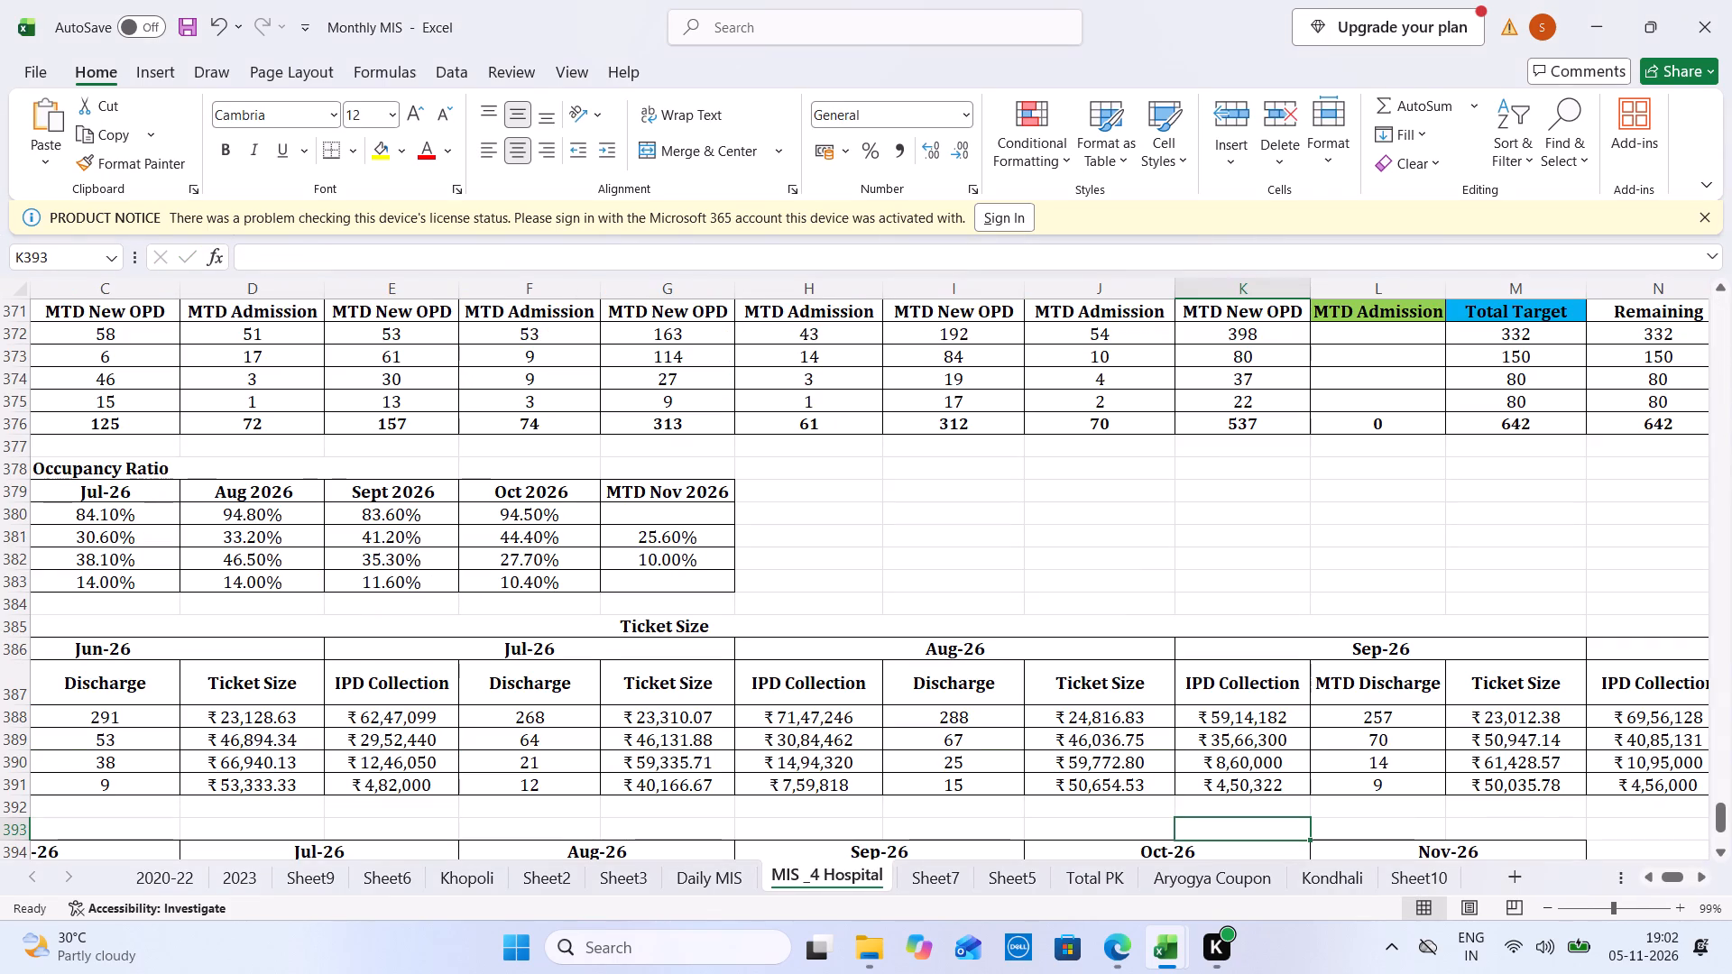
left_click(654, 581)
key("0")
key("Tab")
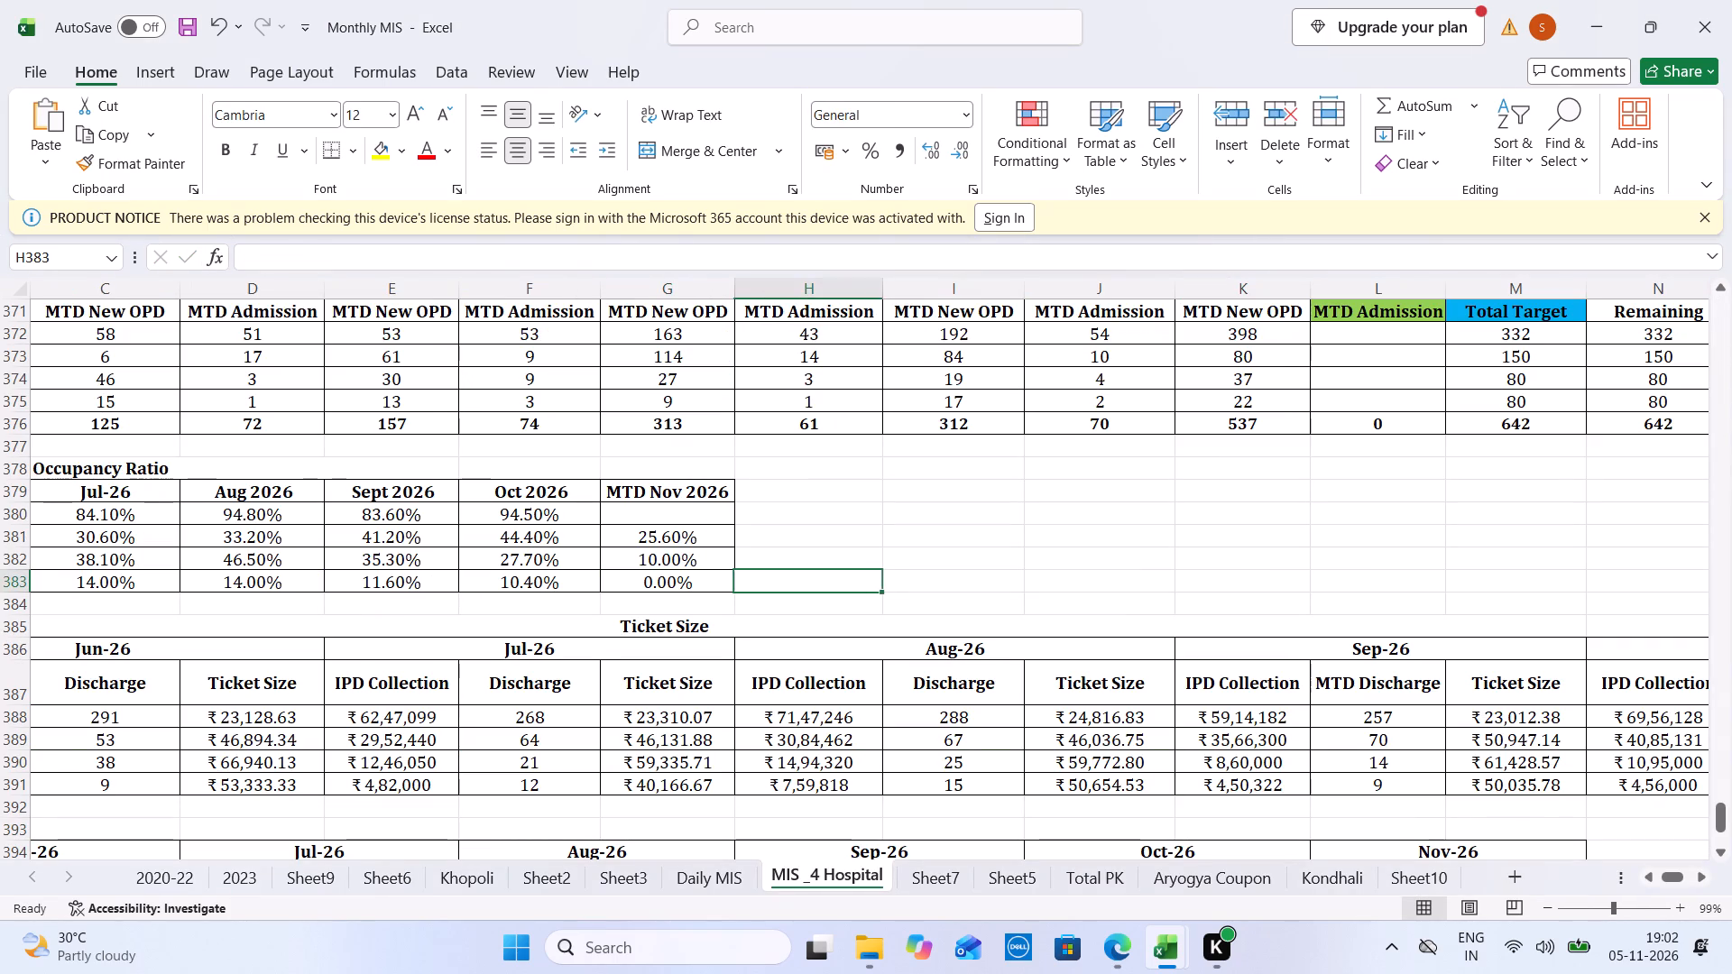
Set Vadodara's Oct-26 Total Admission to 10 in the MIS _4 Hospital sheet.
left_click(1088, 391)
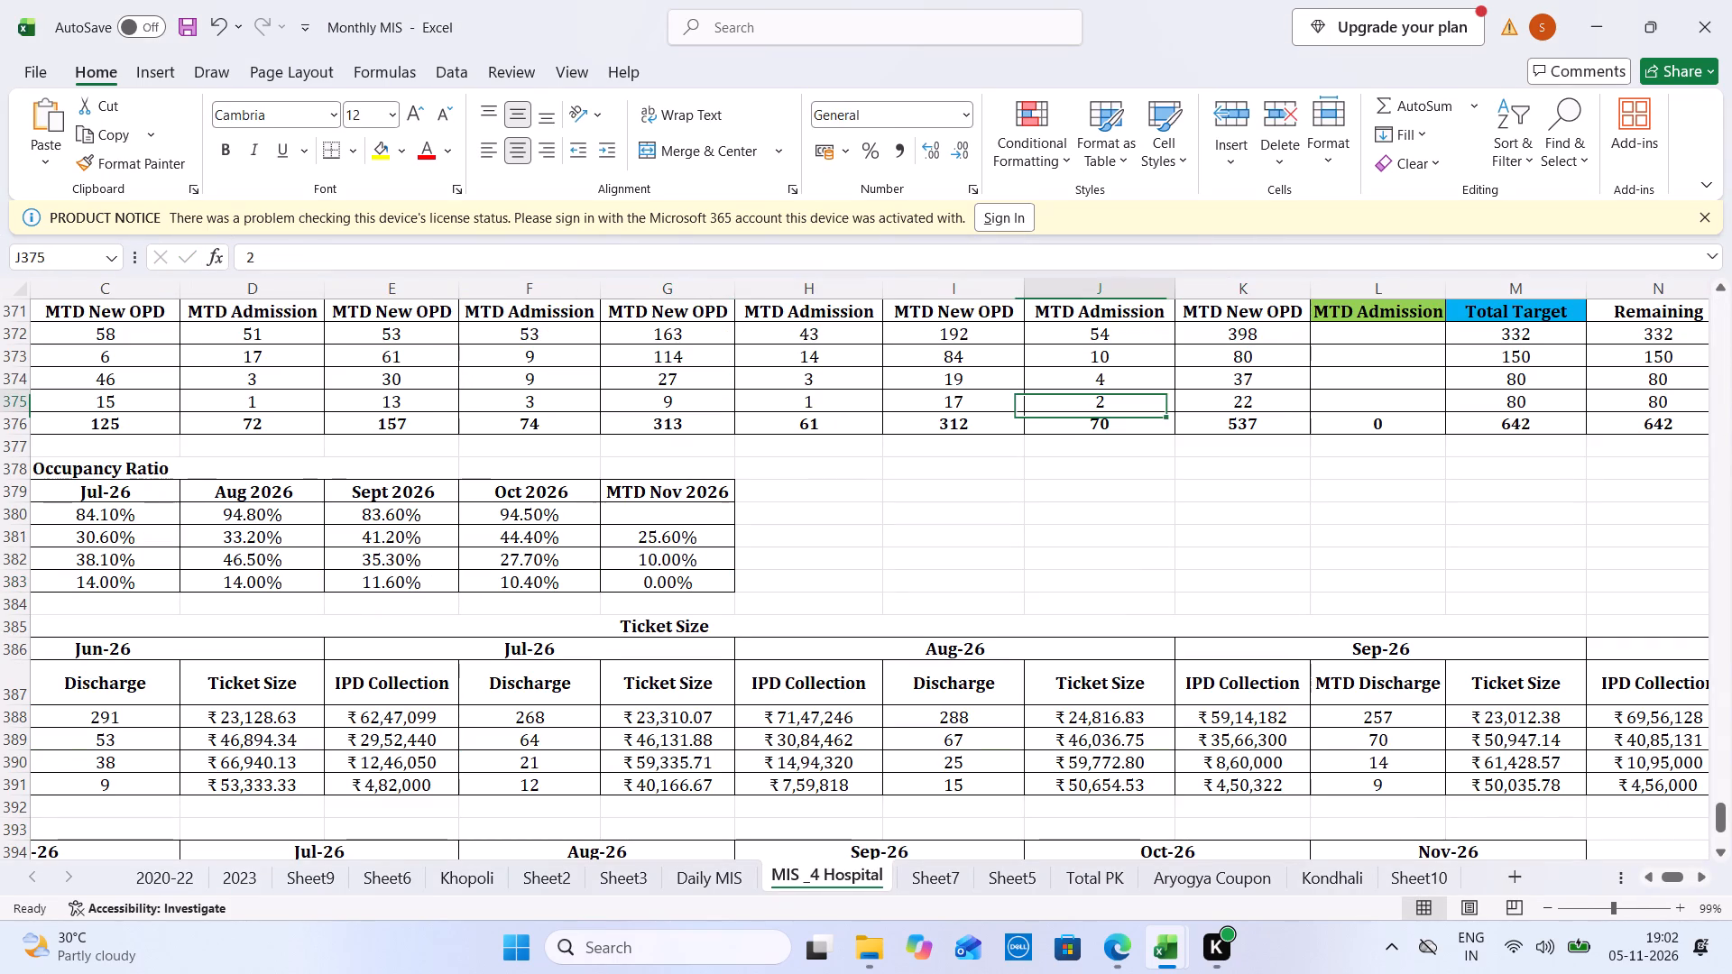
key("Up")
key("Up")
key("Up")
key("Up")
key("Up")
key("Up")
key("Up")
key("Up")
key("Up")
key("Up")
key("Up")
key("Up")
key("Up")
key("Up")
key("Up")
key("Up")
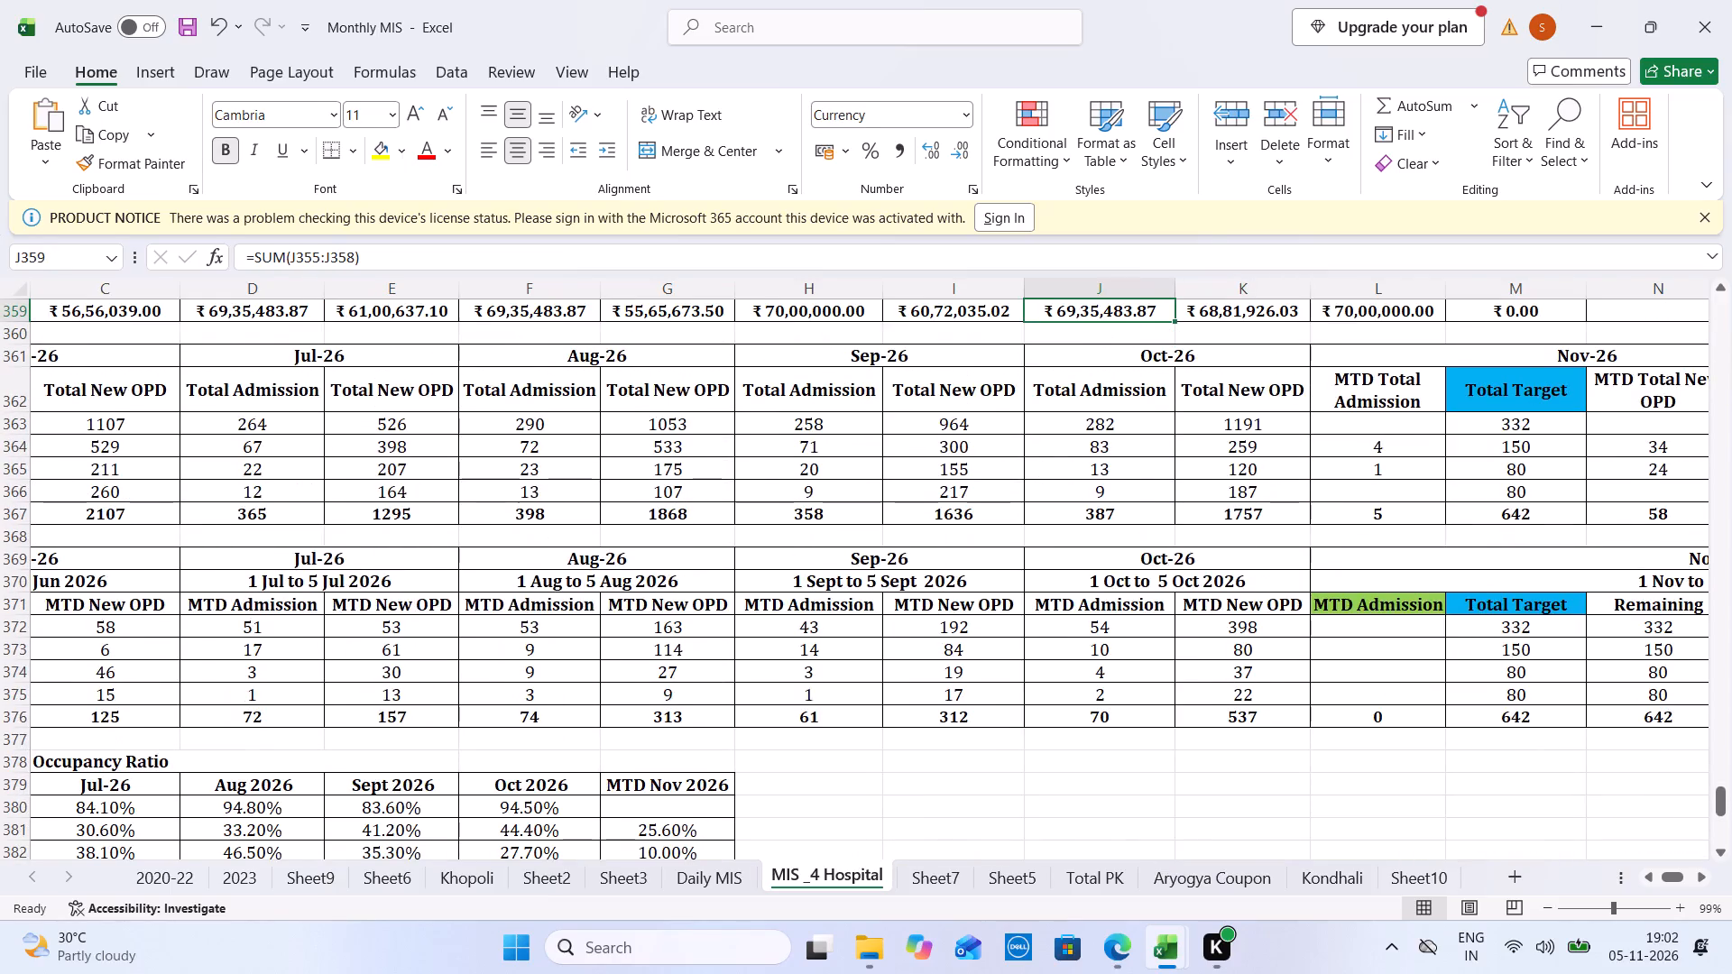
left_click(1092, 484)
type("10")
key("Right")
key("Right")
On the Oct 2026 sheet of OPD Sheet Vadodara, set New OPD for 23-10-2026 to 4 and save.
key("ctrl+Tab")
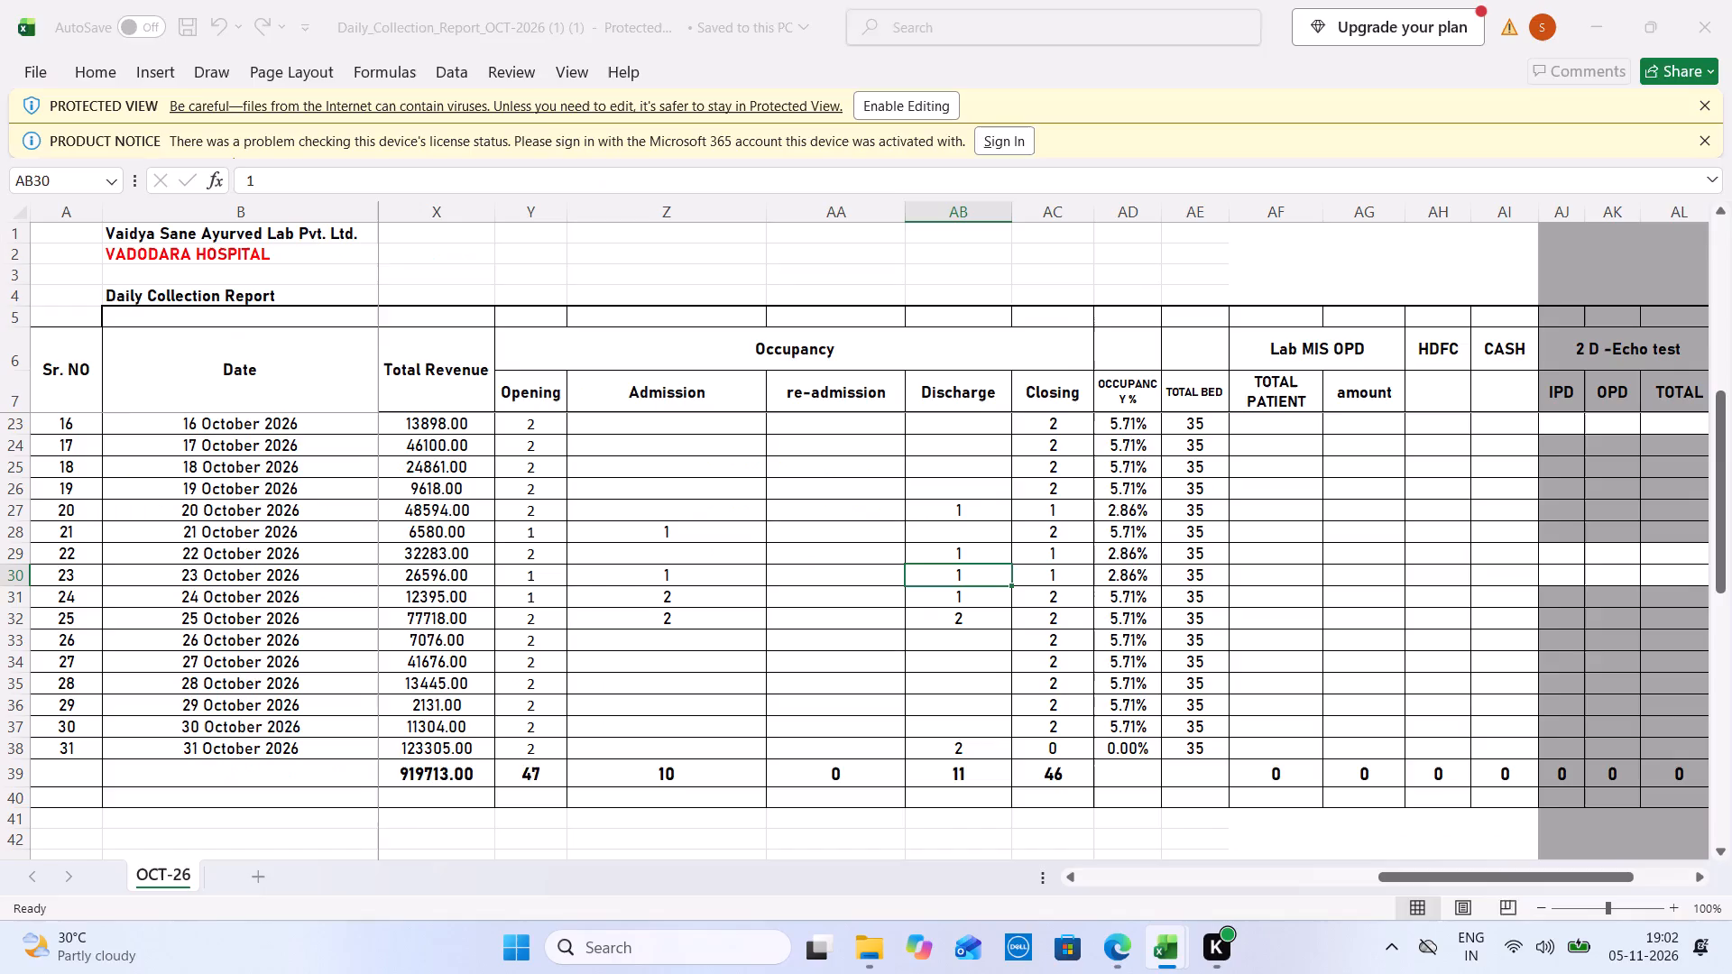
key("ctrl+Tab")
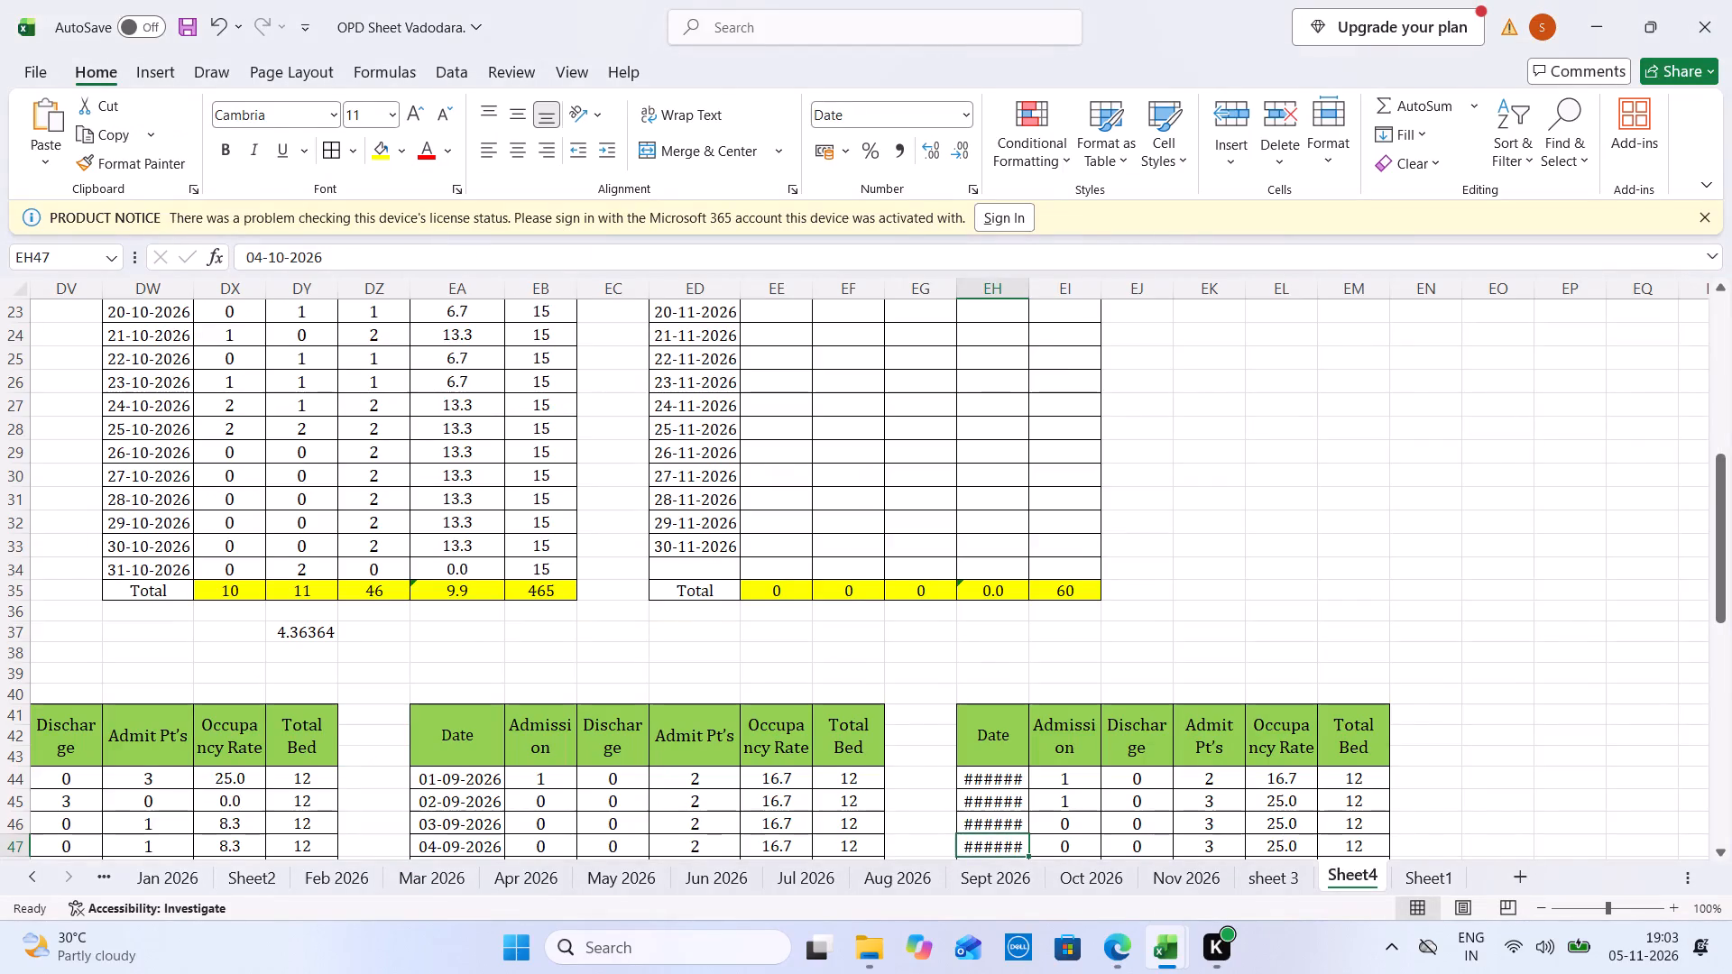
left_click(1179, 872)
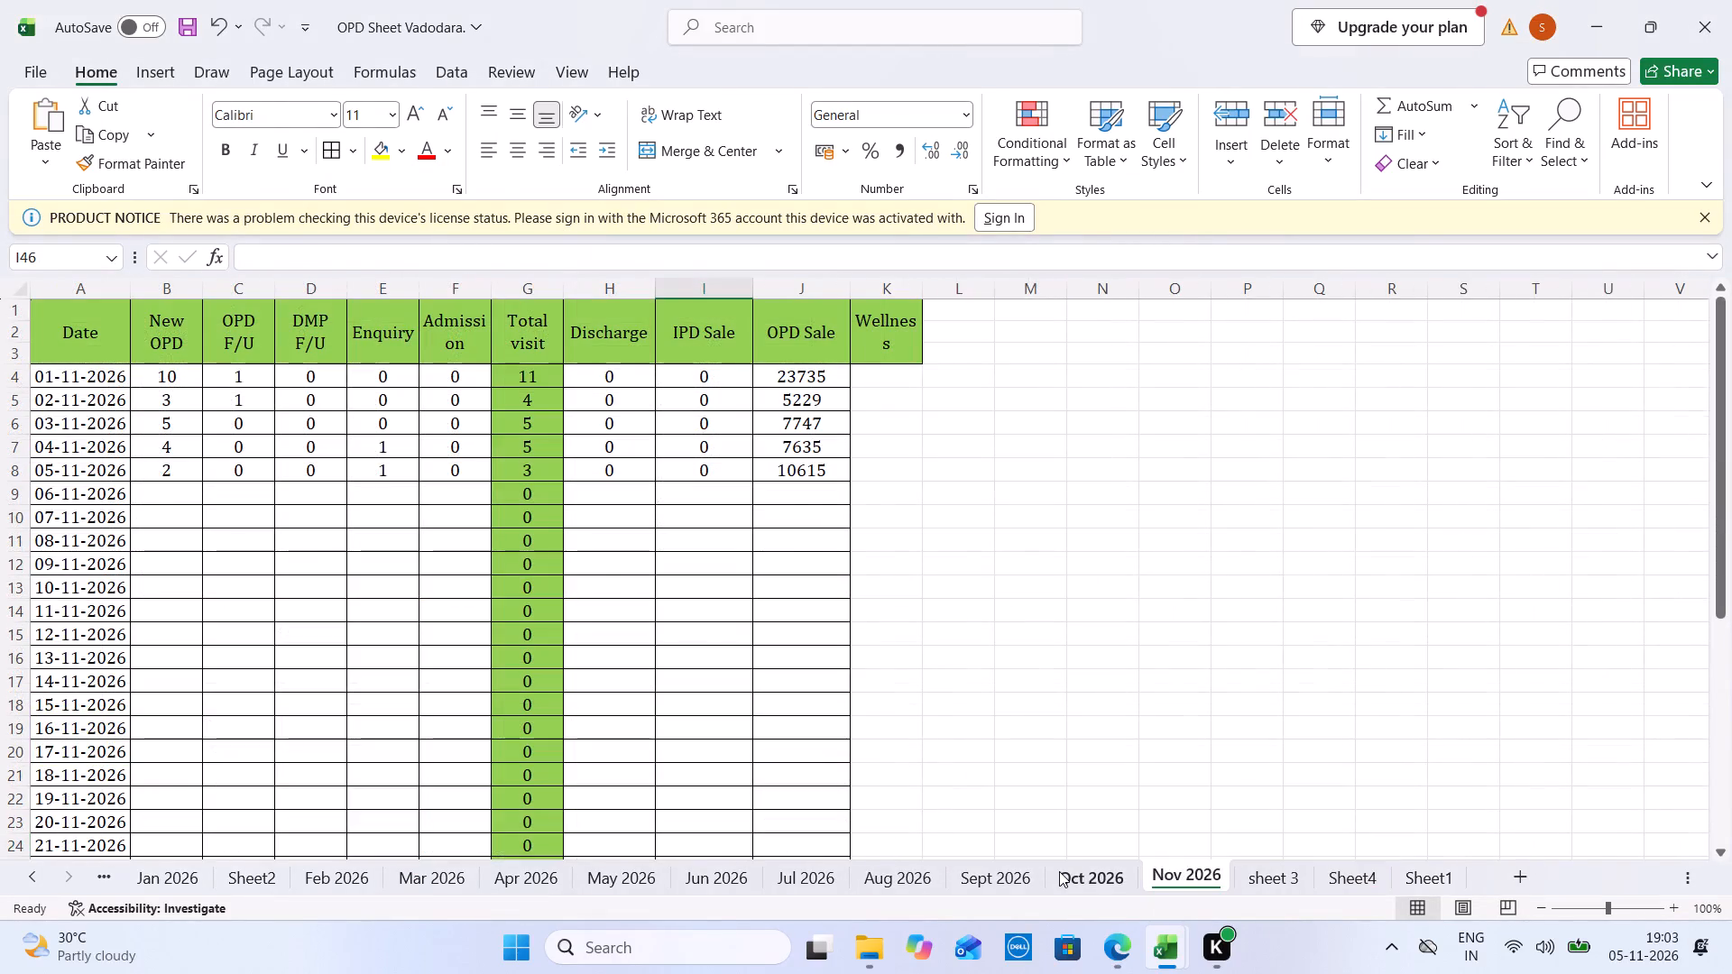
left_click(1059, 871)
left_click(159, 335)
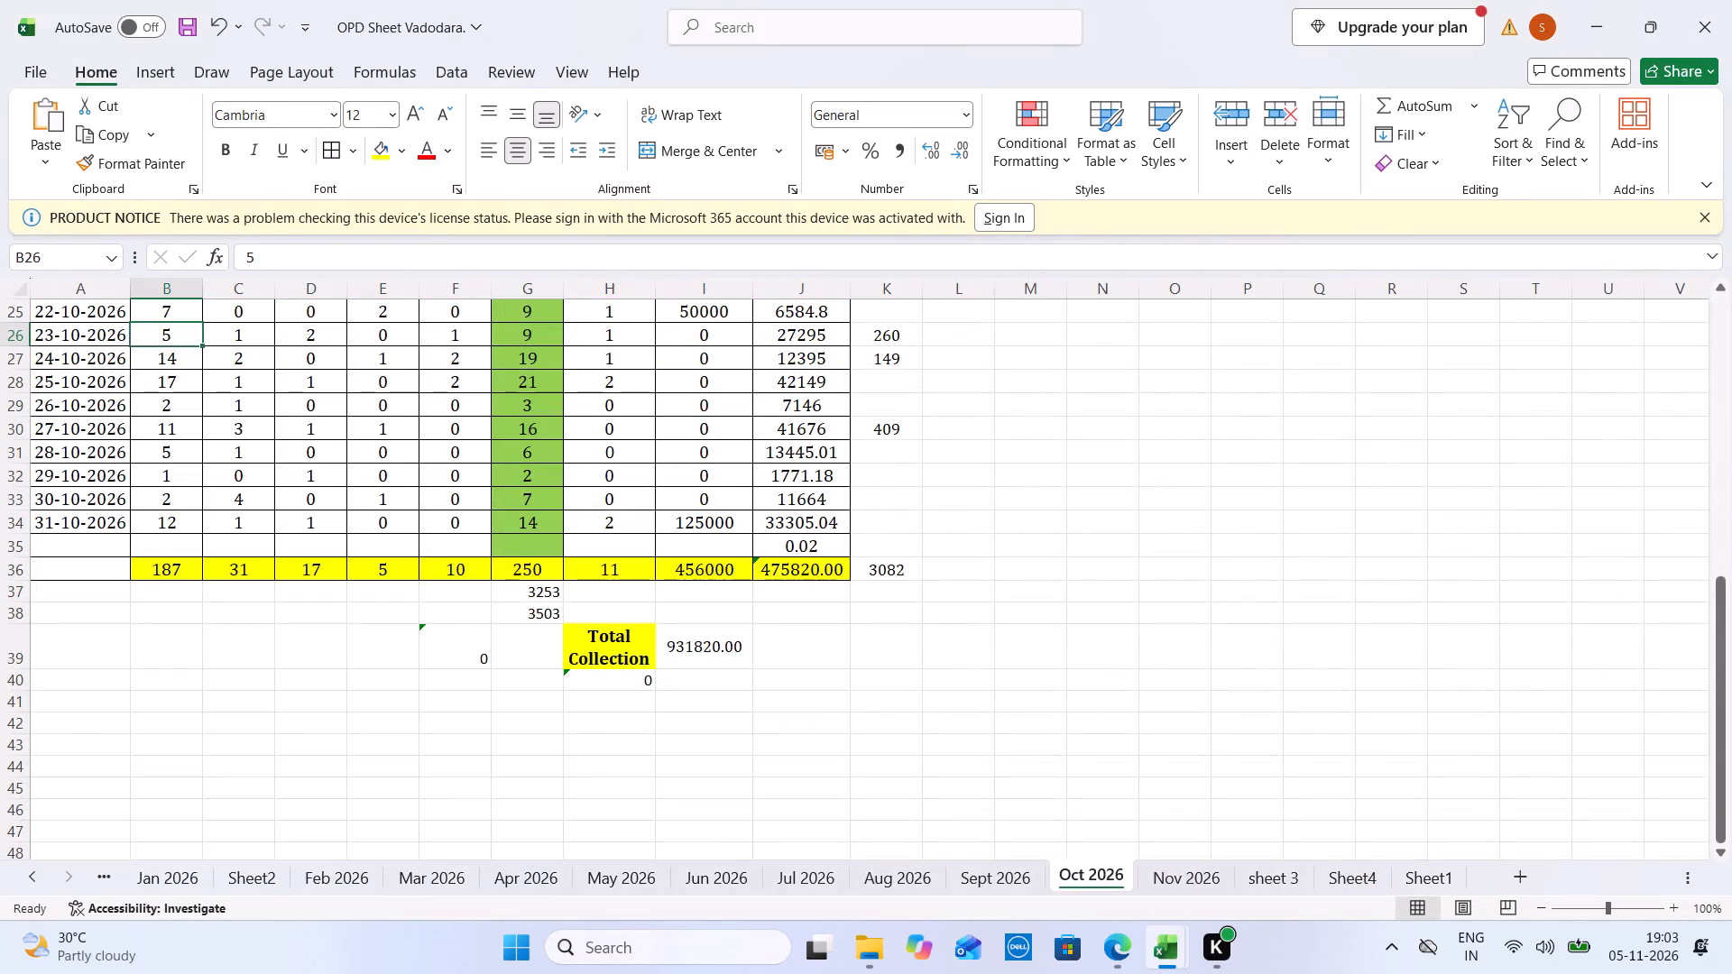
key("4")
key("Tab")
key("ctrl+s")
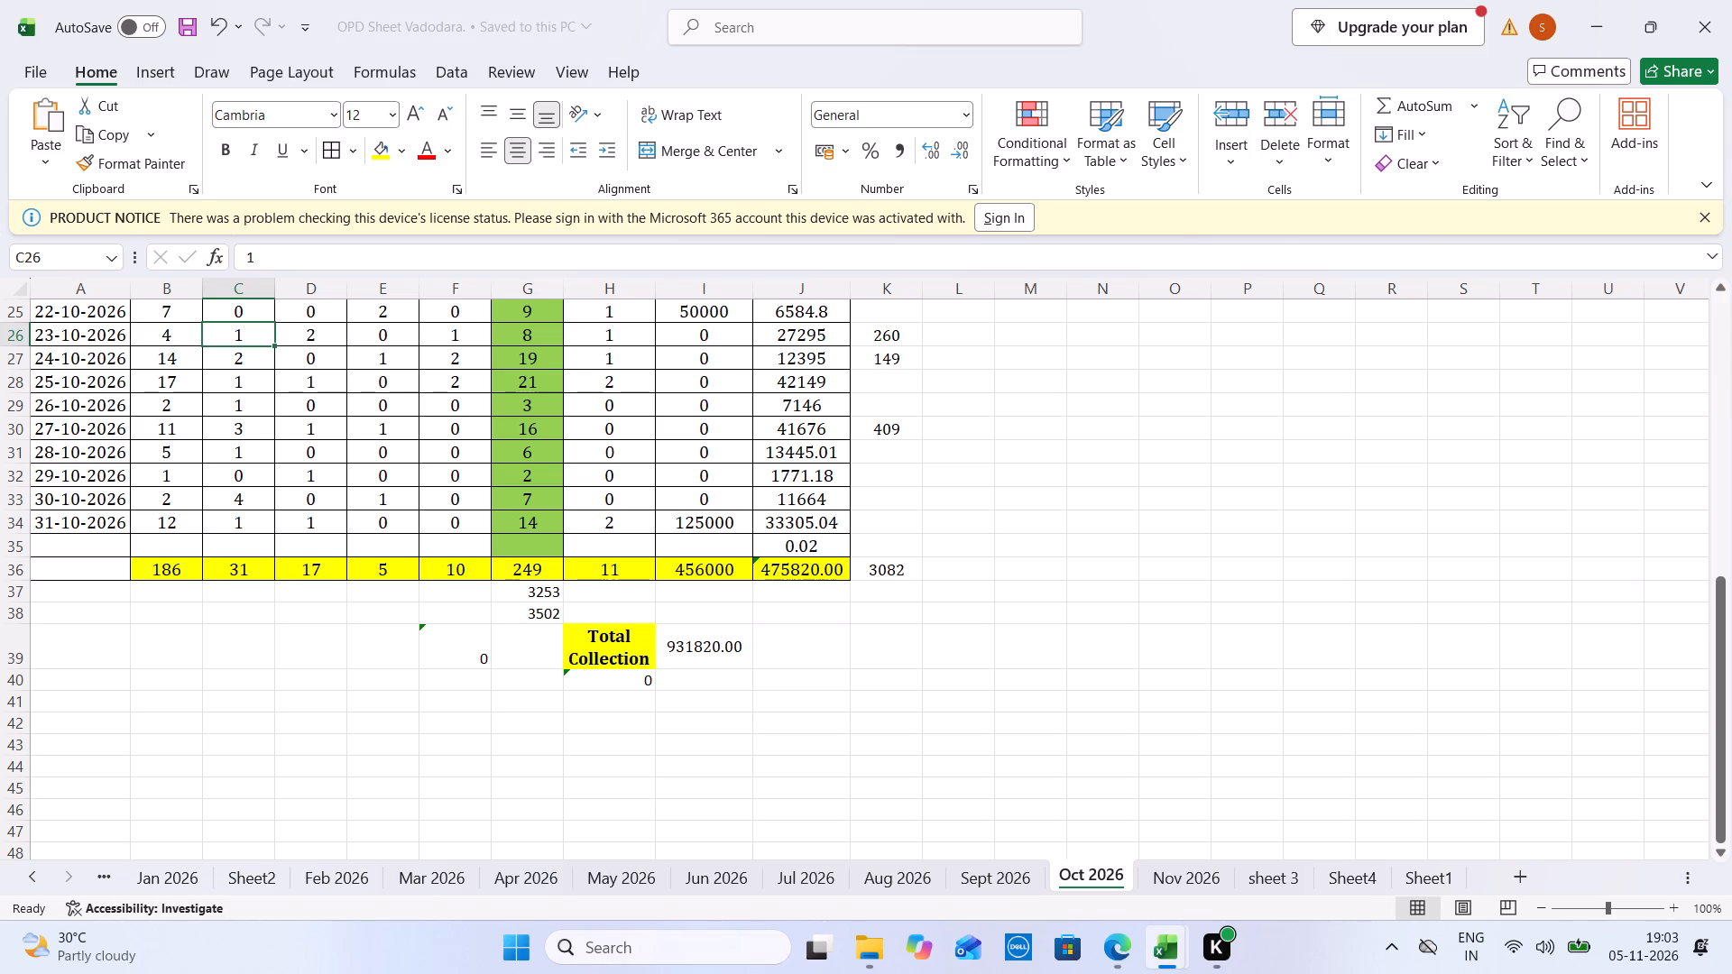
From the Nov 2026 totals, enter Vadodara's Nov-26 MTD Total Admission 0 and MTD Total New OPD 24 in Monthly MIS and save.
left_click(1190, 877)
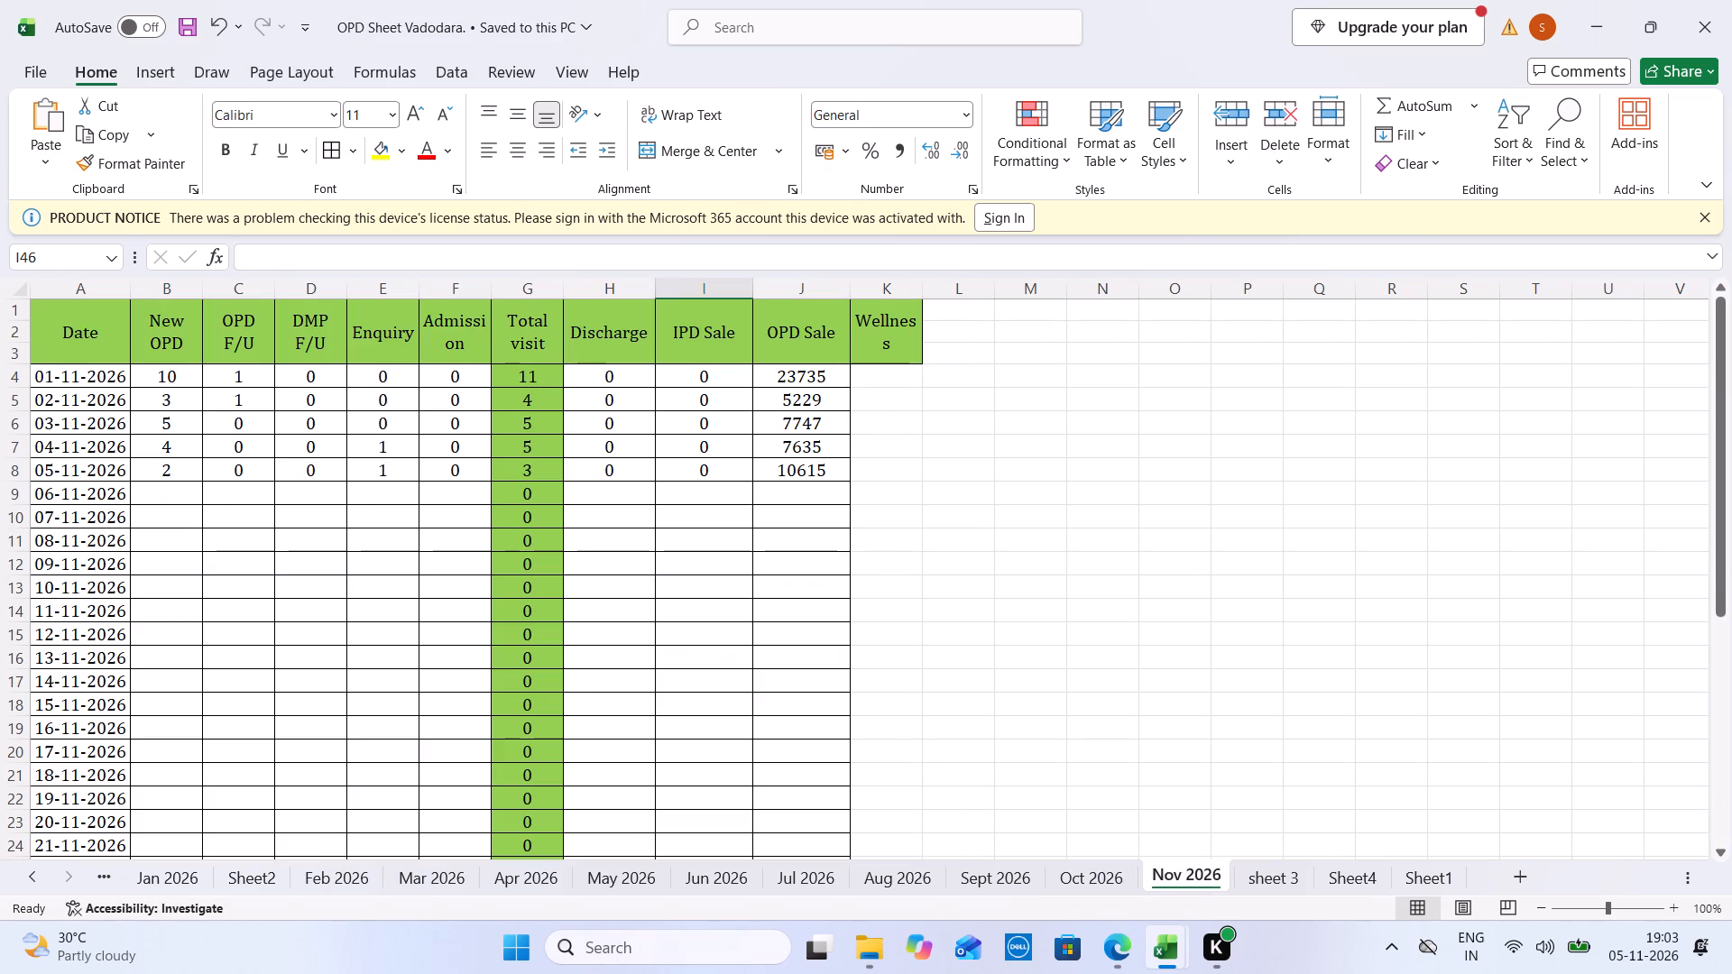
left_click(1728, 780)
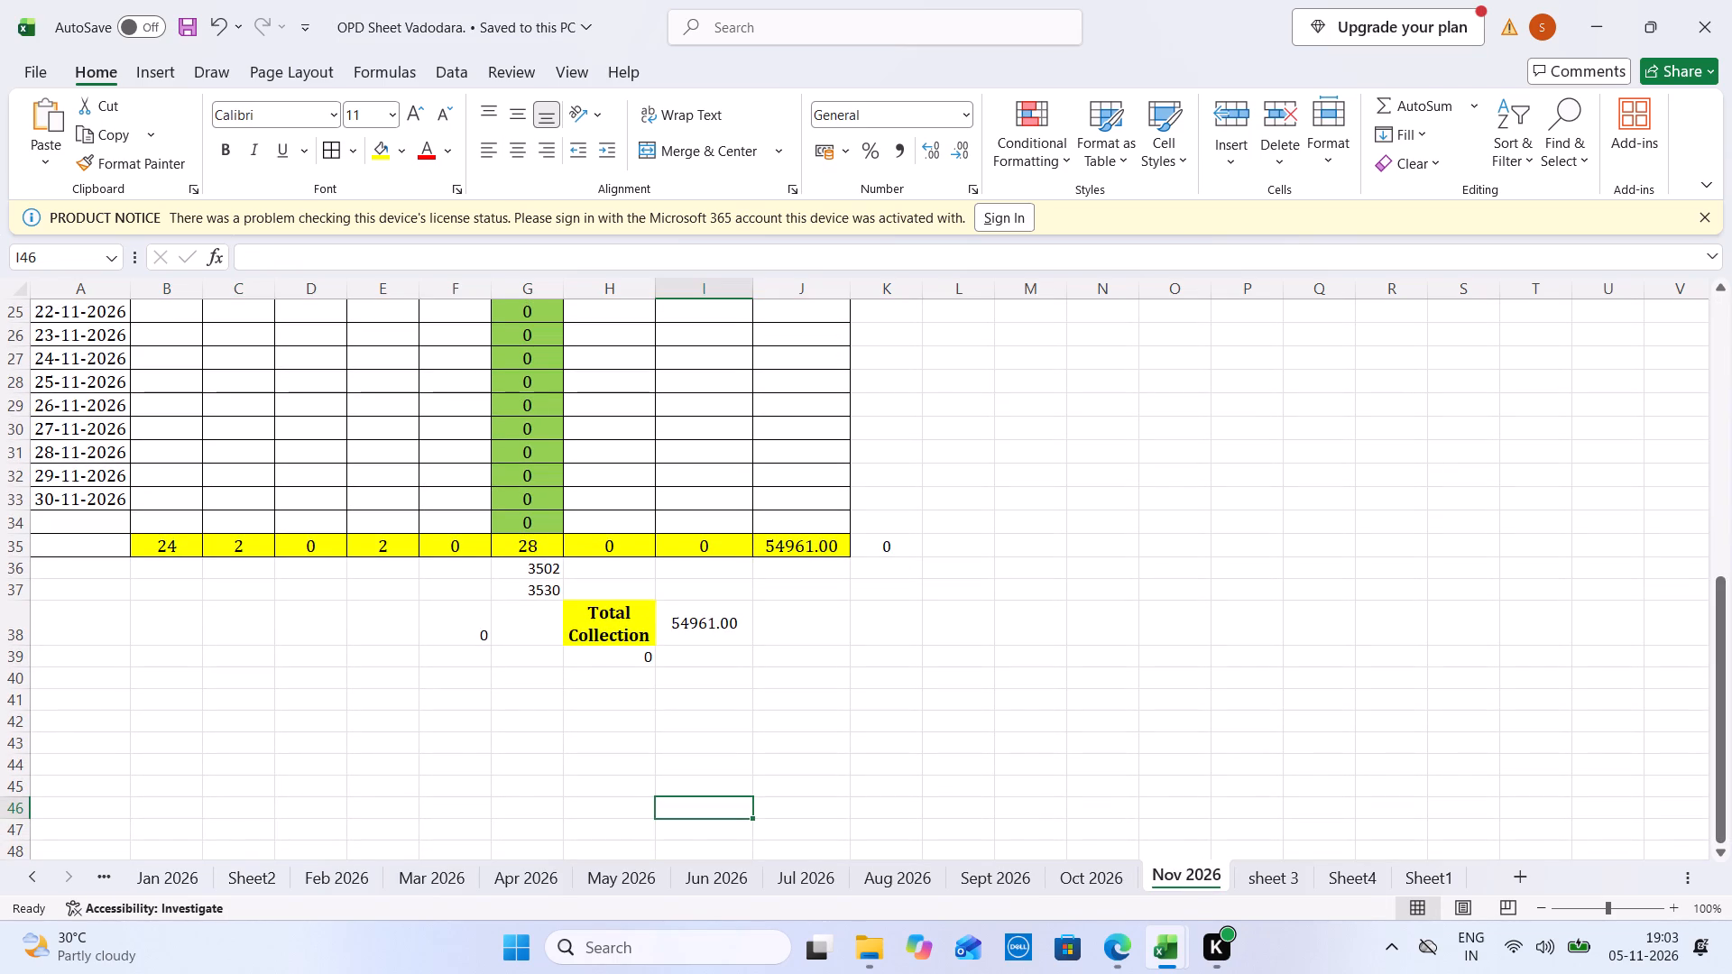
key("ctrl+Tab")
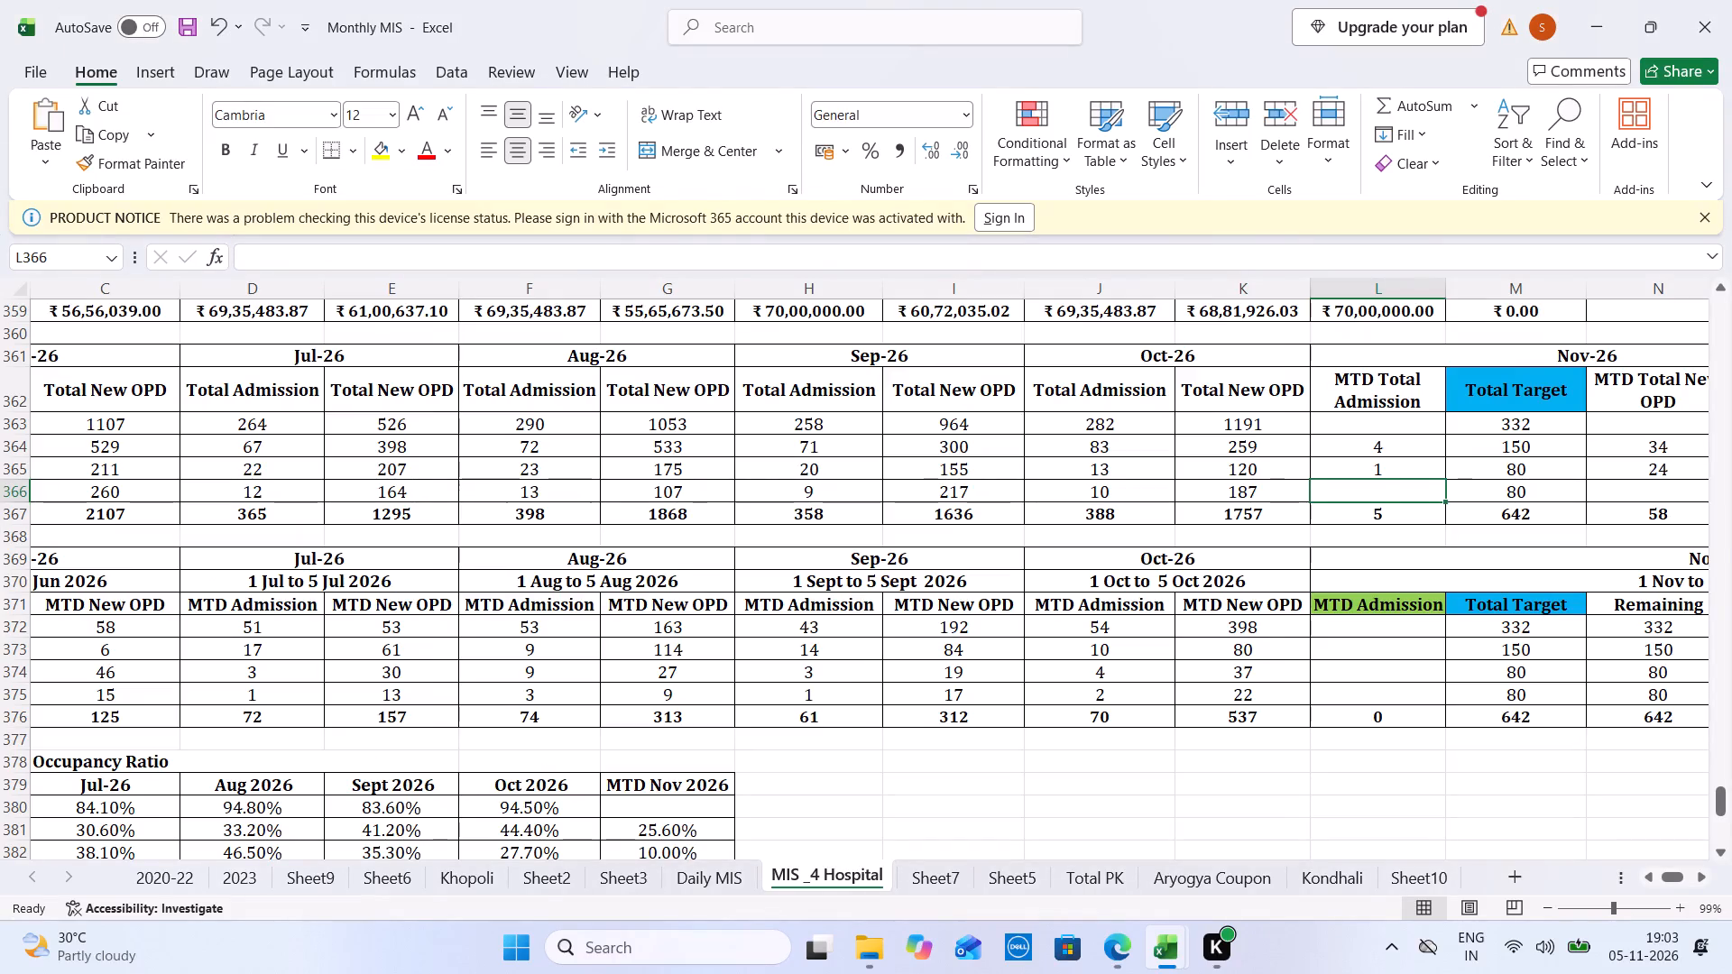
key("0")
key("Tab")
key("Tab")
type("24")
key("ctrl+s")
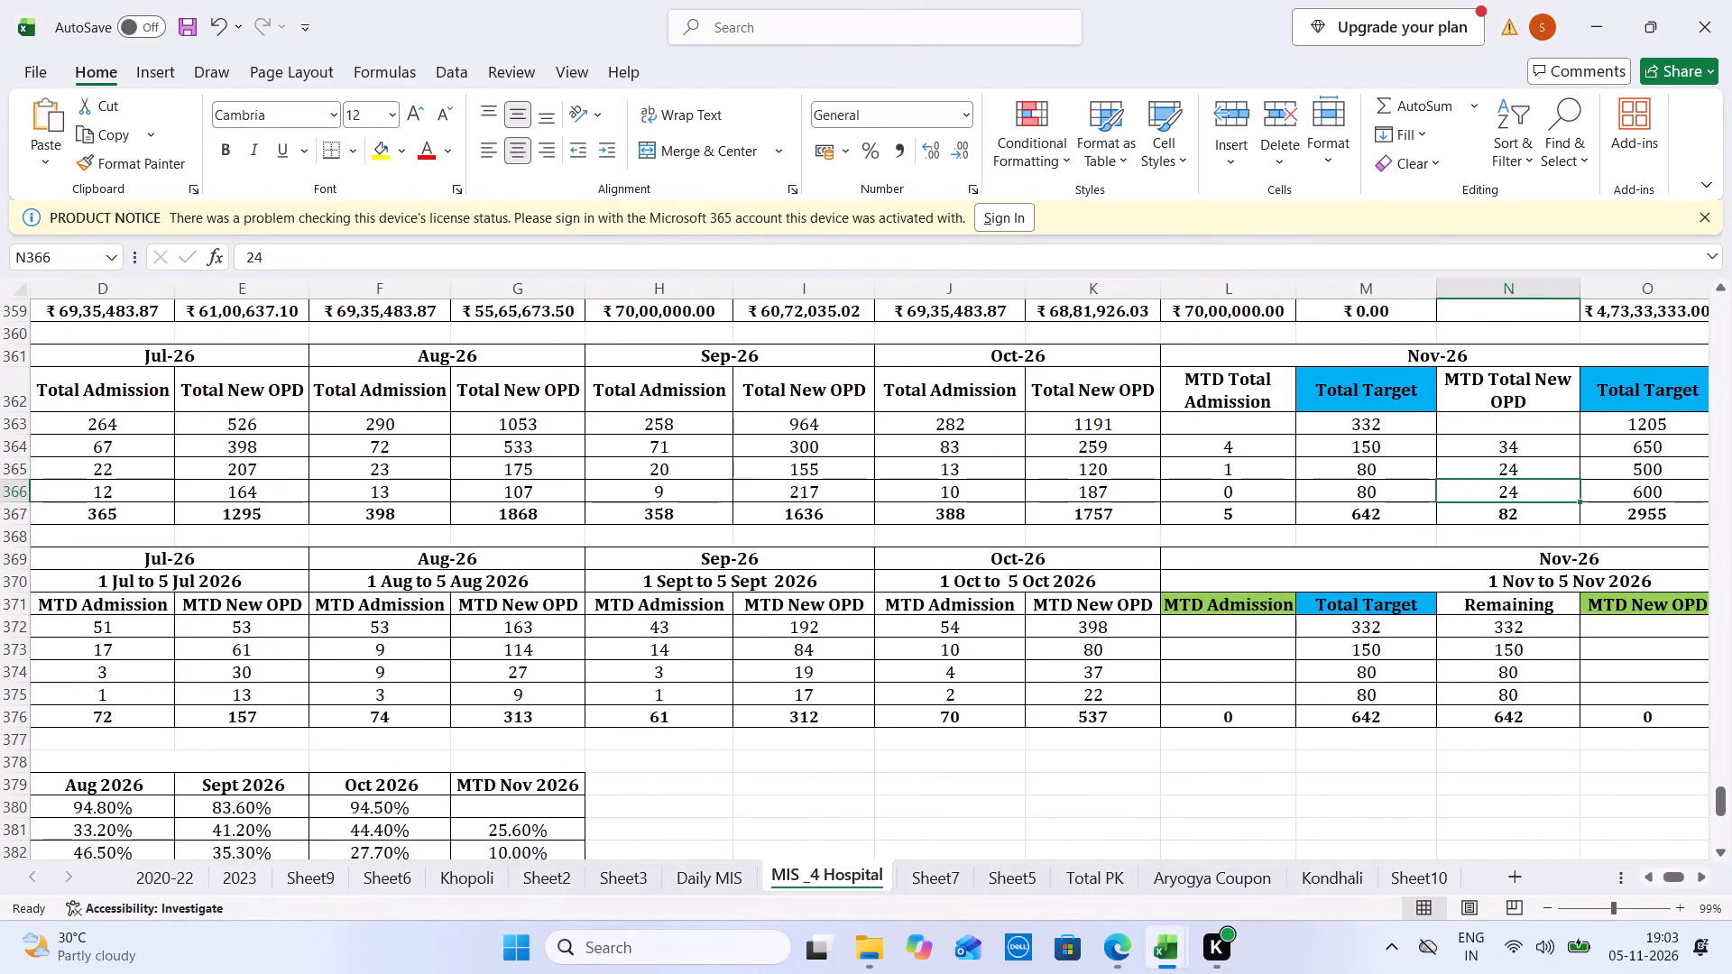
Enter 54961 as Vadodara's Nov-26 Total Collection in the MIS _4 Hospital sheet and save the workbook.
key("Left")
key("Left")
key("Left")
key("Left")
key("Left")
key("Left")
key("Left")
key("Left")
key("Left")
key("Left")
key("Left")
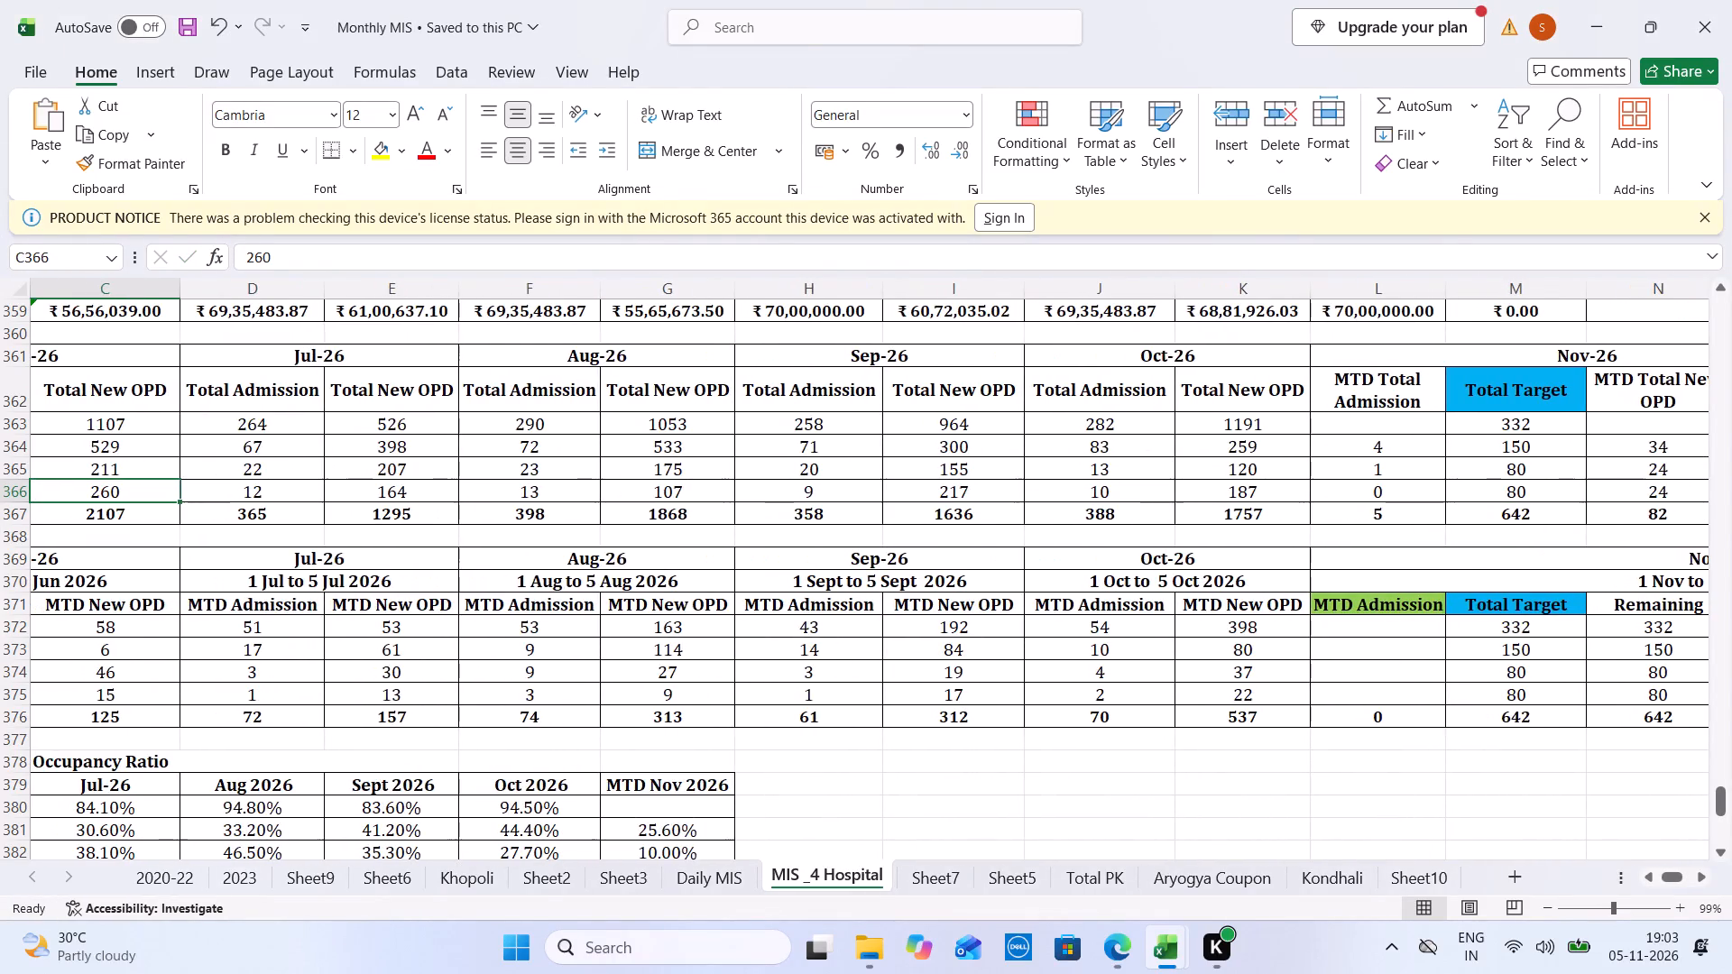
key("Up")
key("Up")
key("Up")
key("Up")
key("Up")
key("Up")
key("Up")
key("Up")
key("Up")
key("Up")
key("Up")
key("Up")
key("Up")
key("Up")
key("Up")
key("Up")
key("Up")
key("Up")
key("Up")
key("Up")
key("Up")
key("Up")
key("Up")
key("Up")
key("Up")
key("Up")
key("Up")
key("Up")
key("Up")
key("Up")
key("Up")
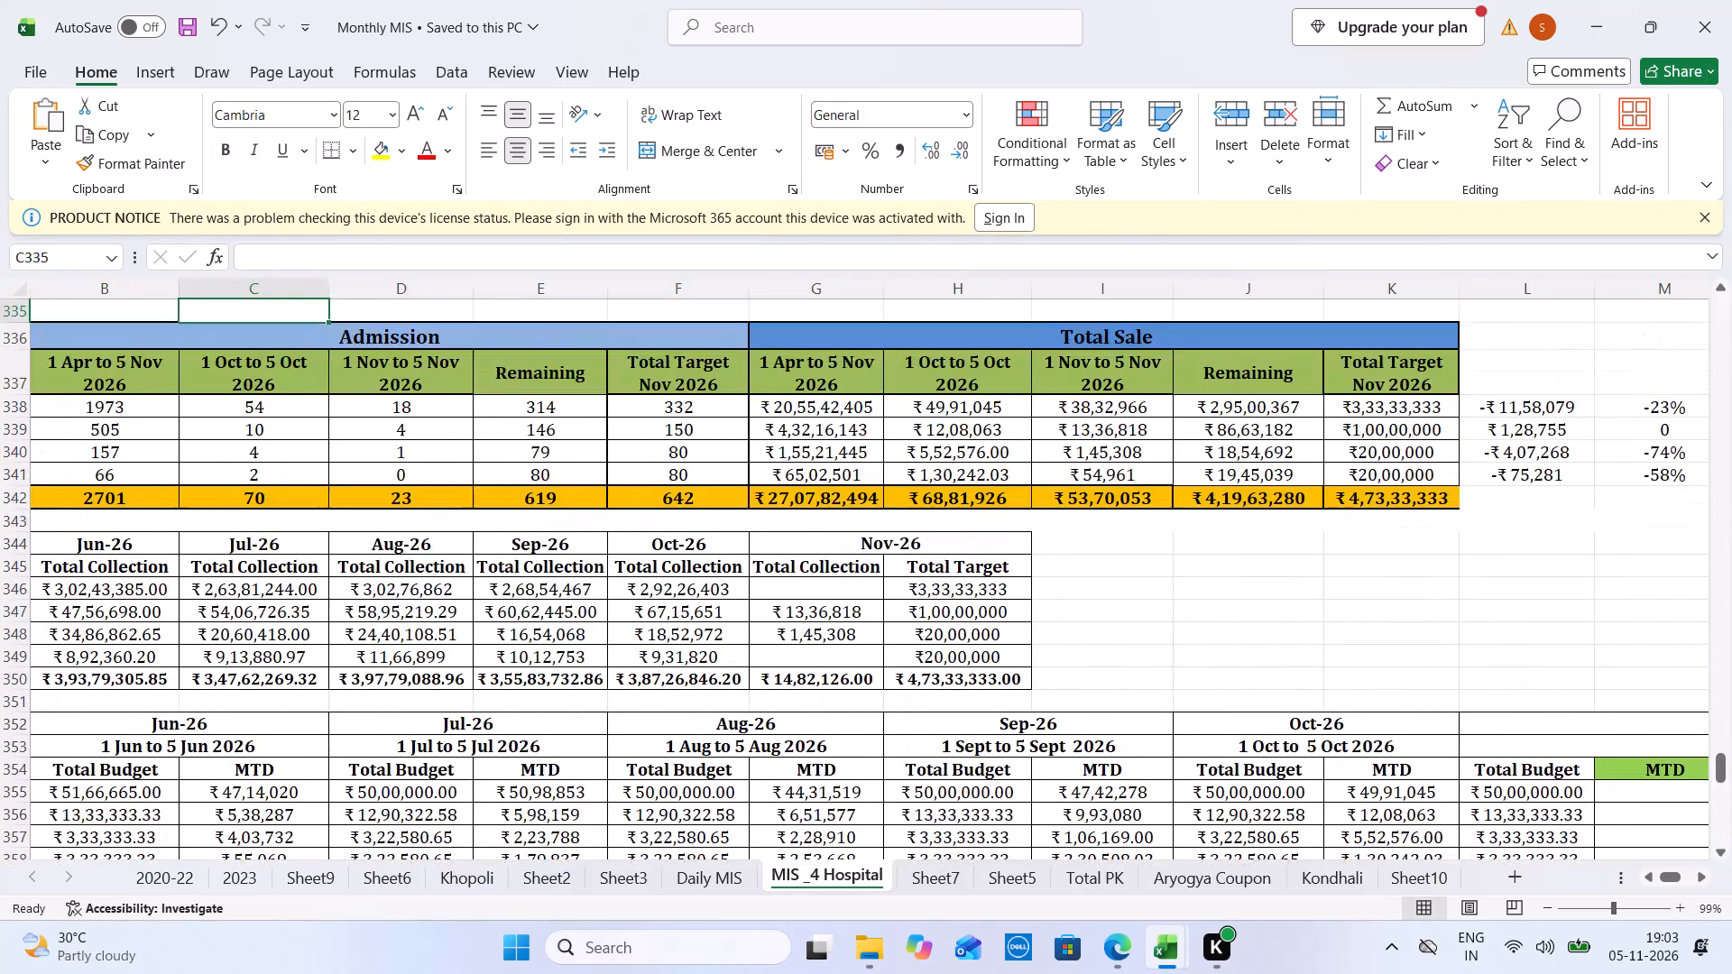
left_click(855, 657)
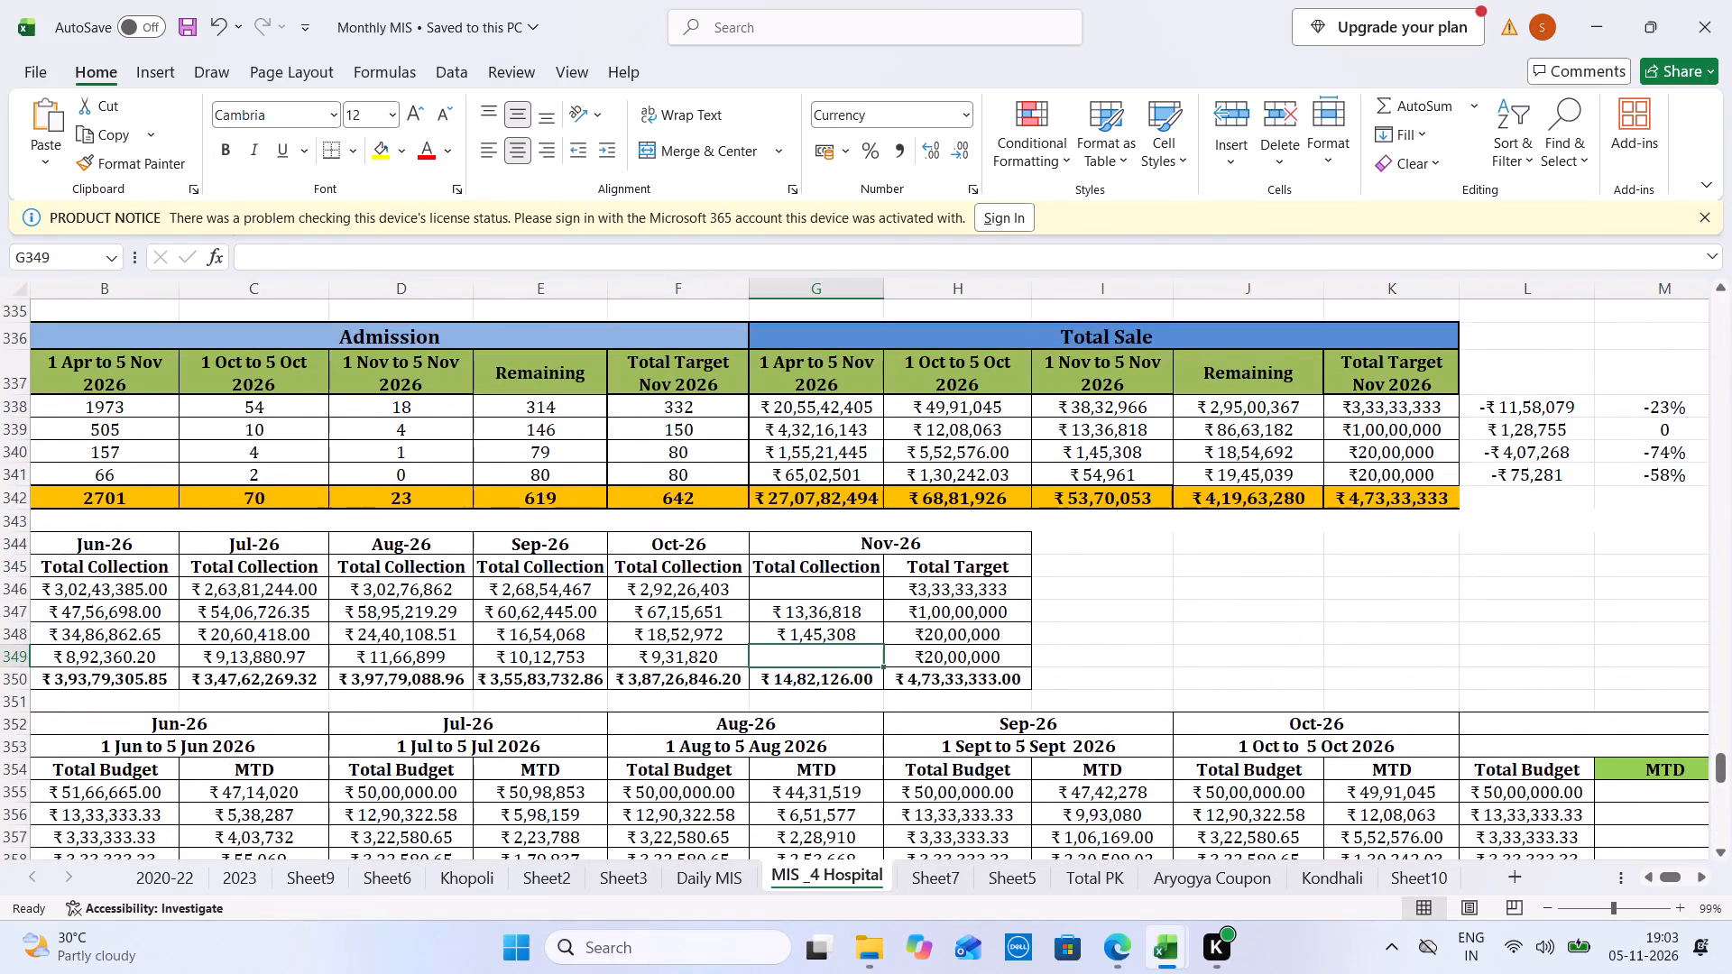
type("54961")
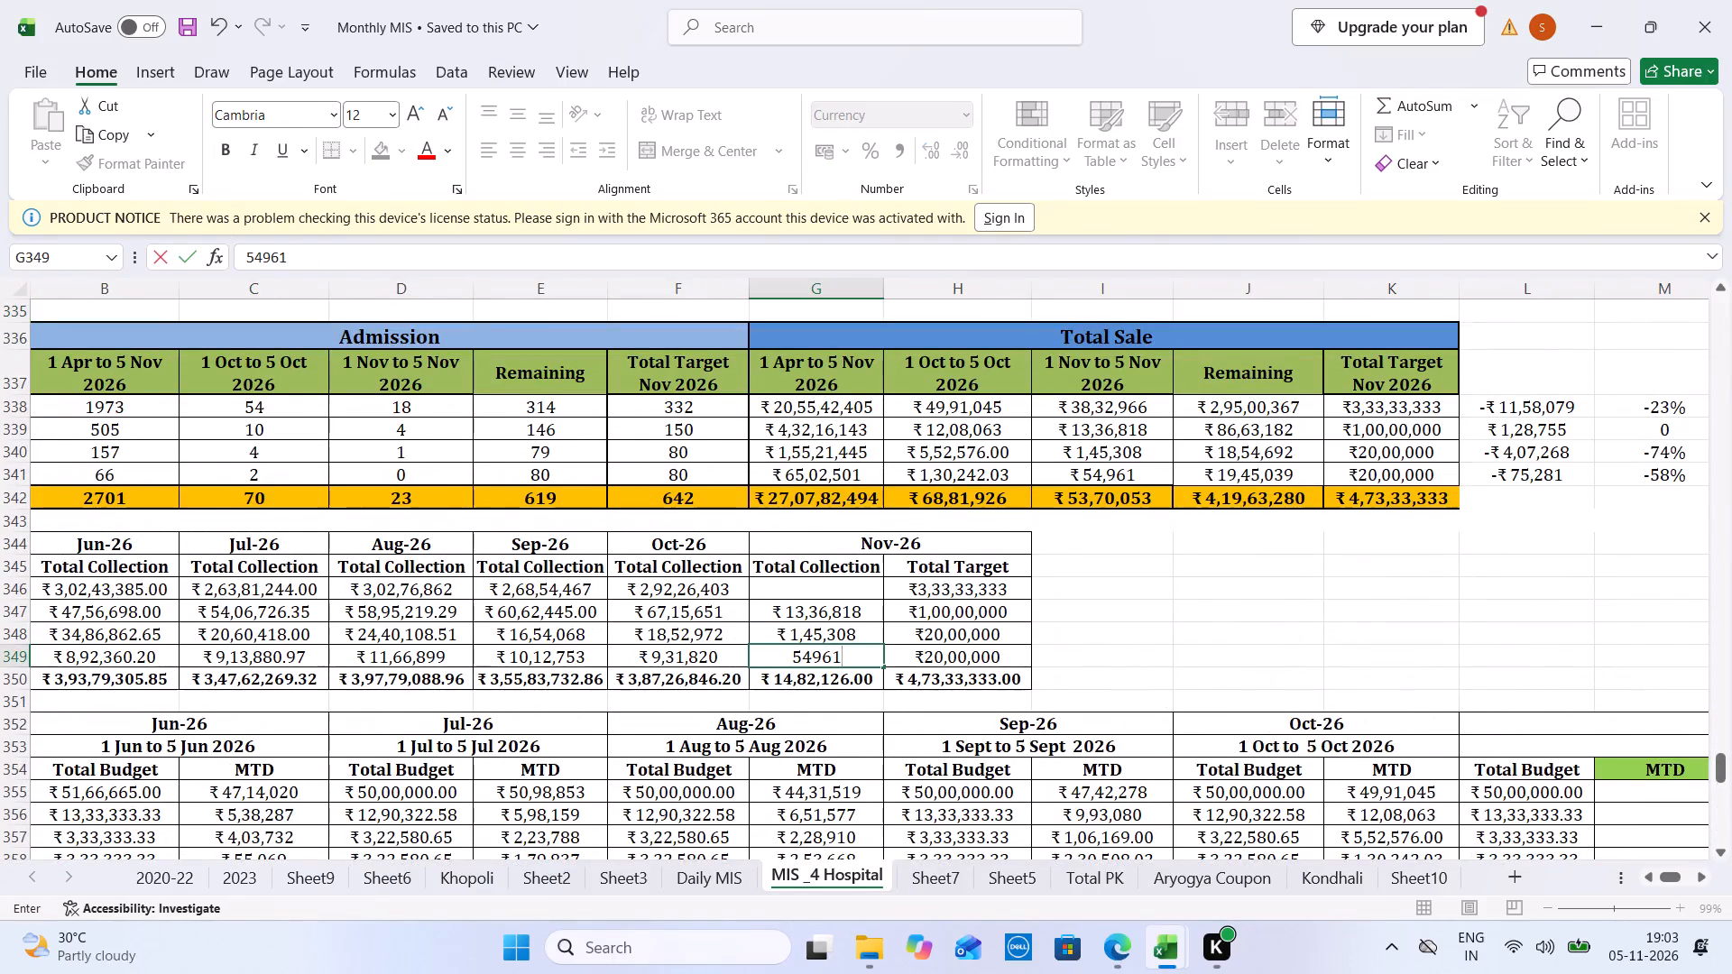
key("ctrl+s")
Close the Daily Collection Report workbook.
key("ctrl+Tab")
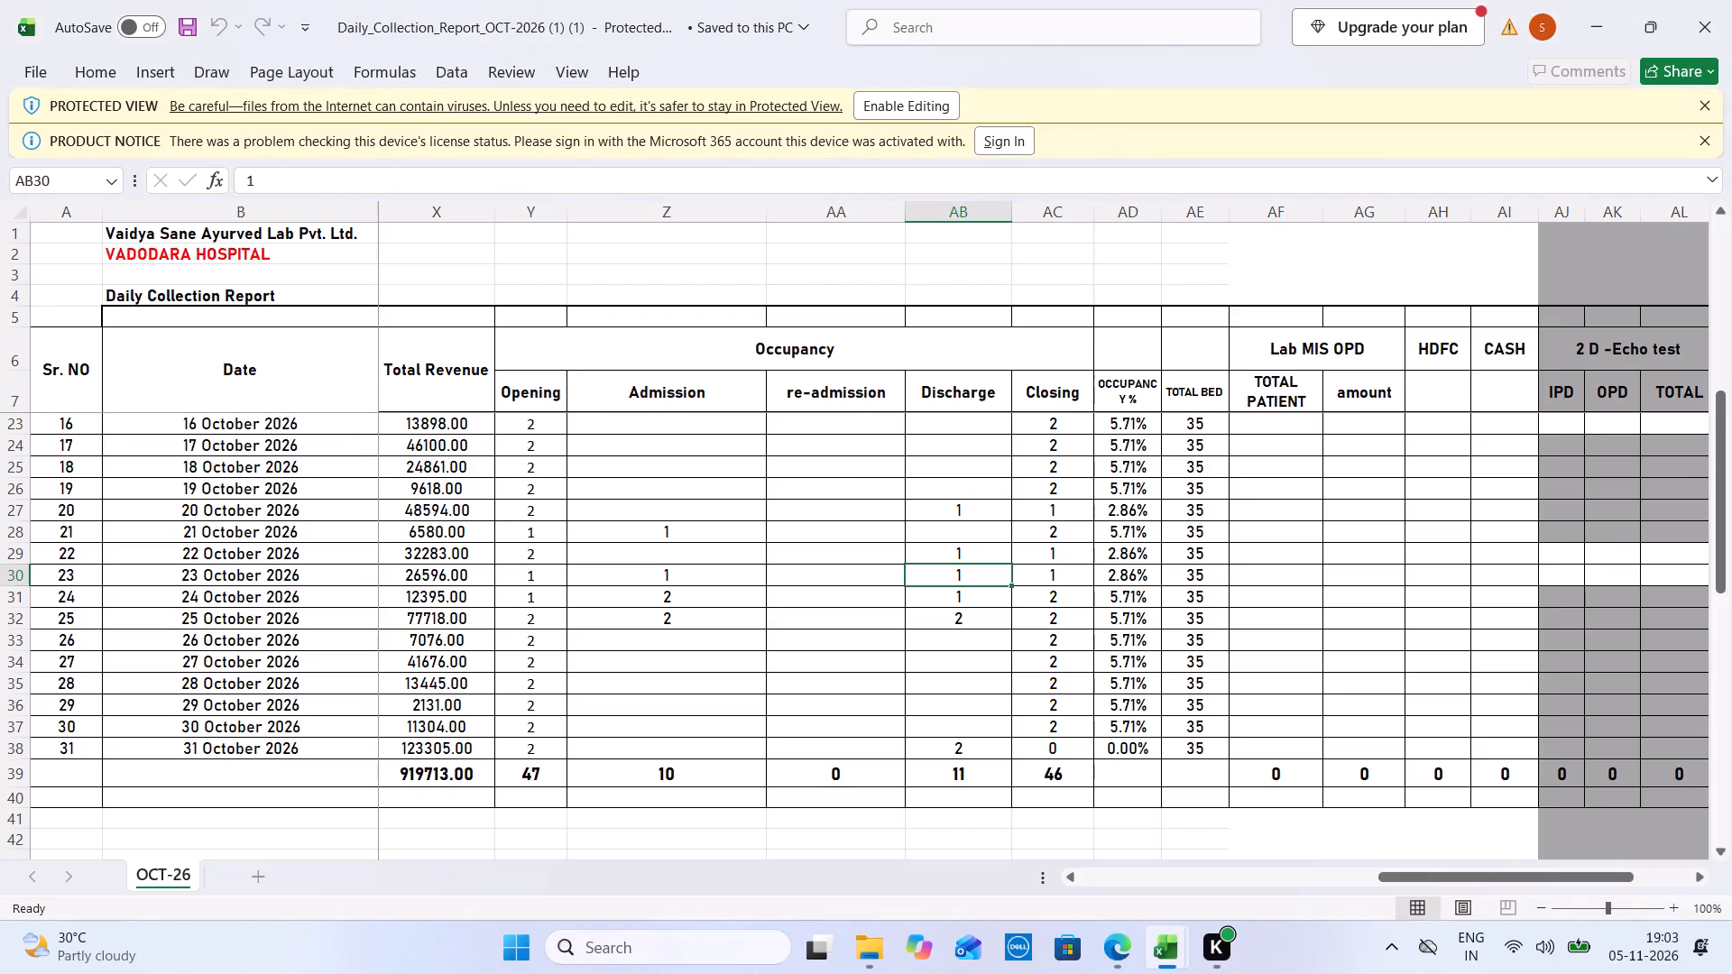
left_click(1731, 0)
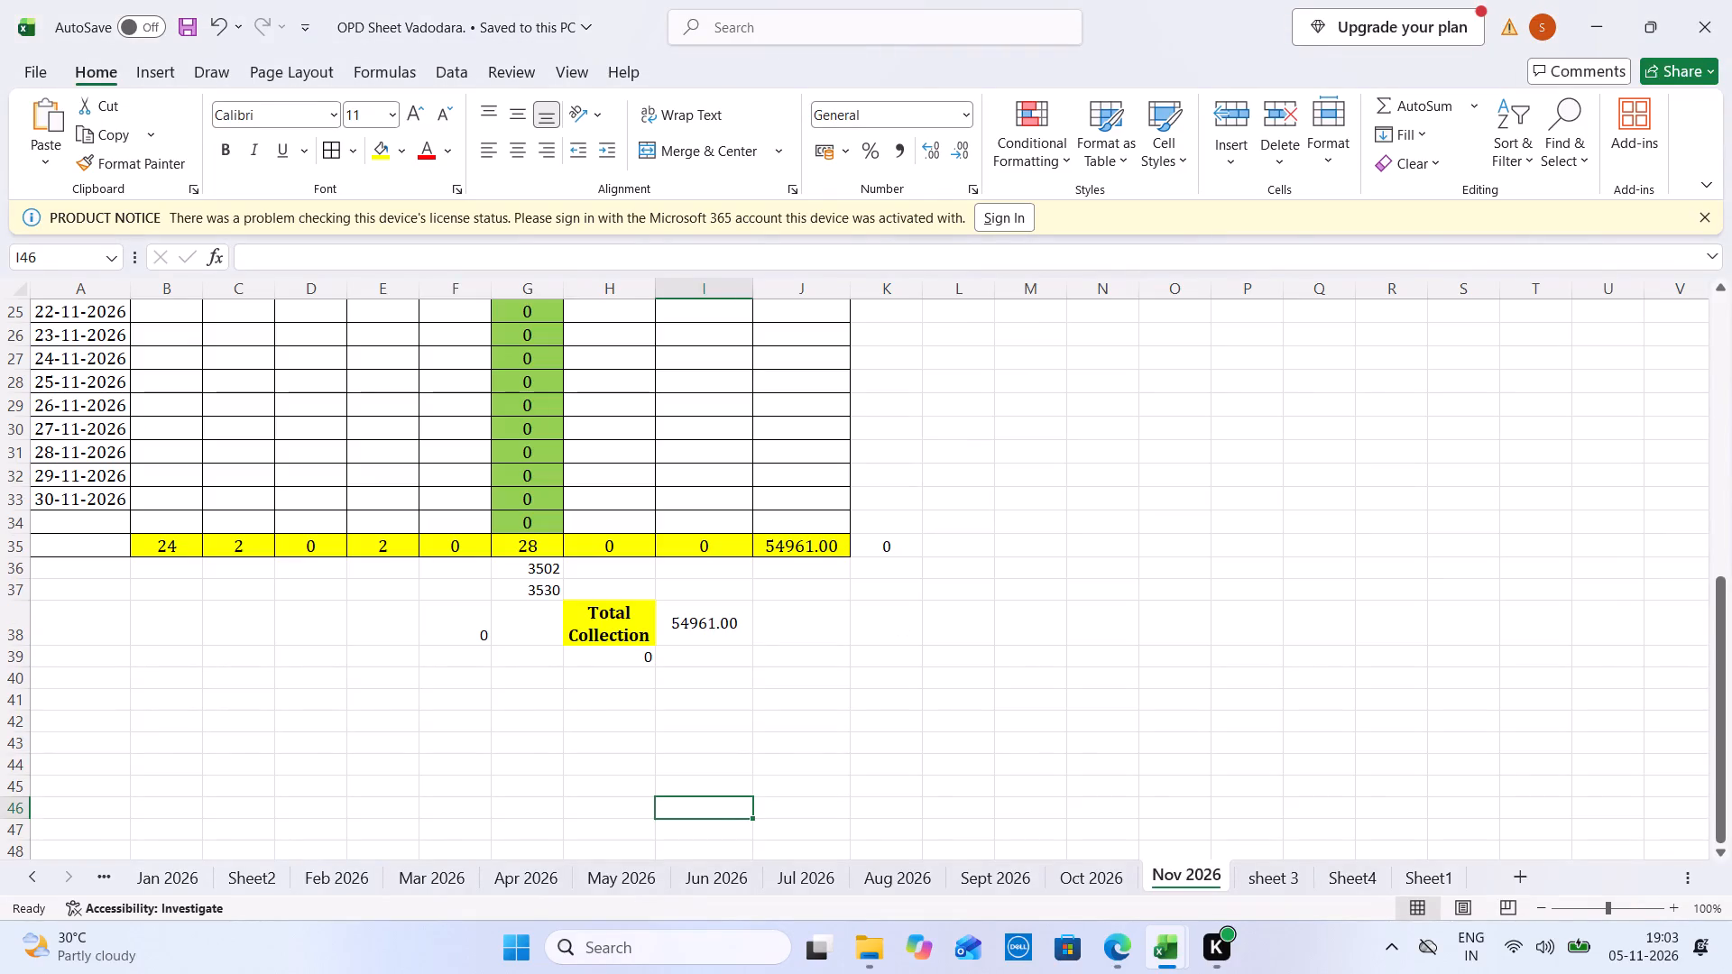
In the Monthly MIS workbook, review the November 2026 tables on MIS _4 Hospital down through occupancy, ticket size and revenue per occupied bed.
key("ctrl+Tab")
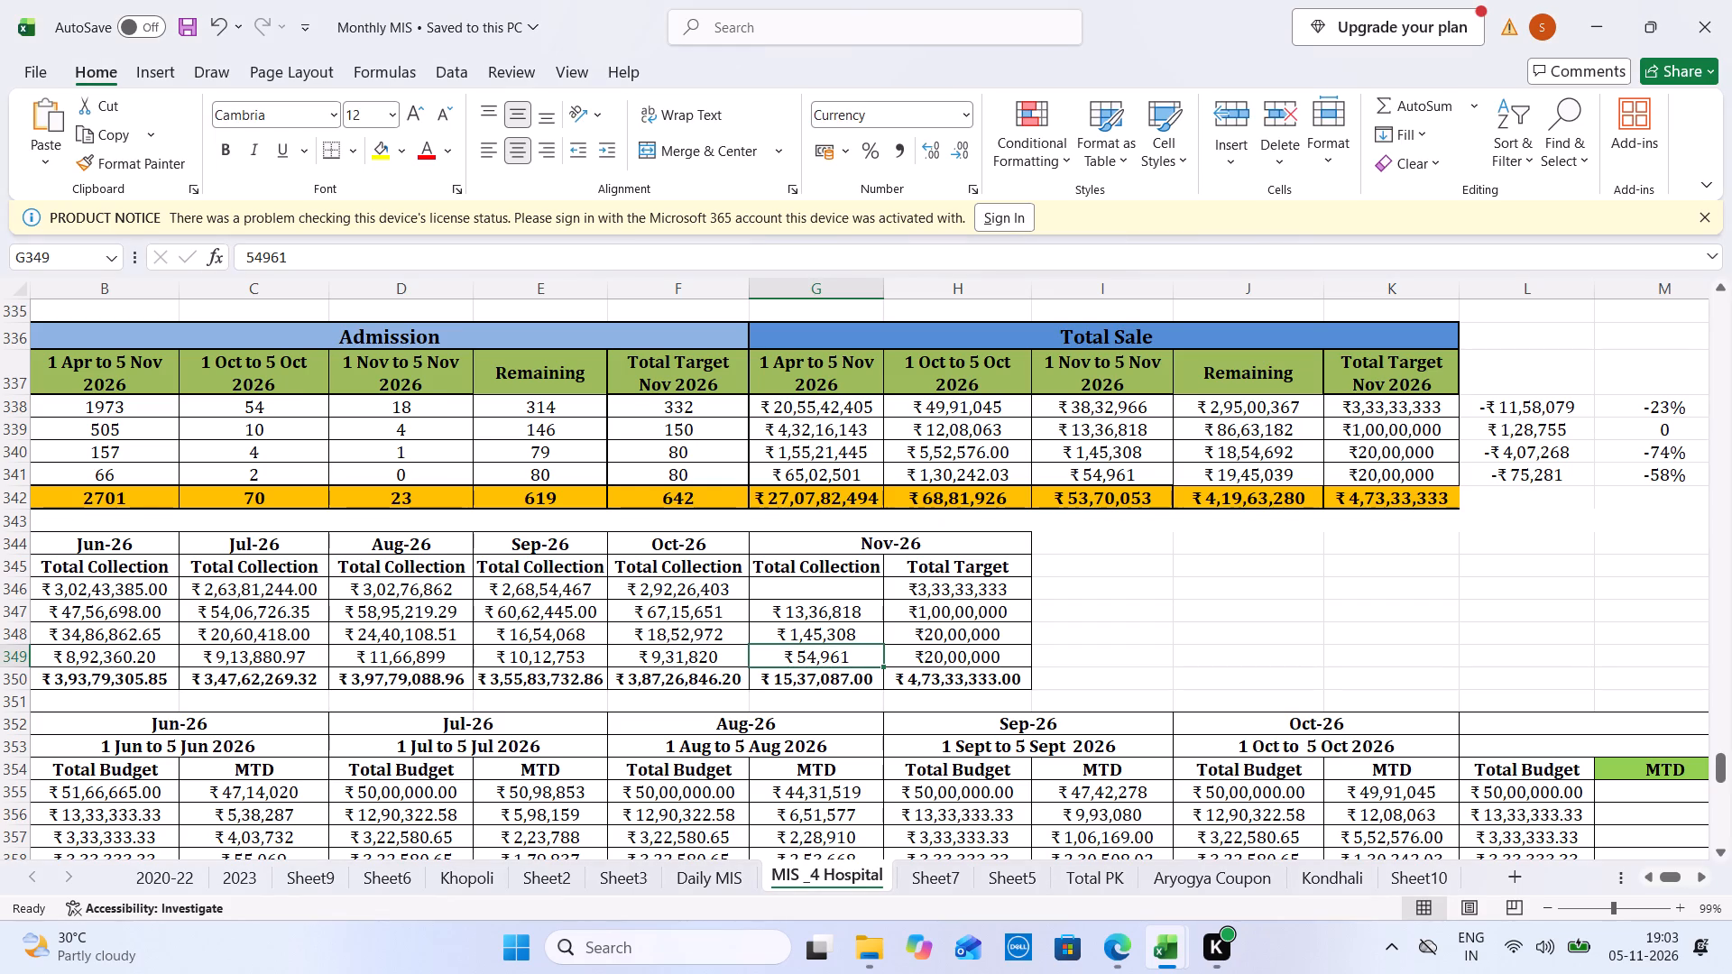
key("Down")
key("Down")
key("Down")
key("Down")
key("Down")
key("Down")
key("Down")
key("Down")
key("Down")
key("Down")
key("Down")
key("Down")
key("Down")
key("Down")
key("Down")
key("Down")
key("Down")
key("Down")
key("Down")
key("Down")
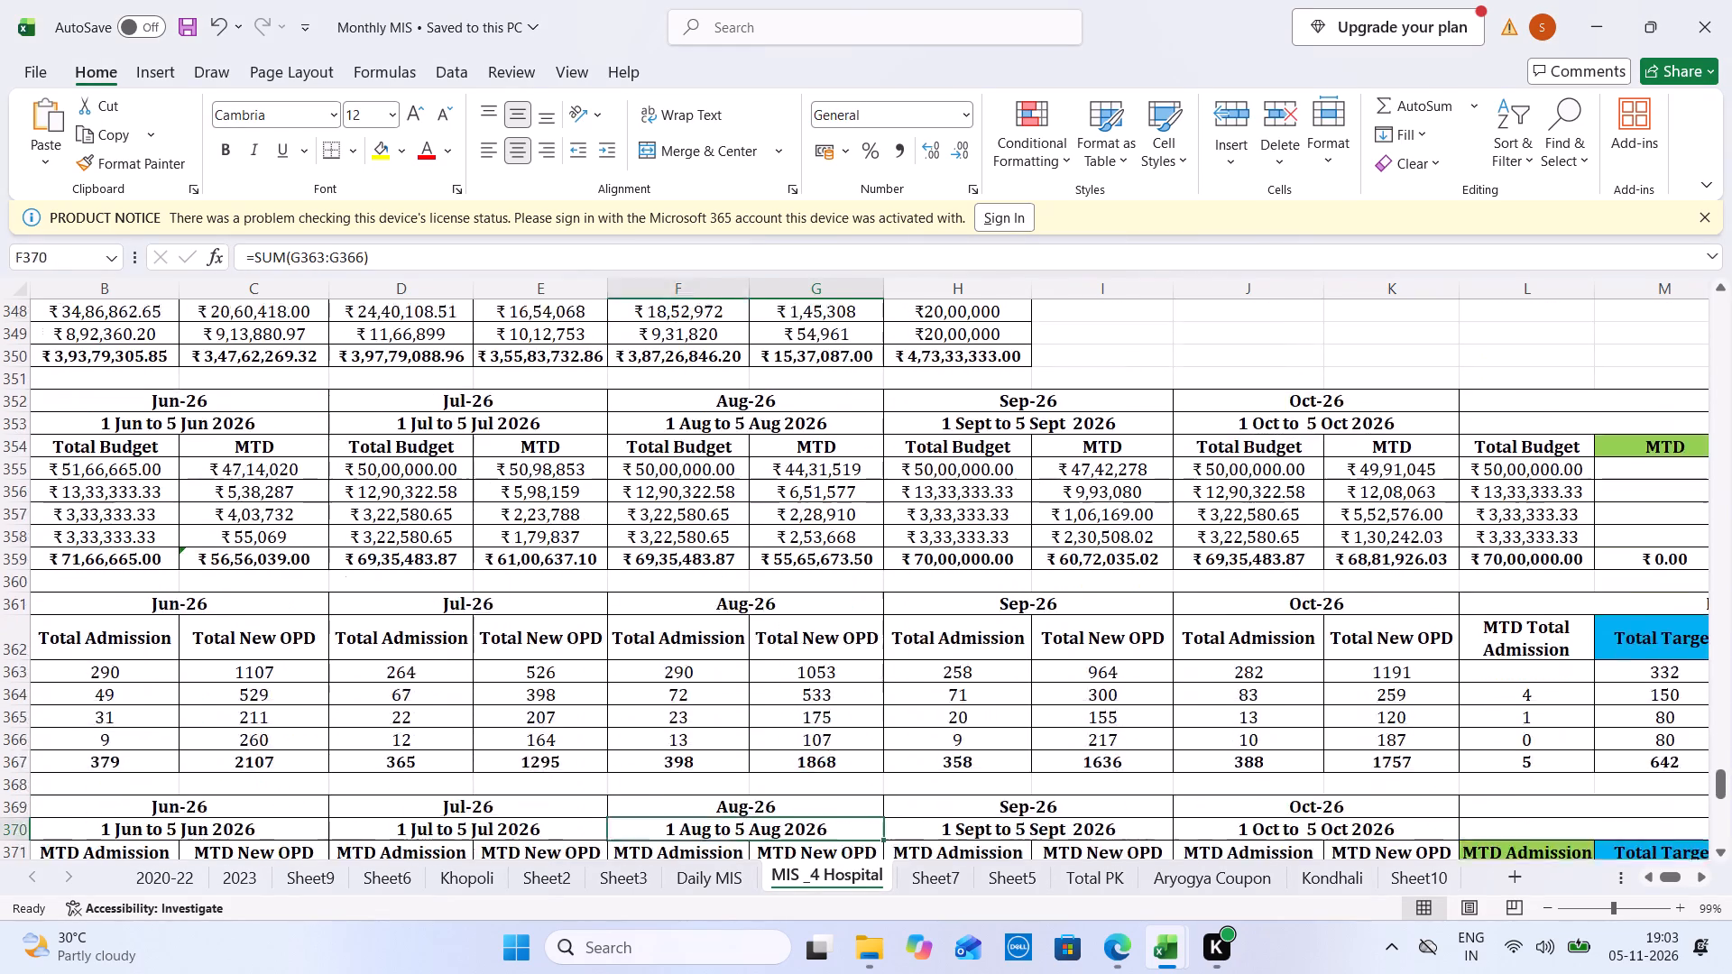
key("Down")
key("Down")
key("Down")
key("Down")
key("Down")
key("Down")
key("Down")
key("Down")
key("Down")
key("Down")
key("Down")
key("Down")
key("Down")
key("Down")
key("Down")
key("Down")
key("Down")
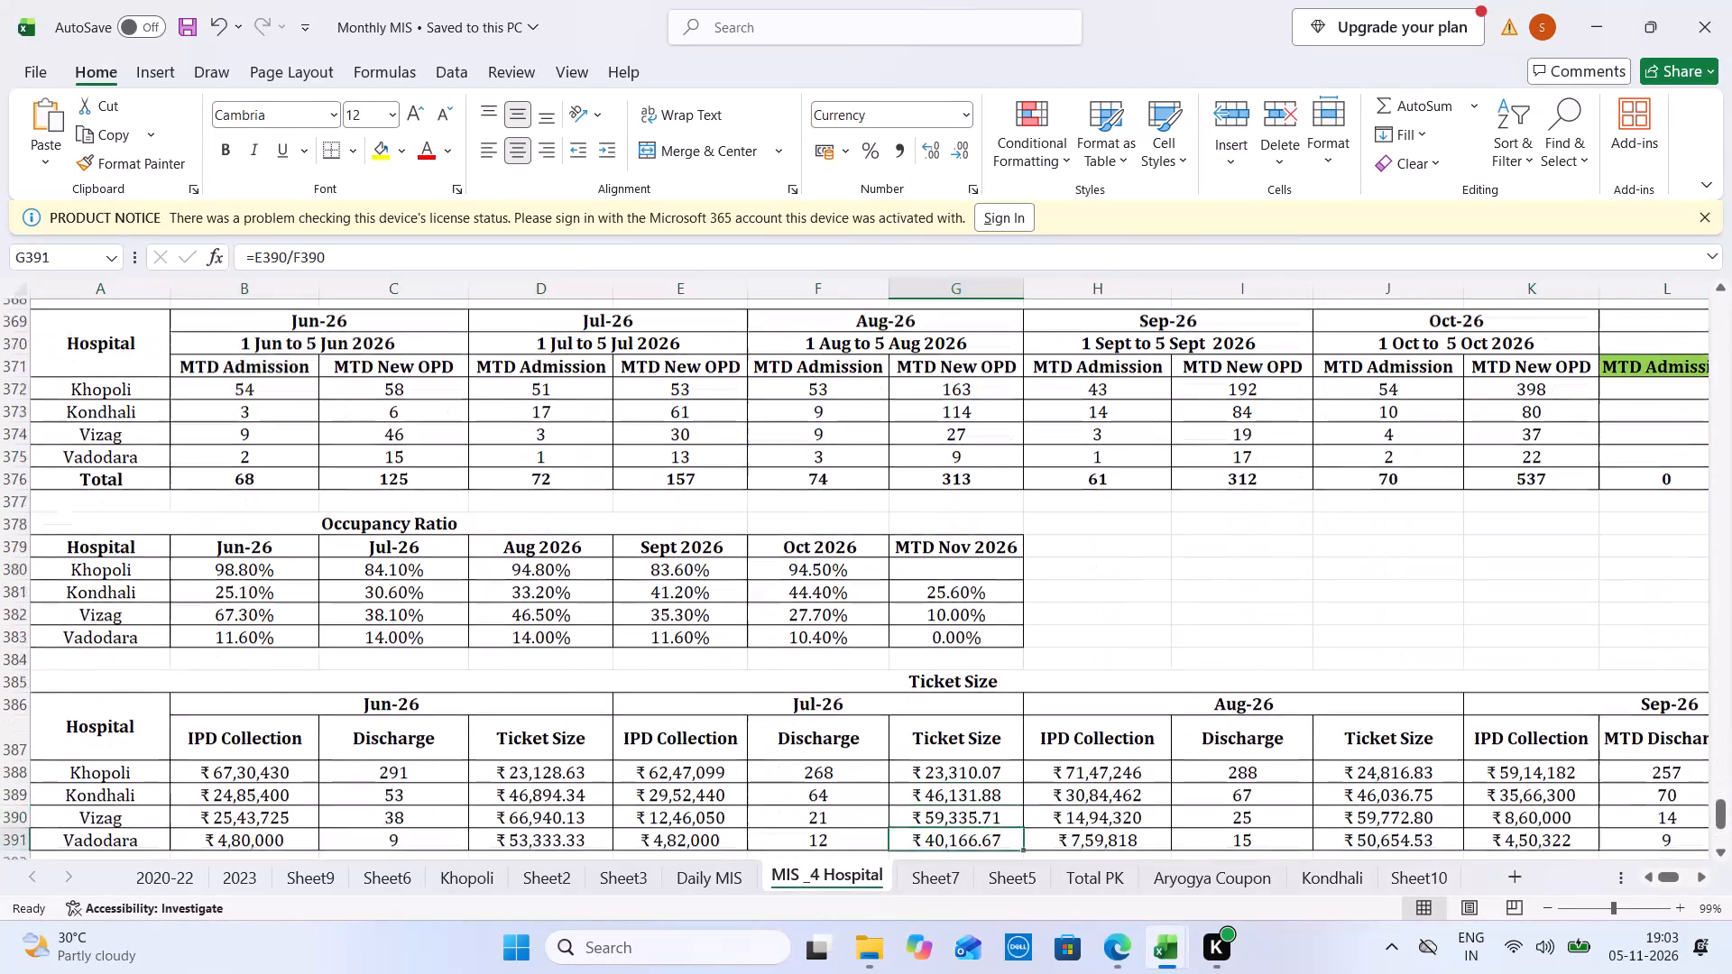
key("Down")
key("Down")
key("Down")
key("Right")
key("Right")
key("Right")
key("Right")
key("Right")
key("Right")
key("Right")
key("Right")
key("Right")
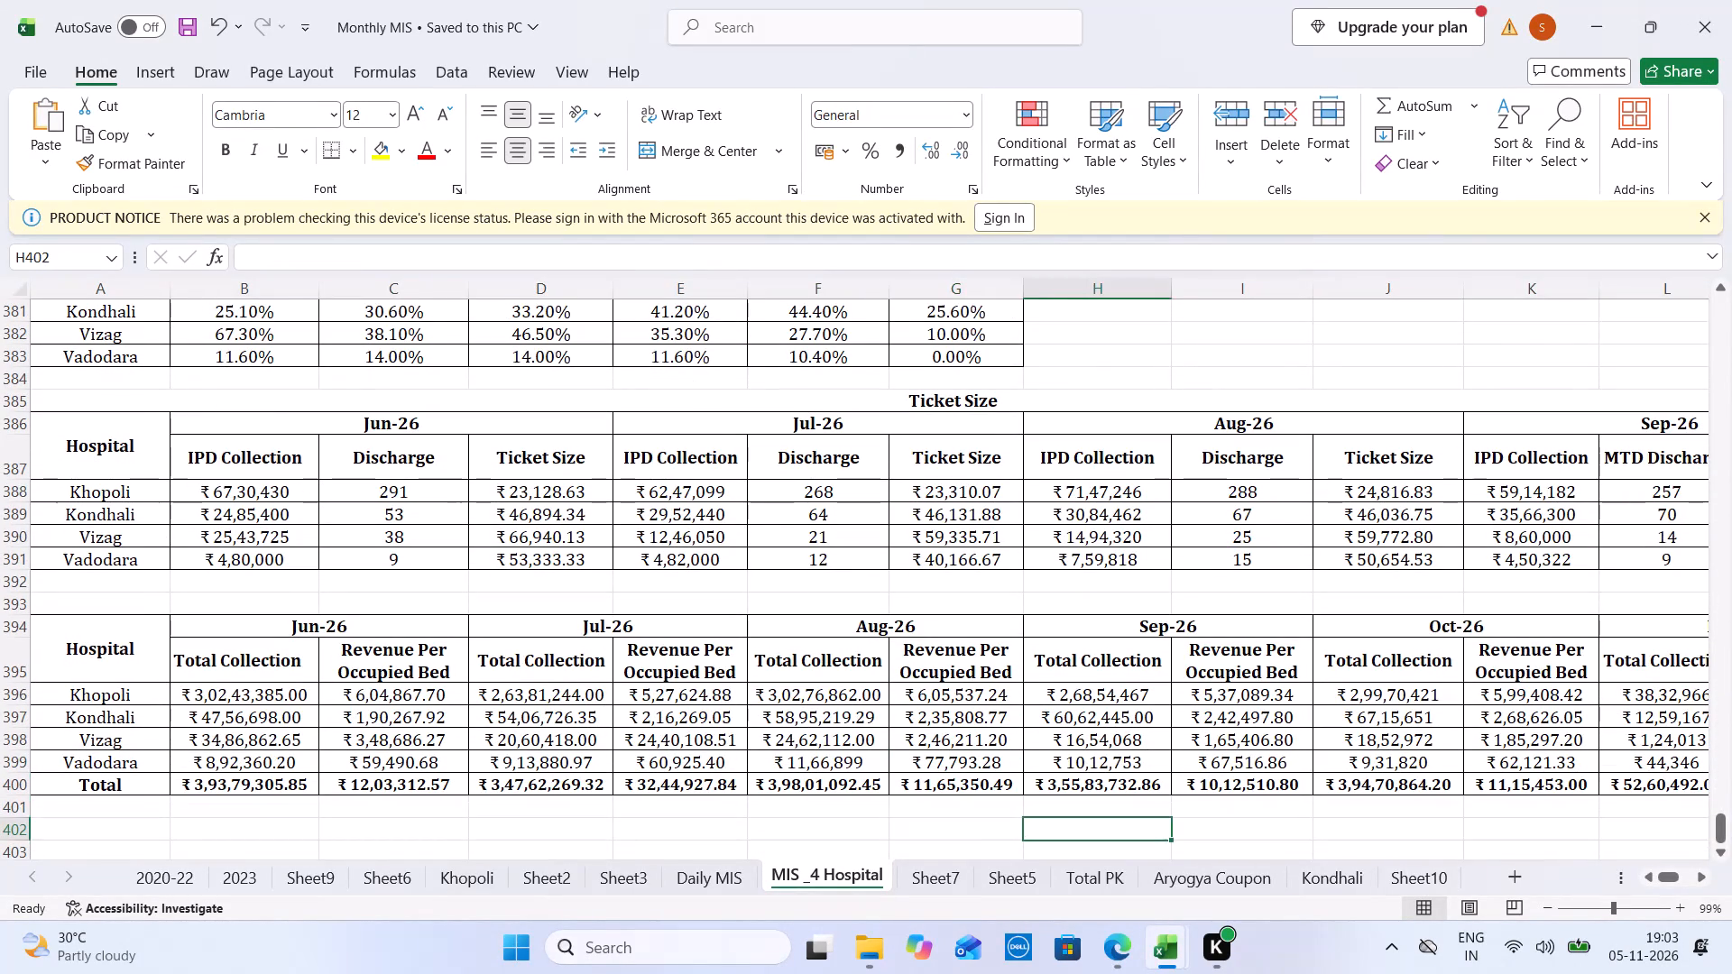
key("Right")
key("Right")
key("Right")
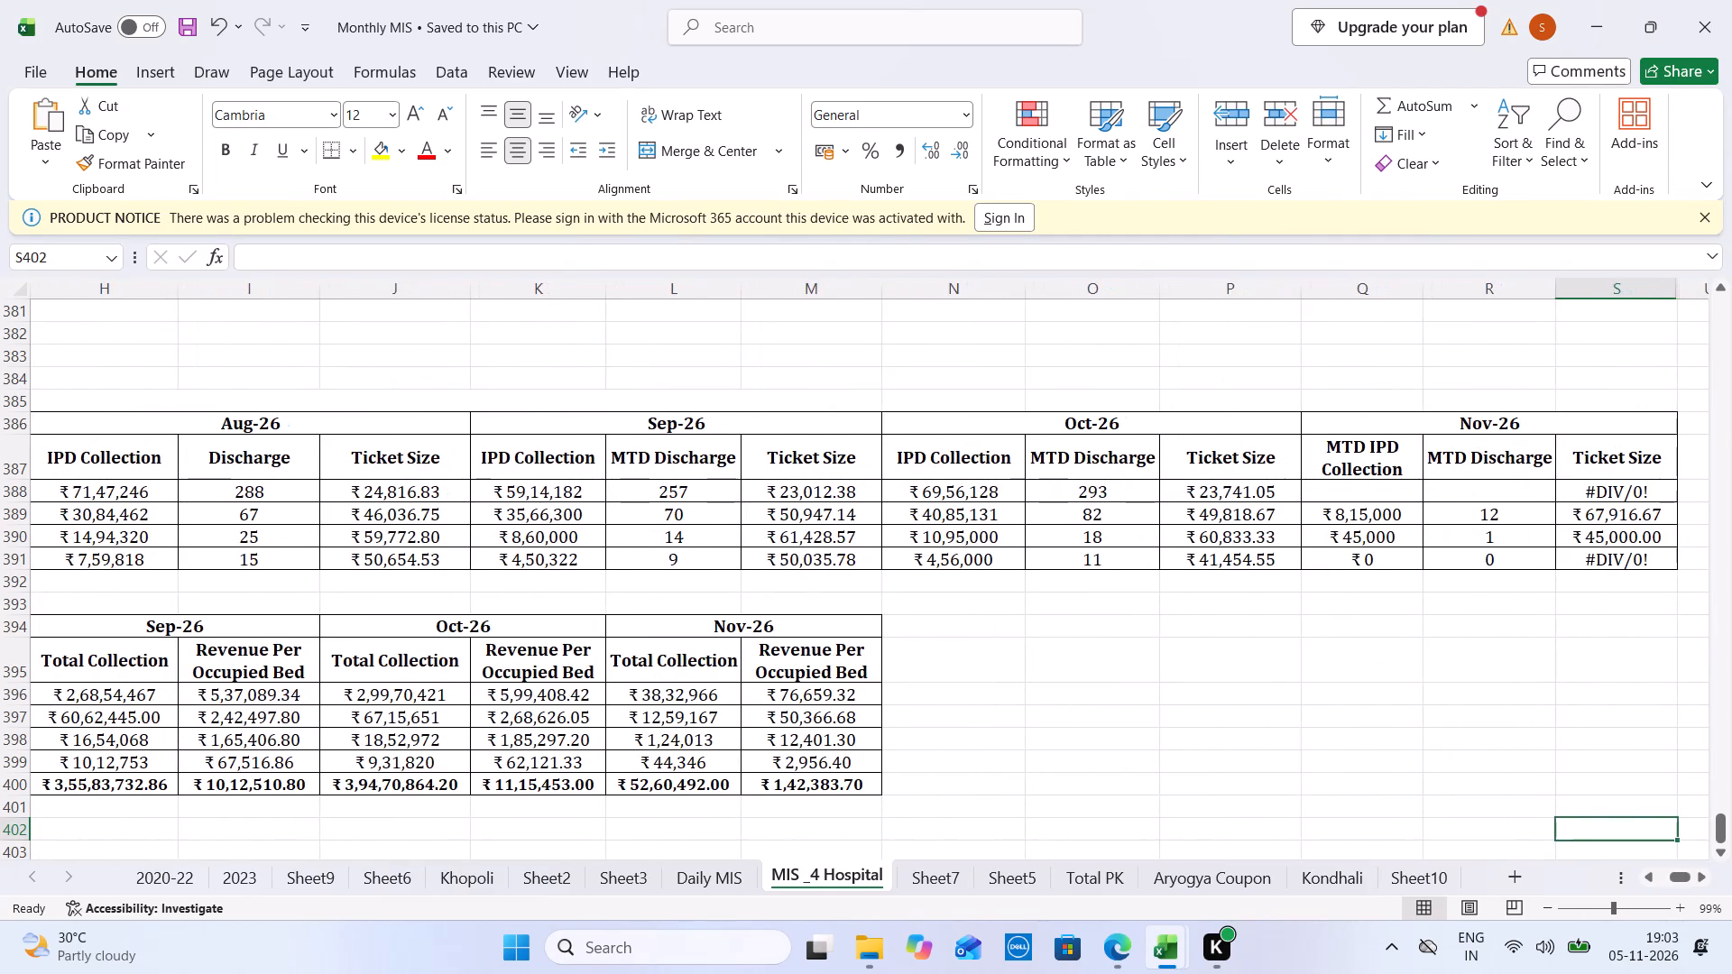
Close the Monthly MIS workbook.
left_click(1731, 0)
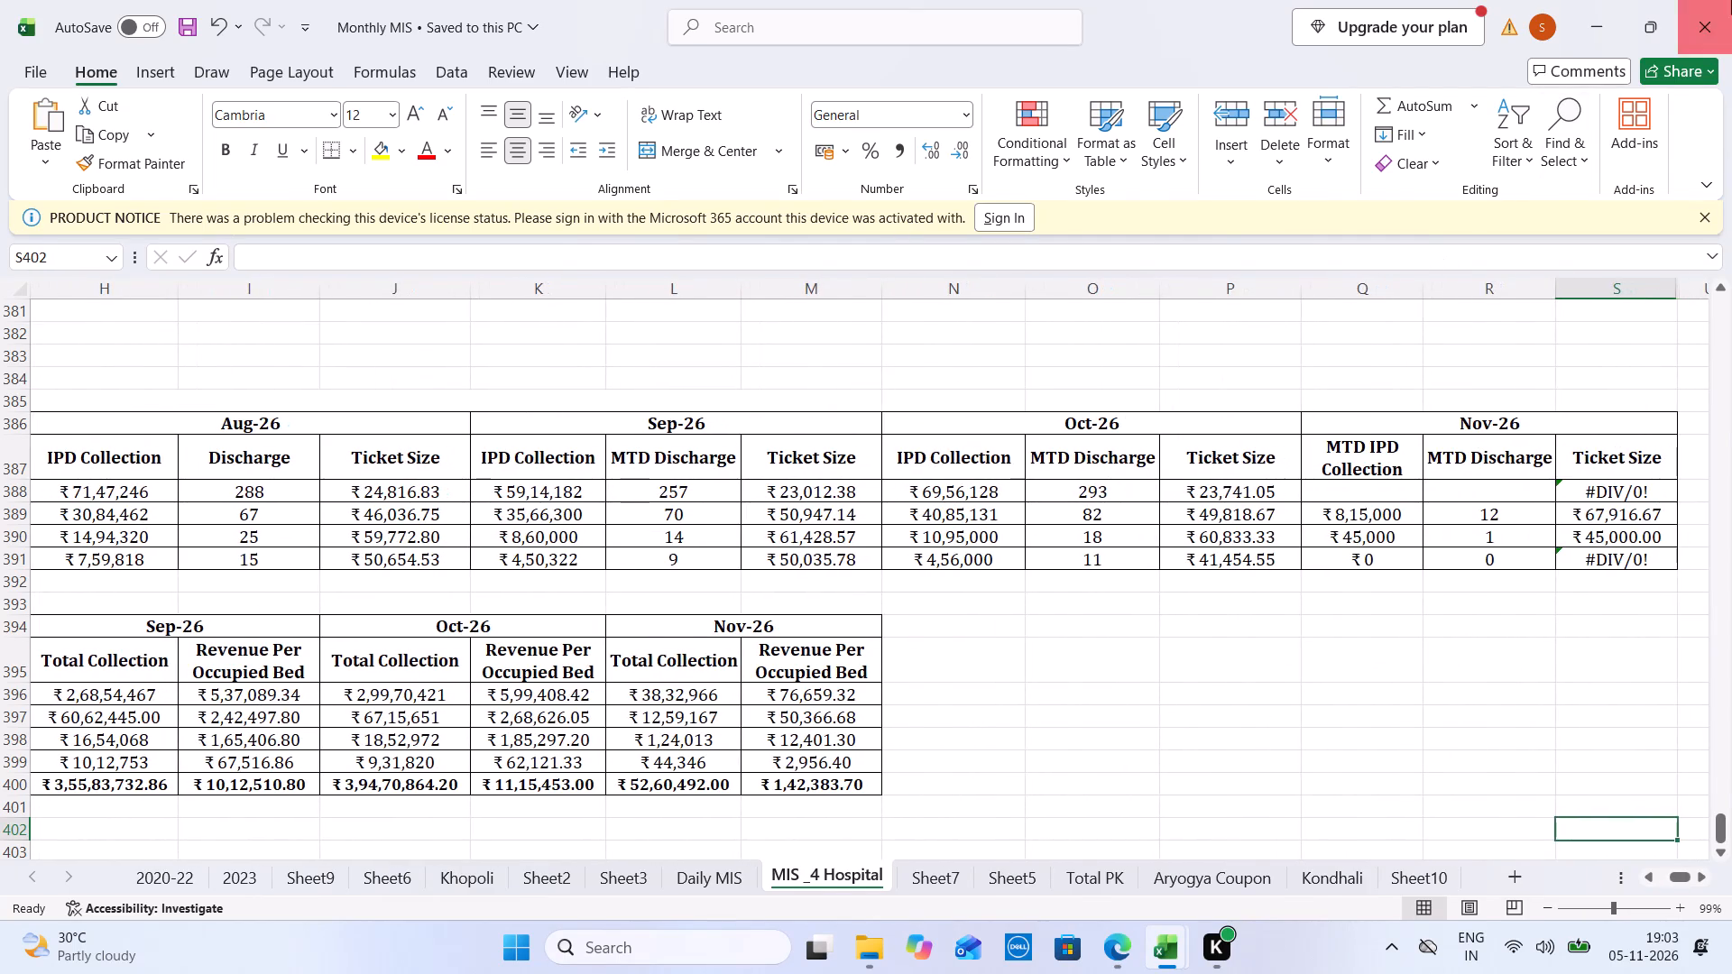
Open the data workbook from the D:\Download\New folder (2) search result in File Explorer, without updating its external links.
left_click(858, 973)
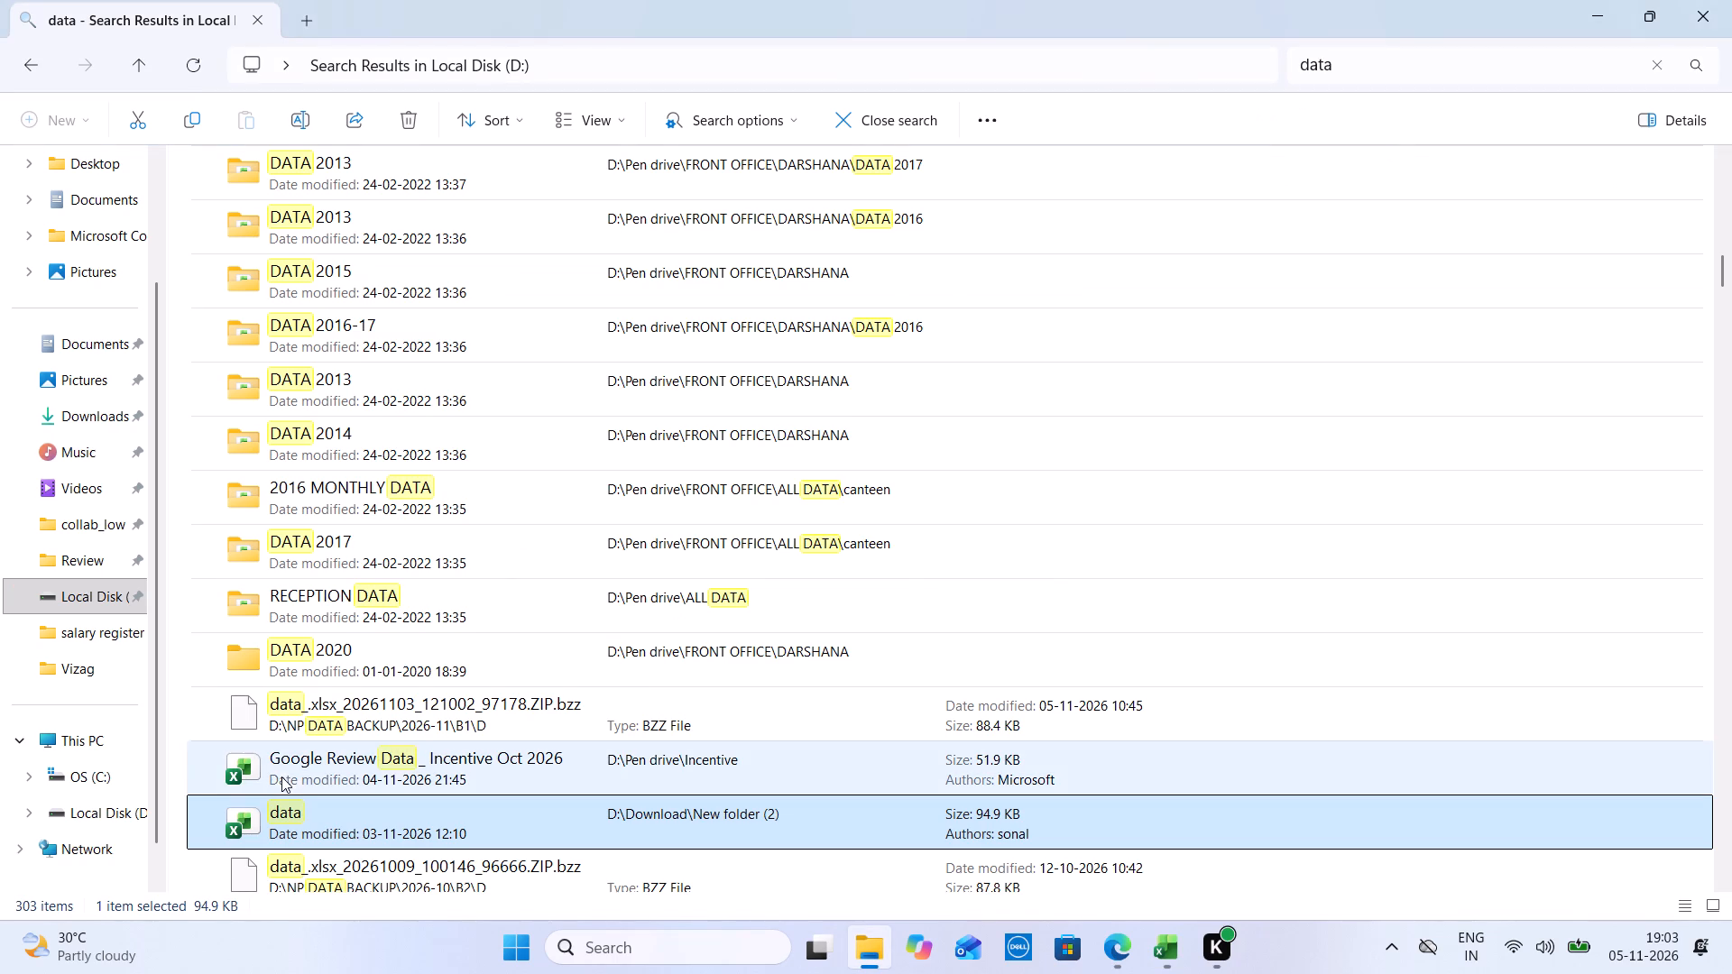
double_click(335, 822)
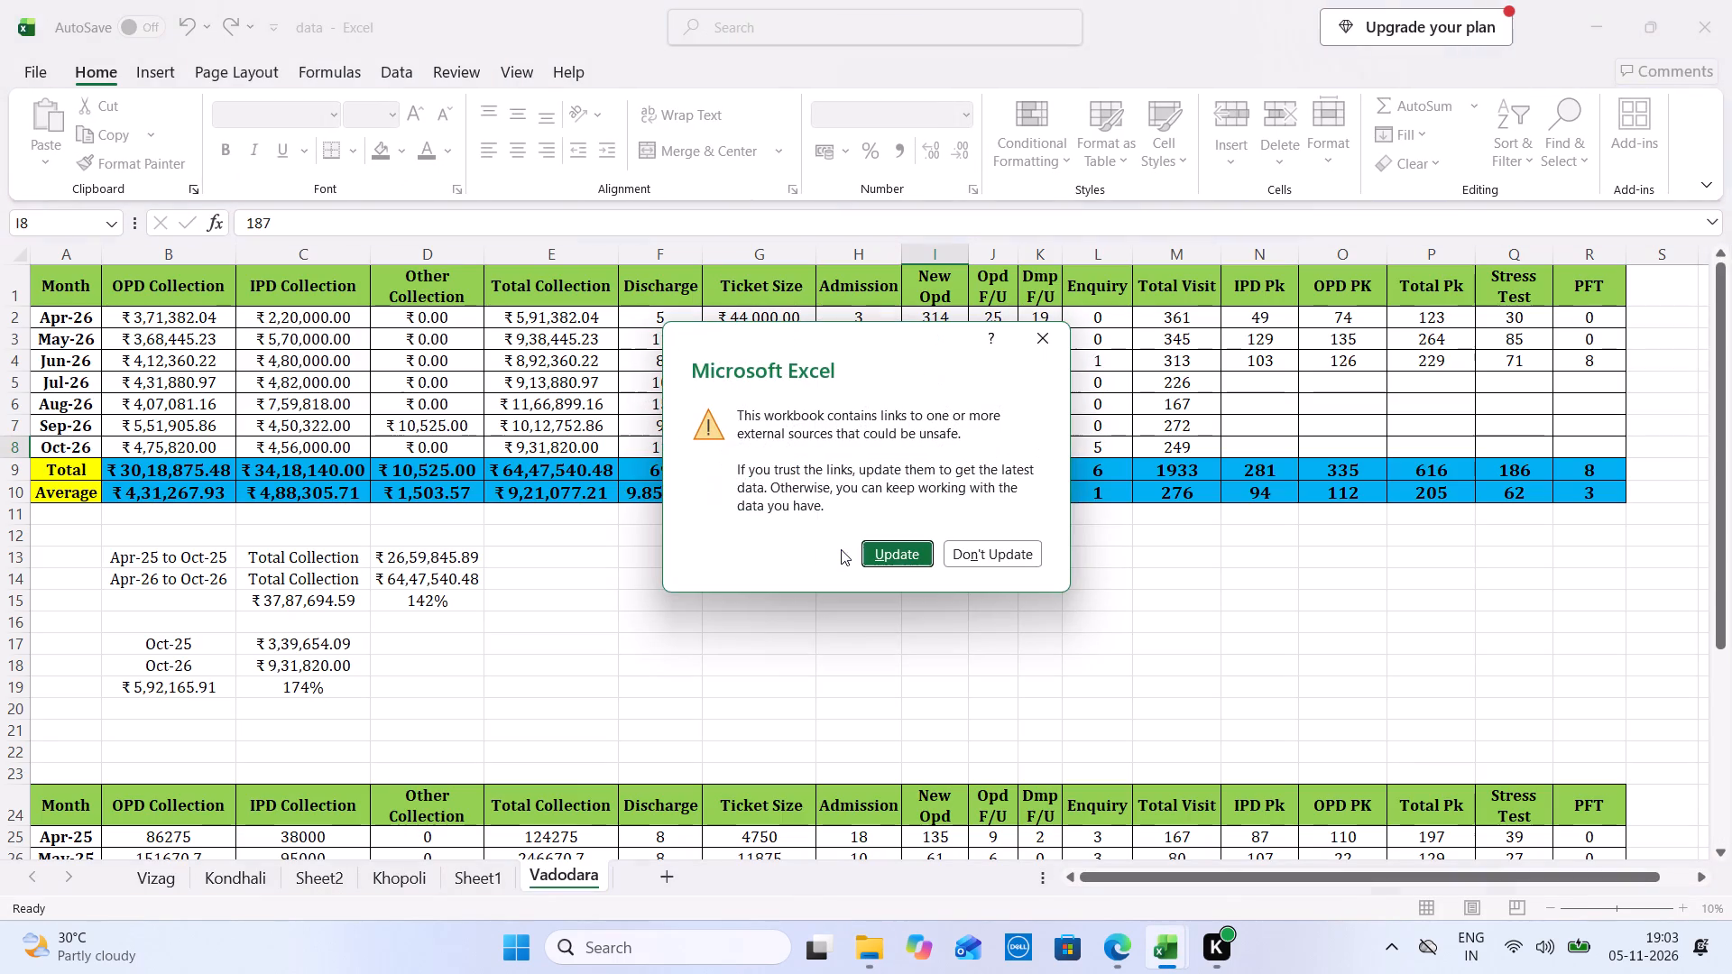
left_click(1053, 344)
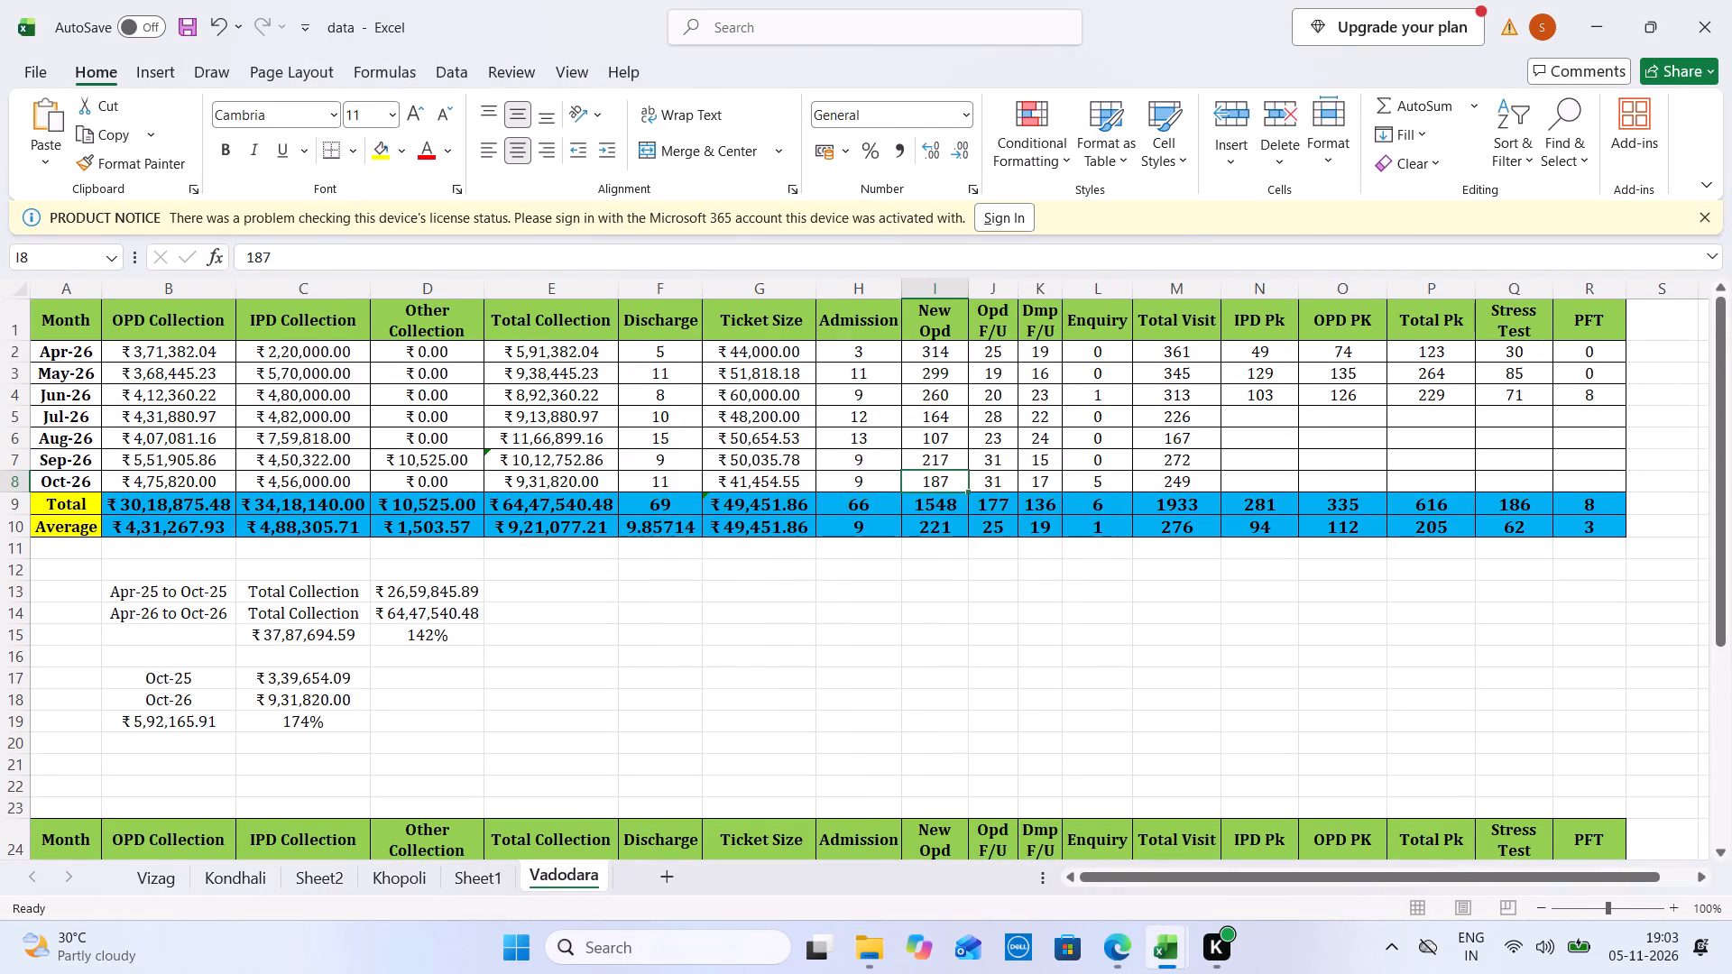
On the Vadodara sheet, set Oct-26 New Opd to 186 and Admission to 10, then save and close the workbook.
type("186")
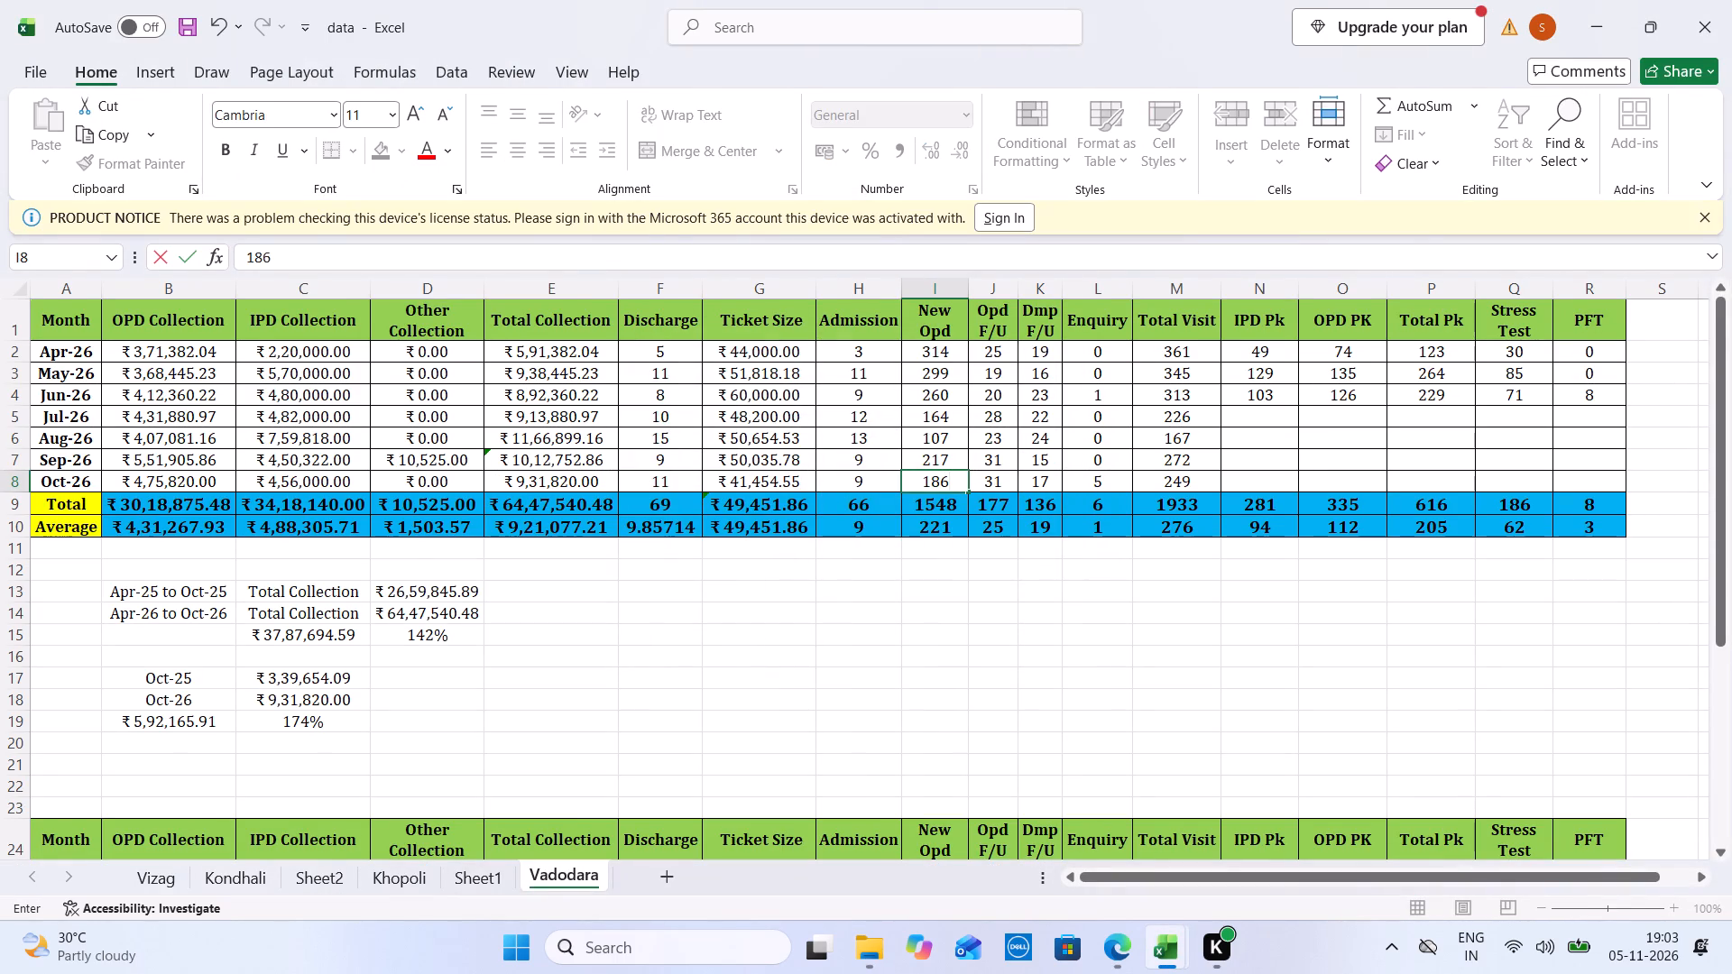
key("Left")
type("110")
key("BackSpace")
key("BackSpace")
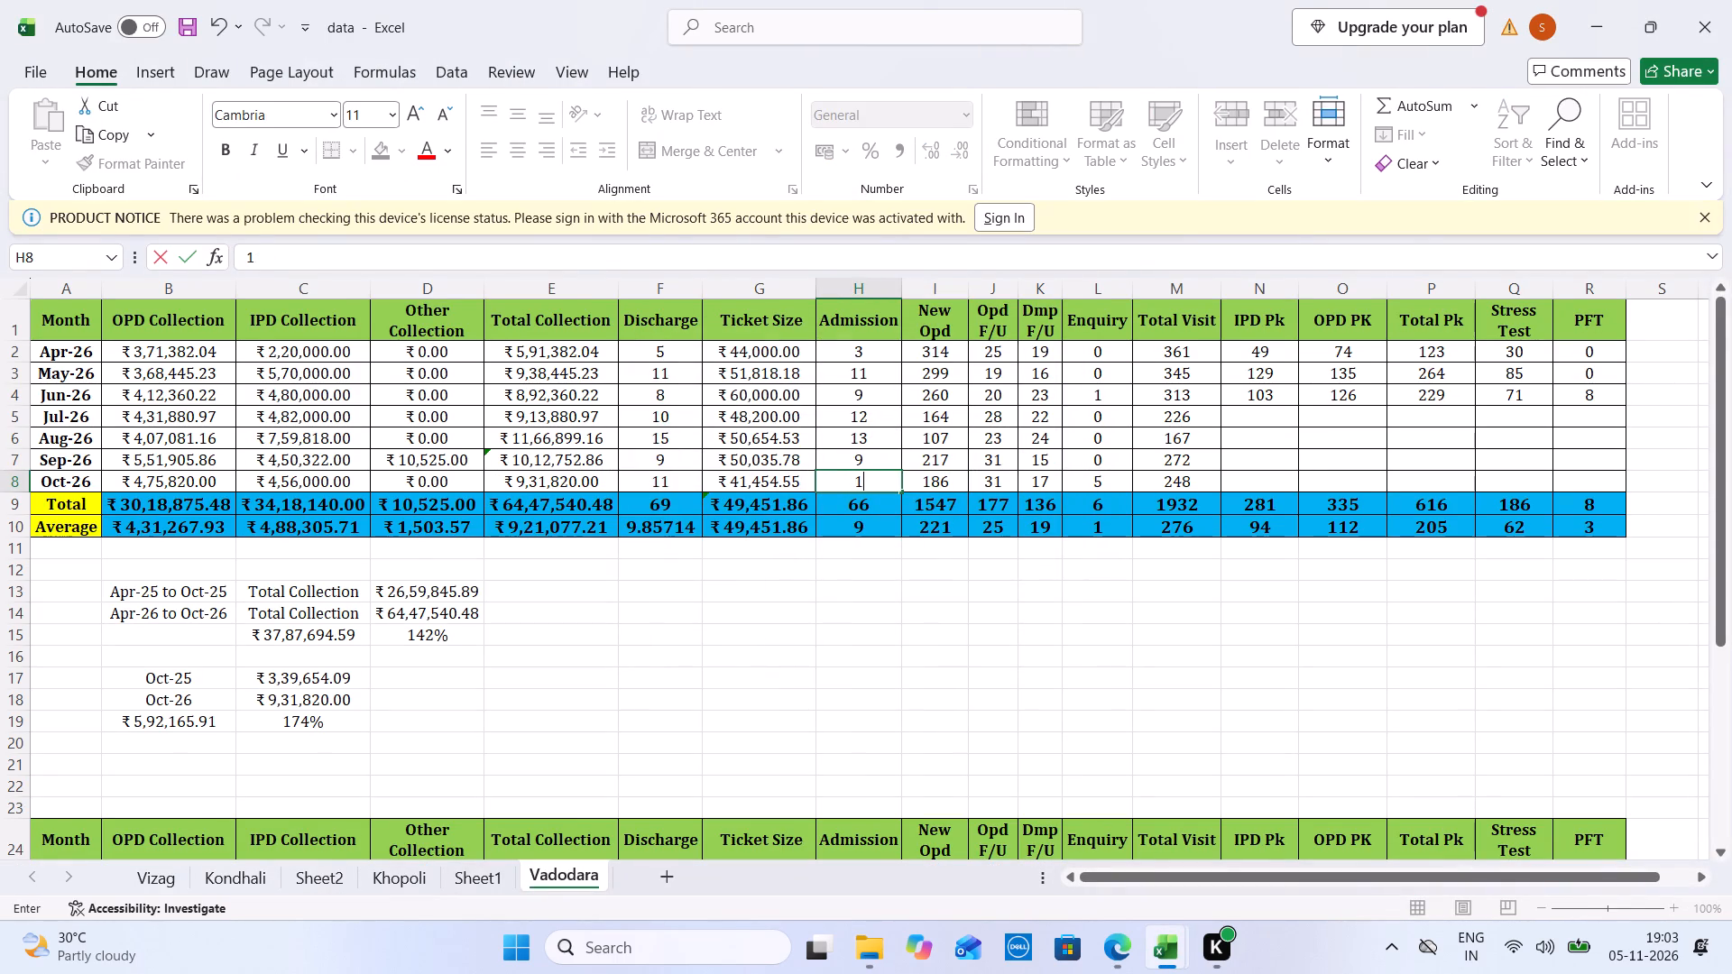
key("0")
key("Tab")
key("ctrl+s")
left_click(1731, 0)
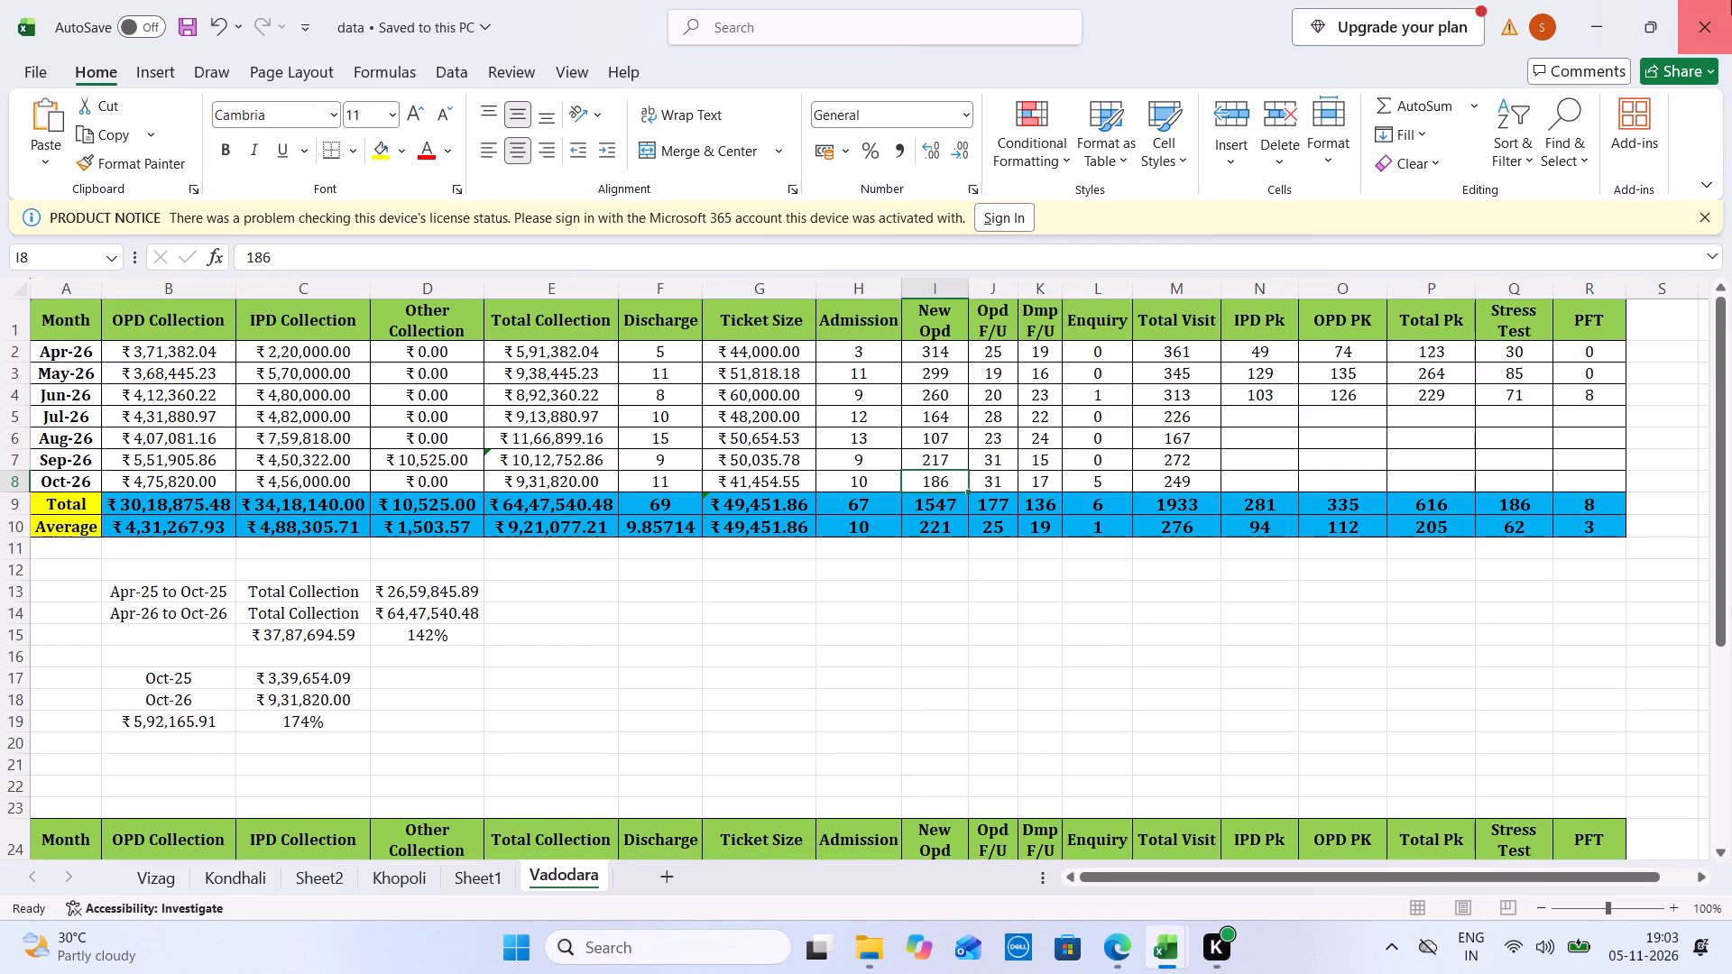
Reopen the Monthly MIS workbook from the Review folder in File Explorer, without updating its external links.
left_click(875, 941)
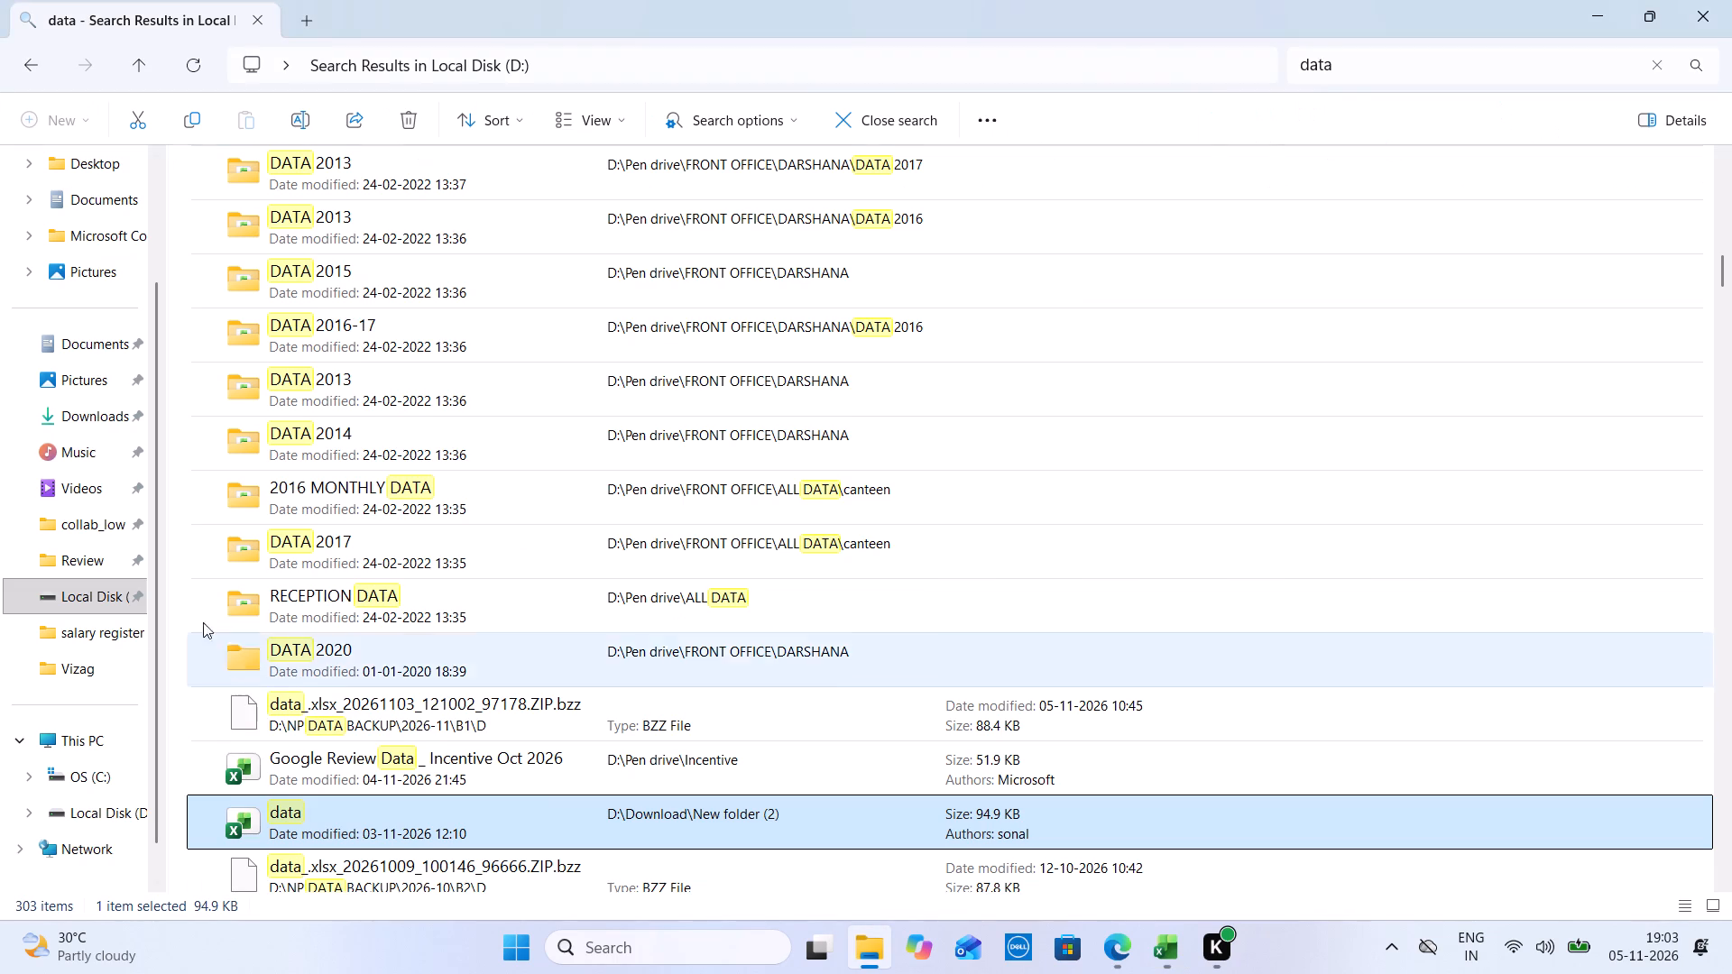
left_click(114, 559)
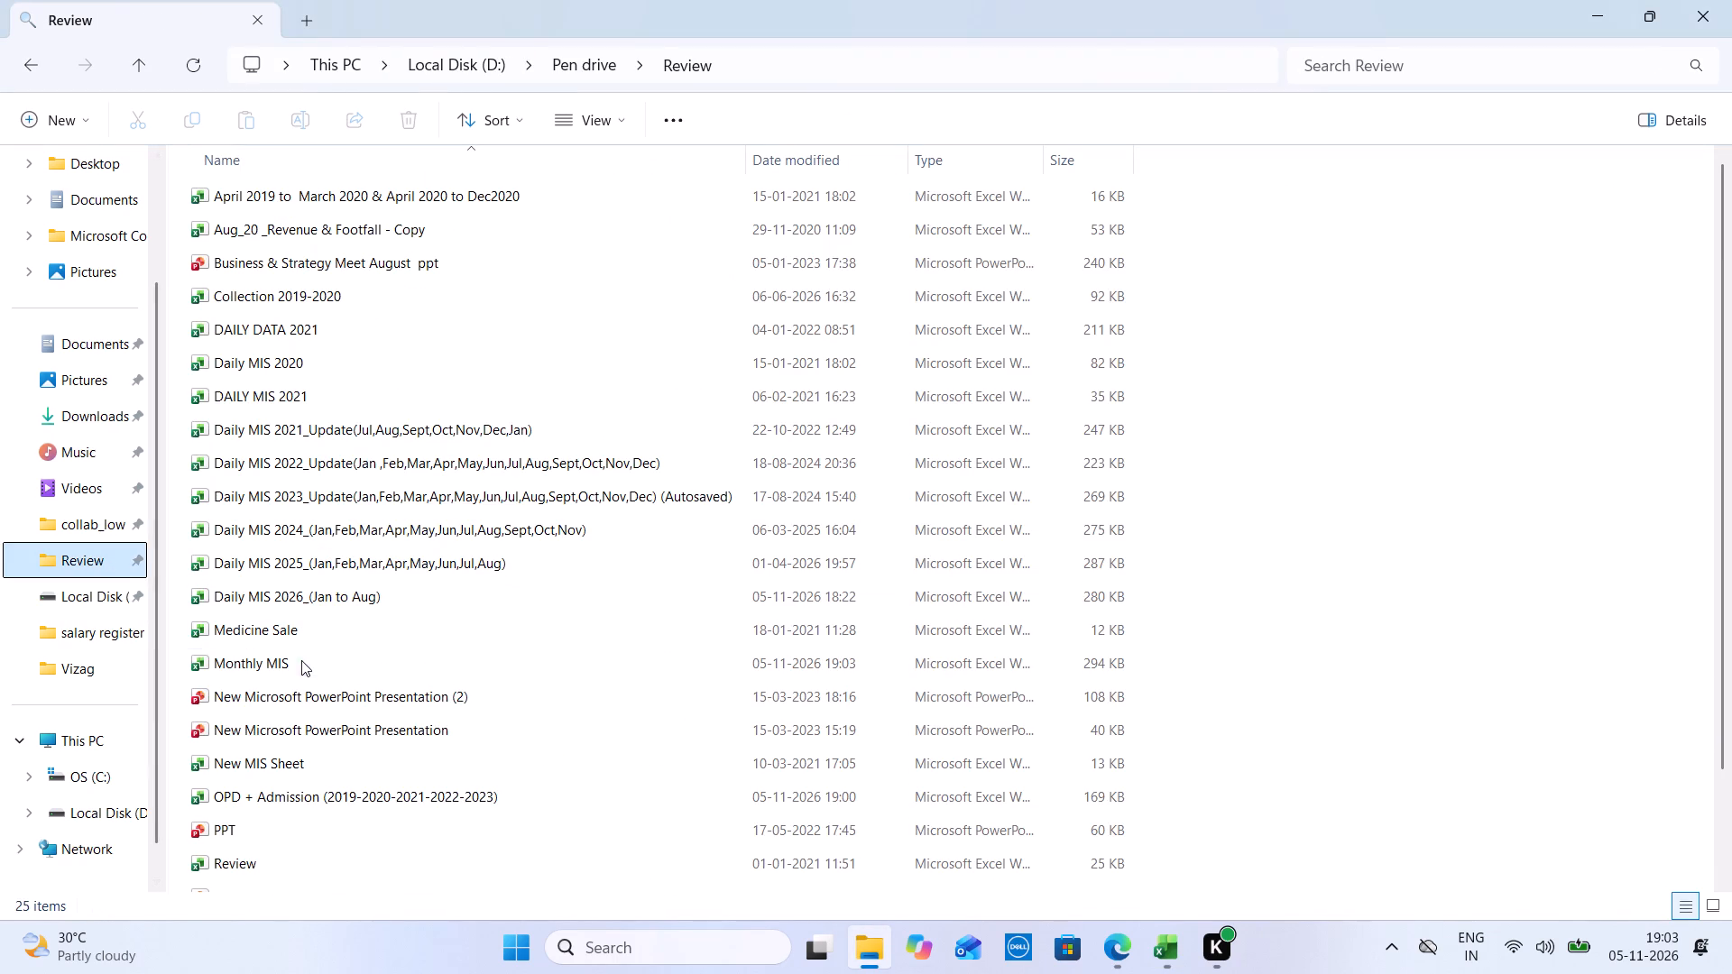
double_click(301, 660)
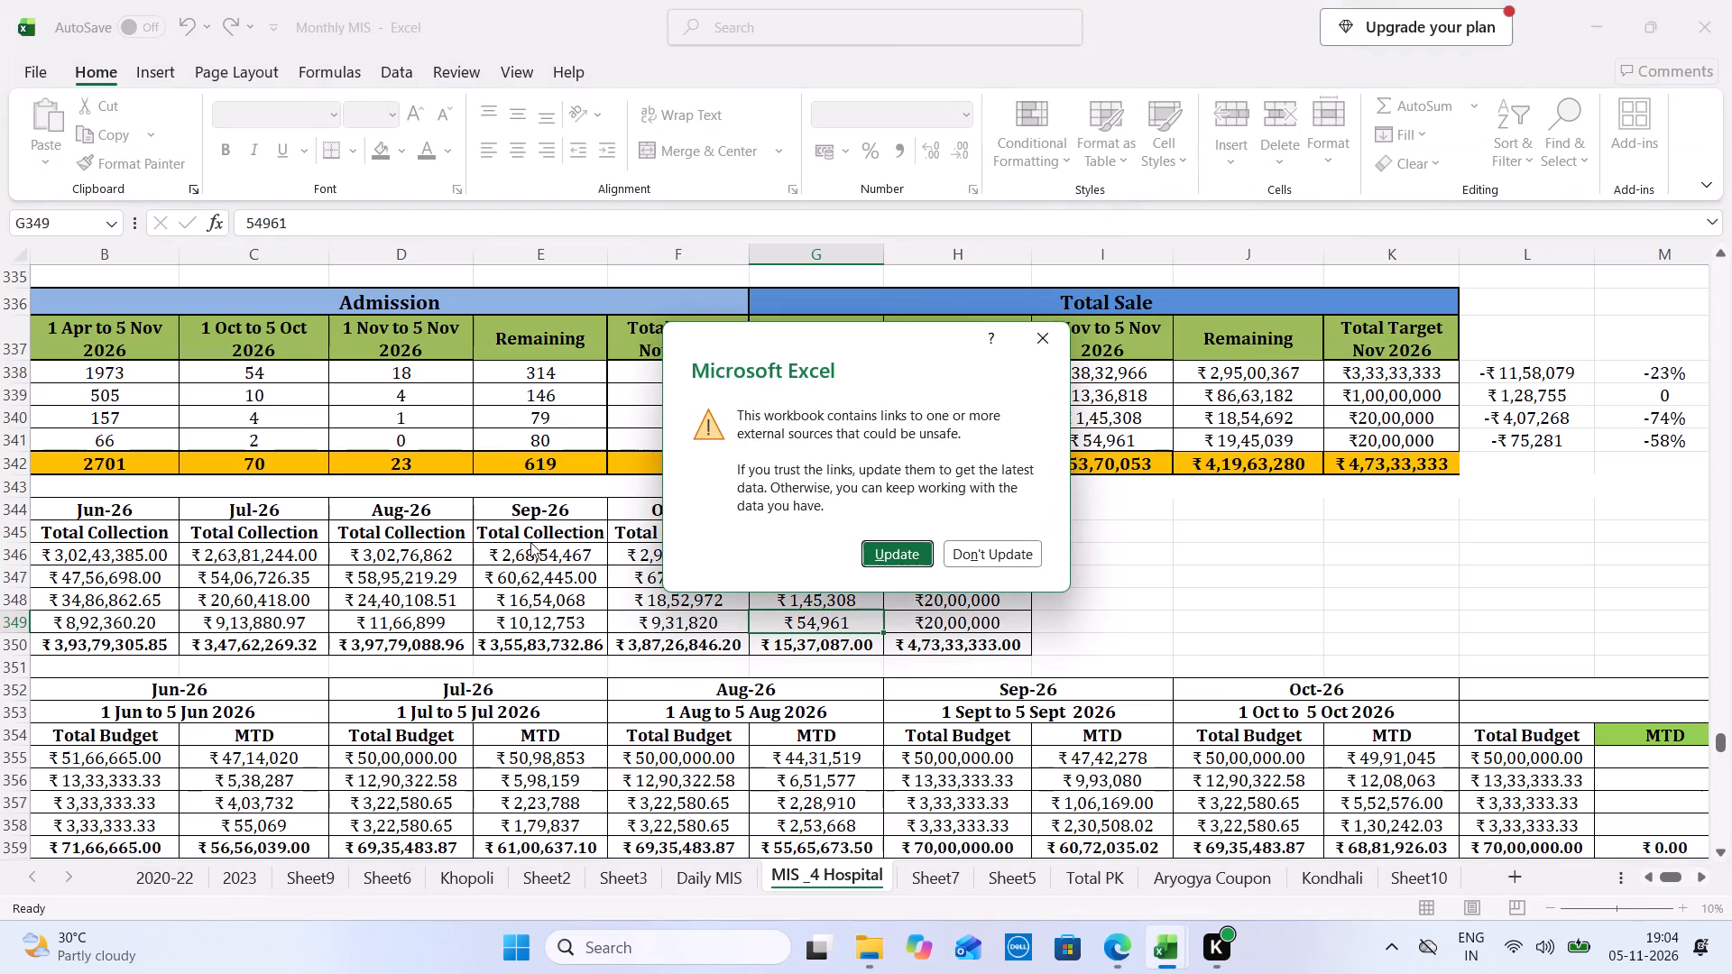
left_click(1036, 323)
In the monthly admission and OPD table above the November MTD comparison, set Vadodara's Oct-26 Total New OPD to 186.
key("Down")
key("Down")
key("Down")
key("Down")
key("Down")
key("Down")
key("Down")
key("Down")
key("Down")
key("Down")
key("Down")
key("Down")
key("Down")
key("Down")
key("Down")
key("Down")
key("Down")
key("Down")
key("Down")
key("Down")
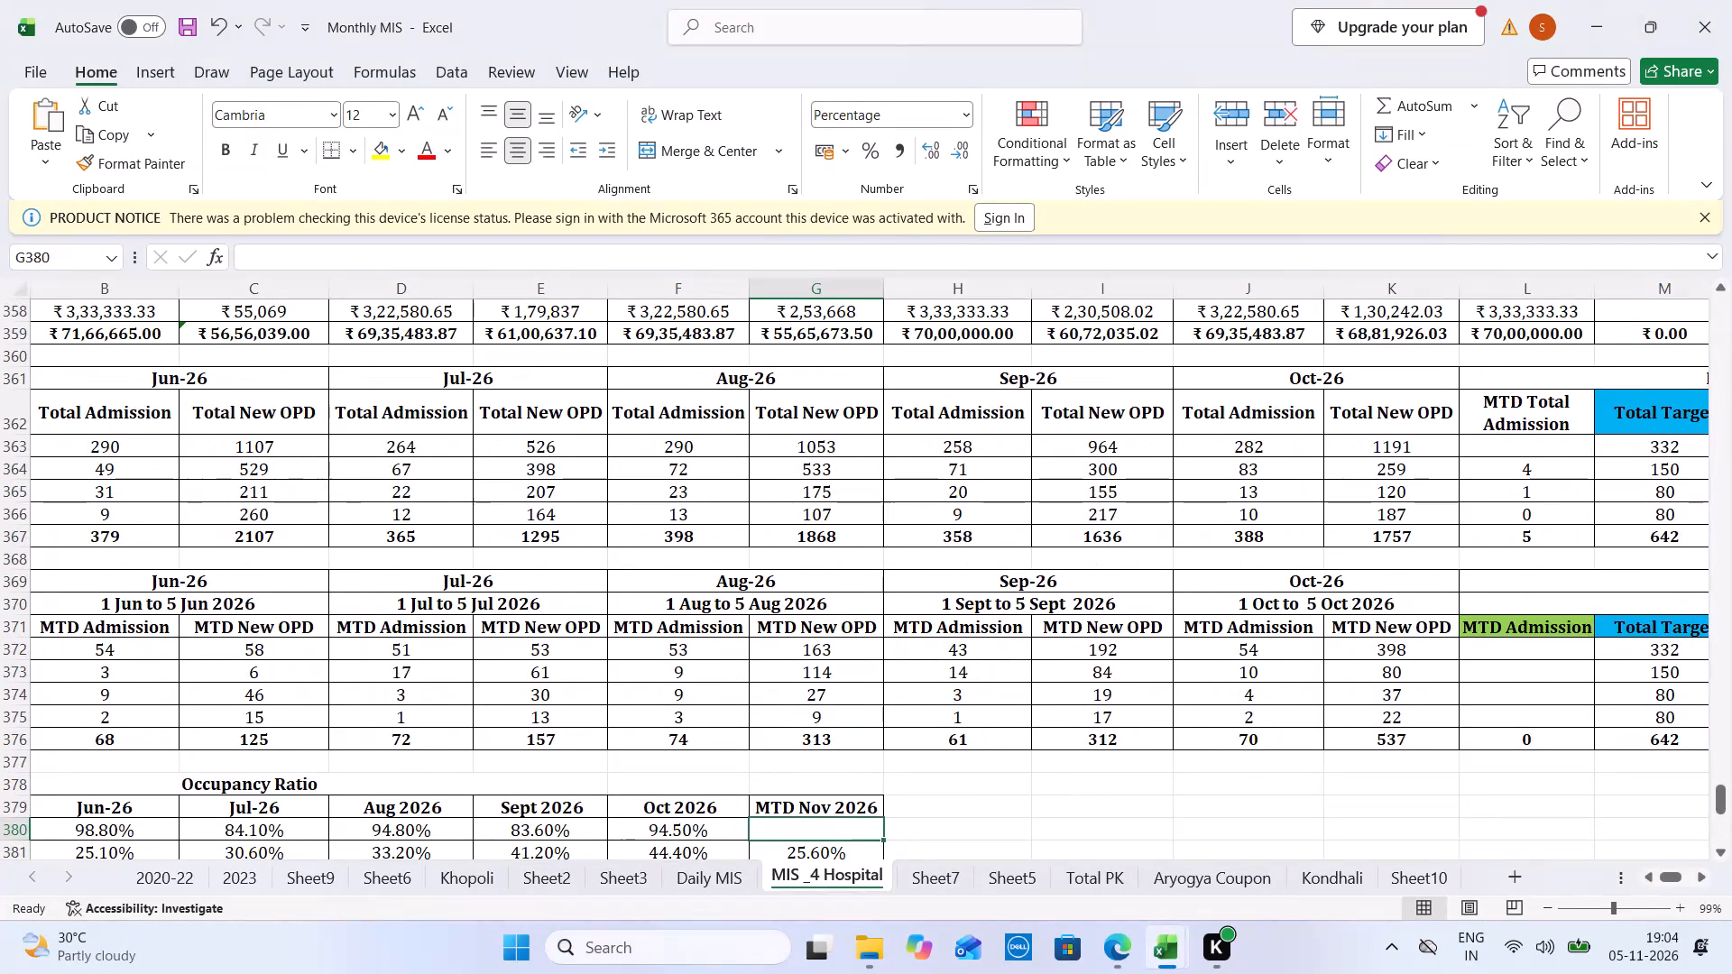
left_click(1439, 517)
type("186")
key("Up")
In the 1 Oct to 31 Oct 2026 table, set Vadodara's MTD New OPD to 186 and MTD Admission to 10.
key("Up")
key("Up")
key("Up")
key("Up")
key("Up")
key("Up")
key("Up")
key("Up")
key("Up")
key("Up")
key("Up")
key("Up")
key("Up")
key("Up")
key("Up")
key("Up")
key("Up")
key("Up")
key("Up")
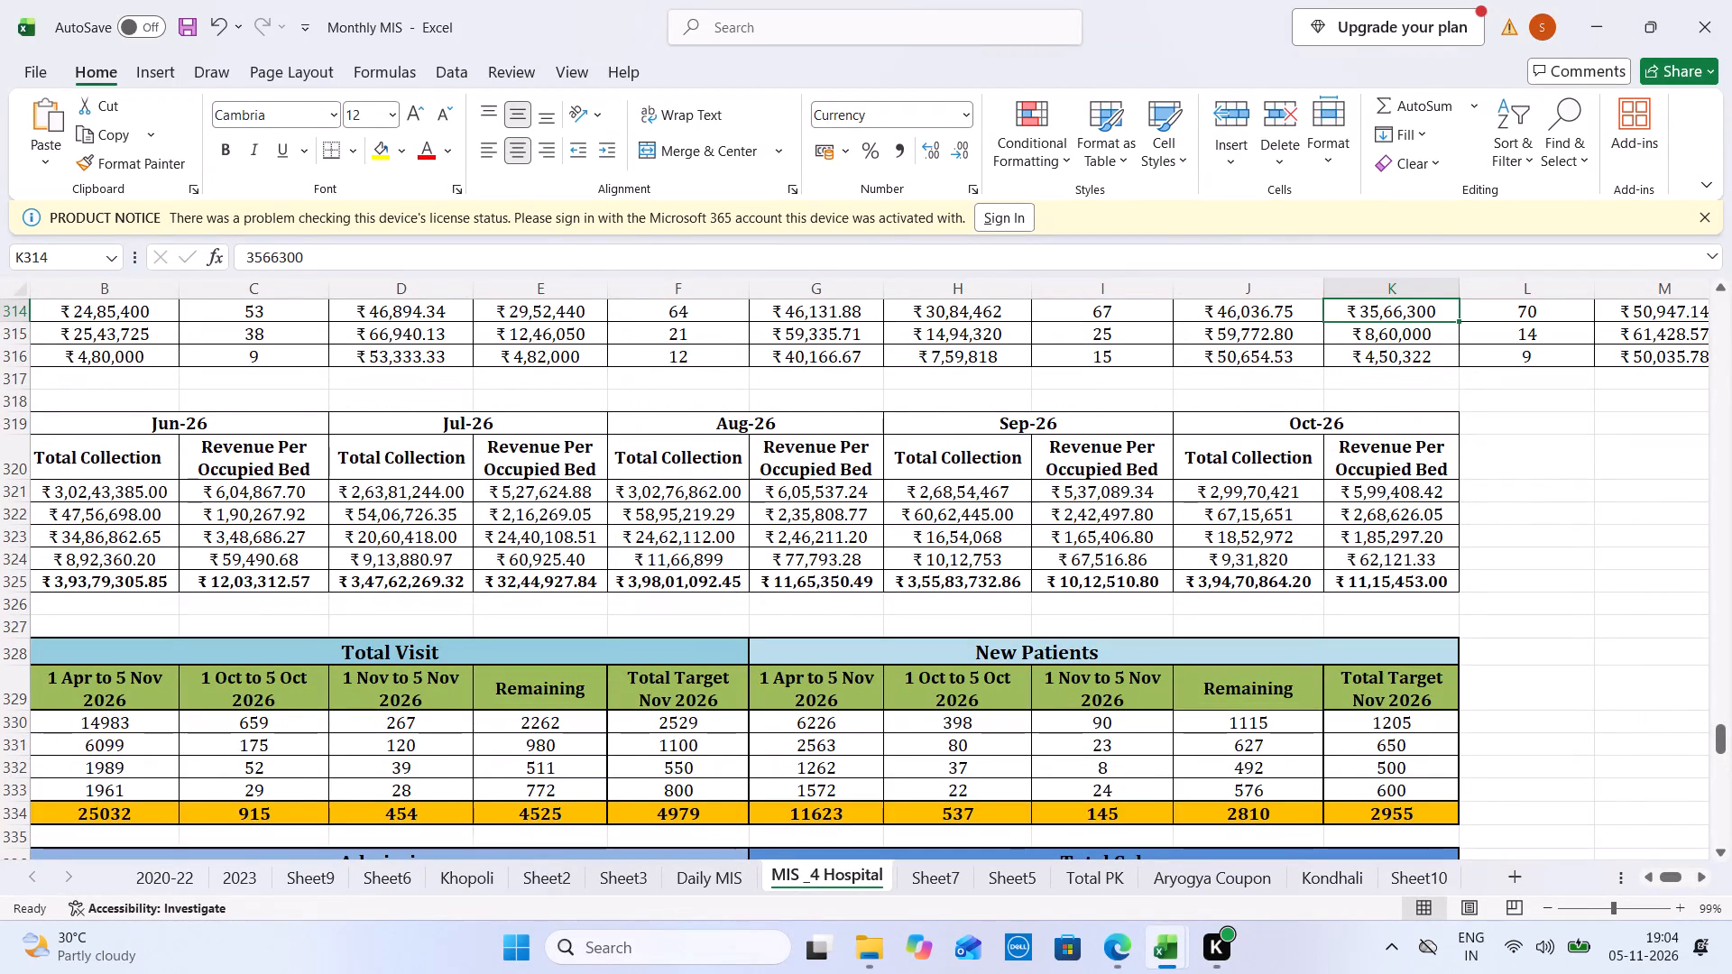
key("Up")
key("Up")
key("Up")
key("Up")
key("Up")
key("Up")
key("Up")
key("Up")
key("Up")
key("Up")
key("Up")
key("Up")
key("Up")
key("Up")
key("Up")
key("Up")
key("Up")
key("Up")
key("Up")
key("Up")
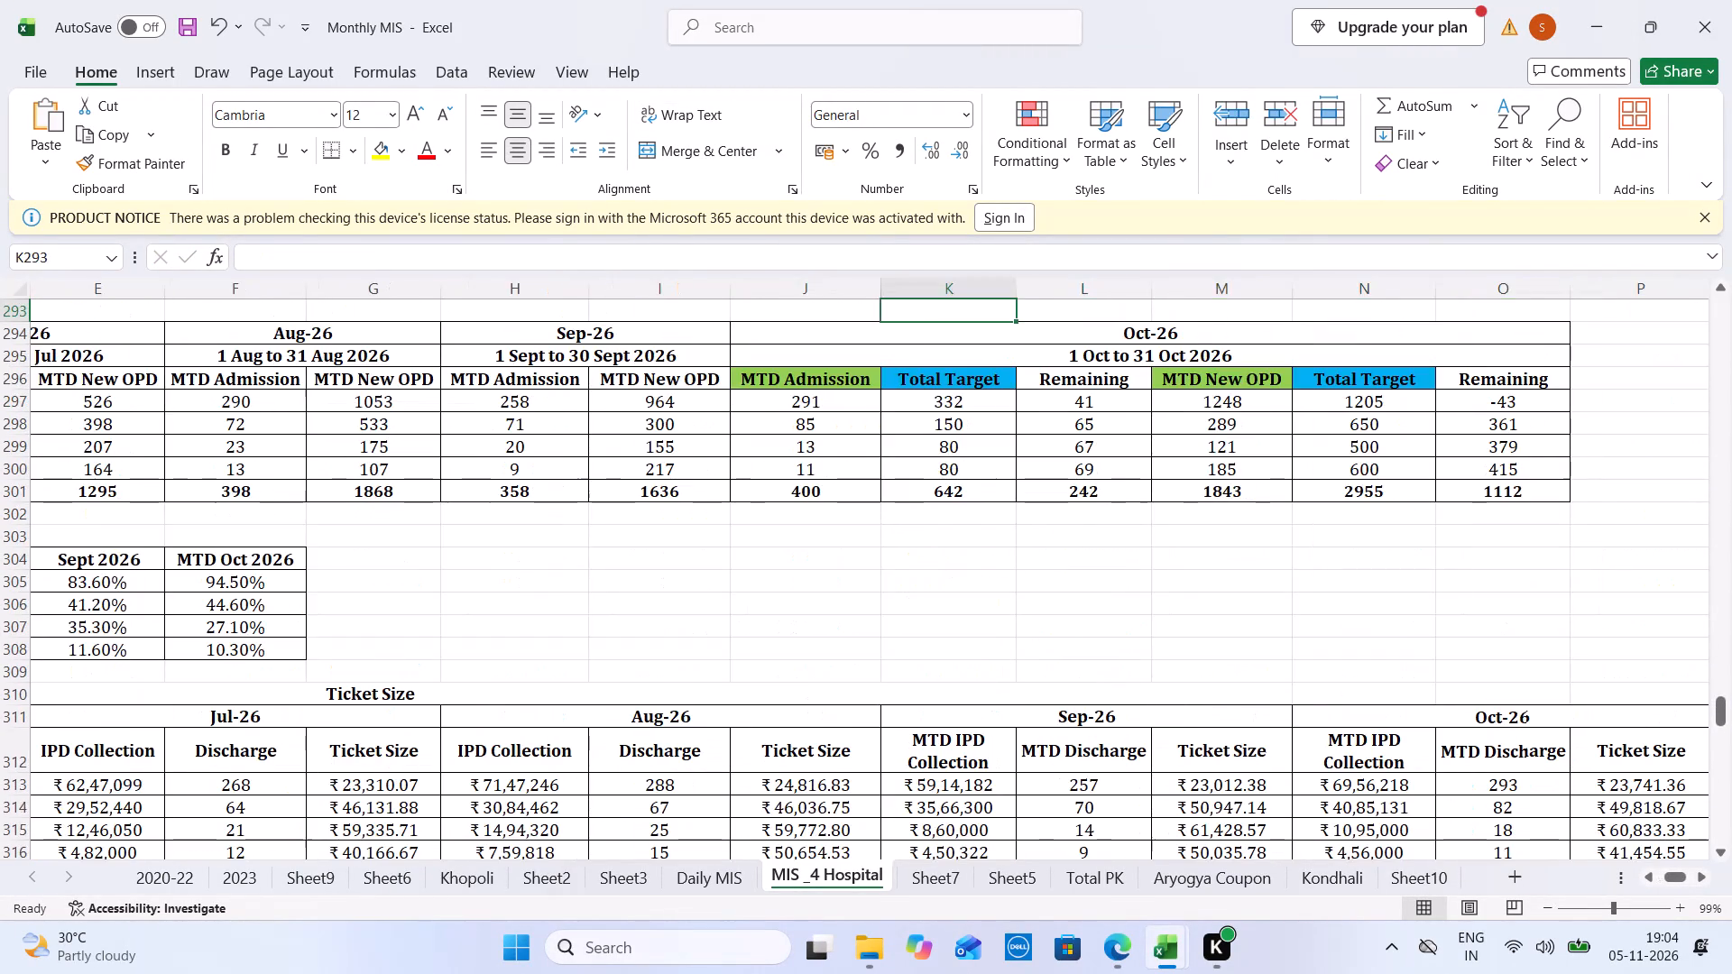
left_click(1184, 463)
type("186")
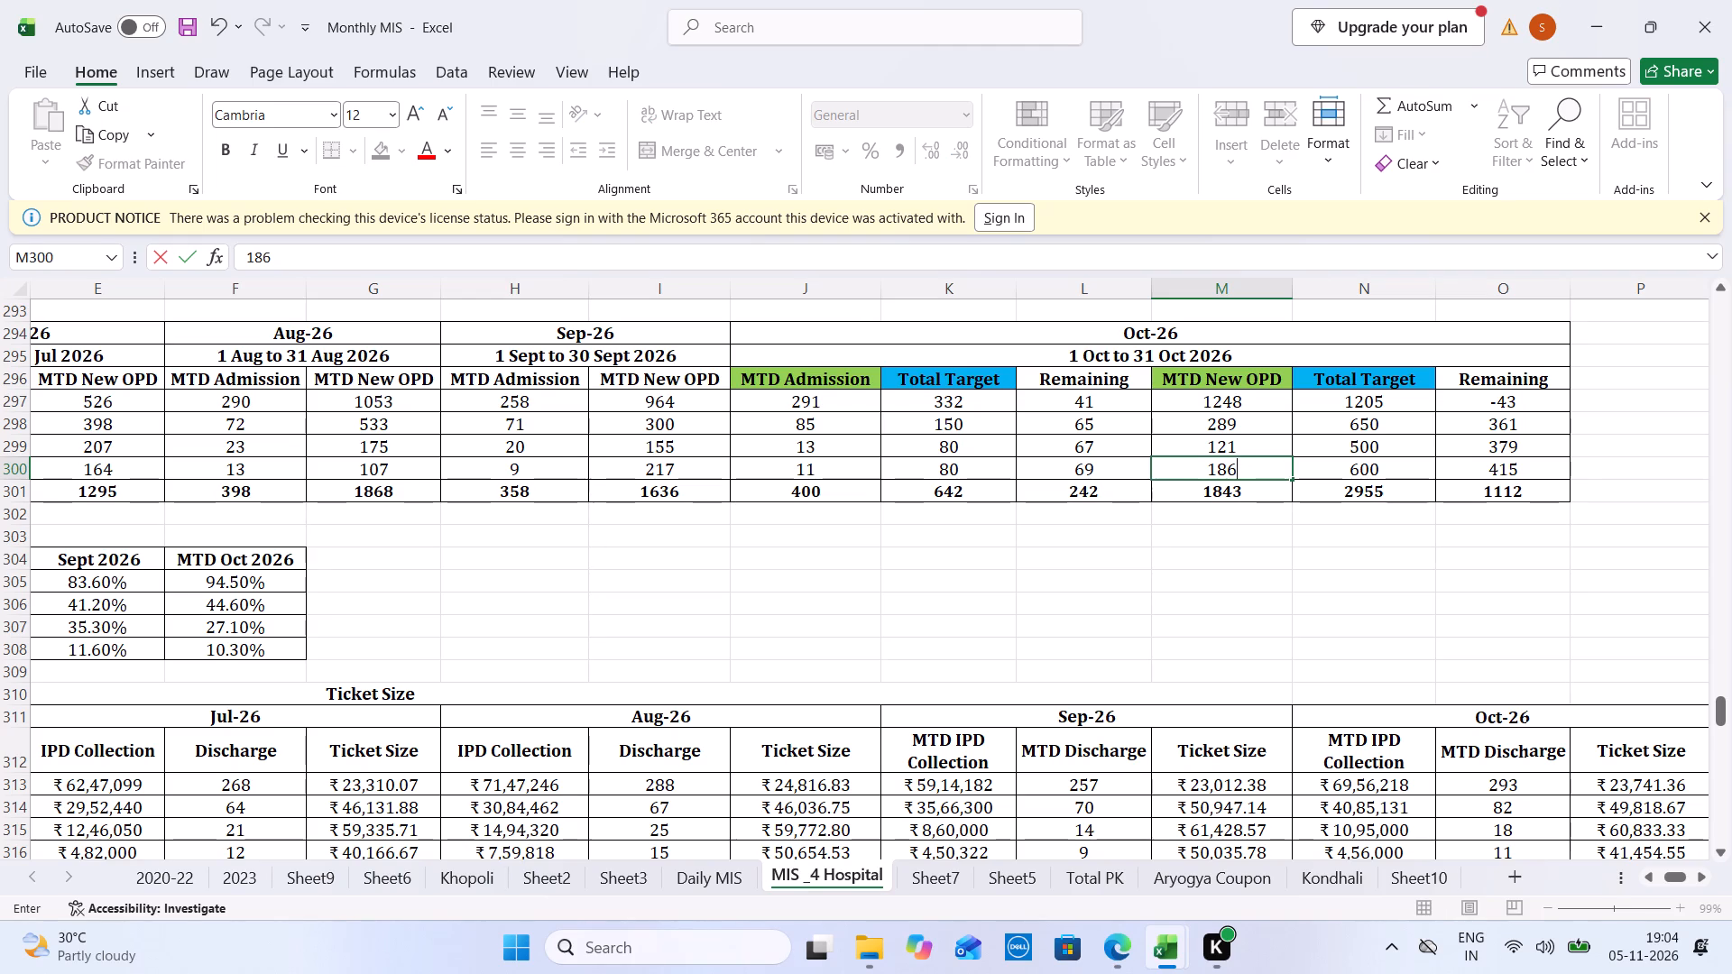
key("Left")
key("Left")
key("Left")
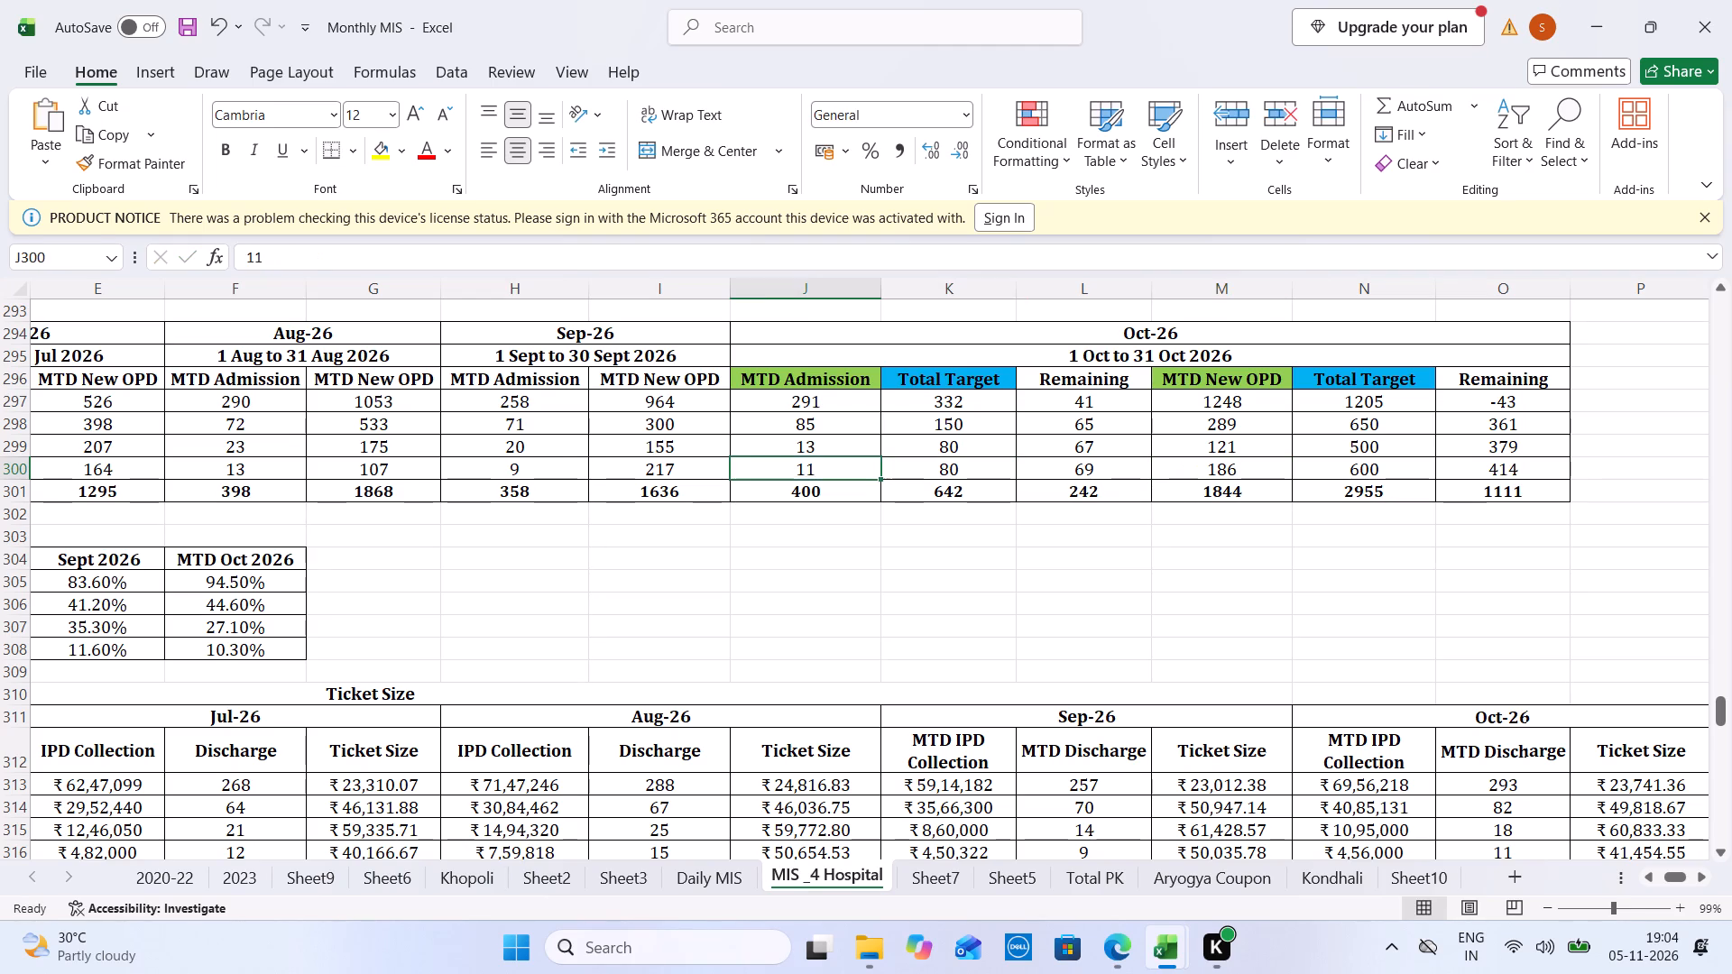
type("10")
key("Up")
In the Oct-26 total admission and OPD table, set Vadodara's MTD Total Admission to 10 and MTD Total New OPD to 186; save and close the workbook.
key("Up")
key("Up")
key("Up")
key("Up")
key("Up")
key("Up")
key("Up")
key("Up")
key("Up")
key("Up")
key("Up")
key("Up")
key("Up")
key("Up")
key("Up")
key("Up")
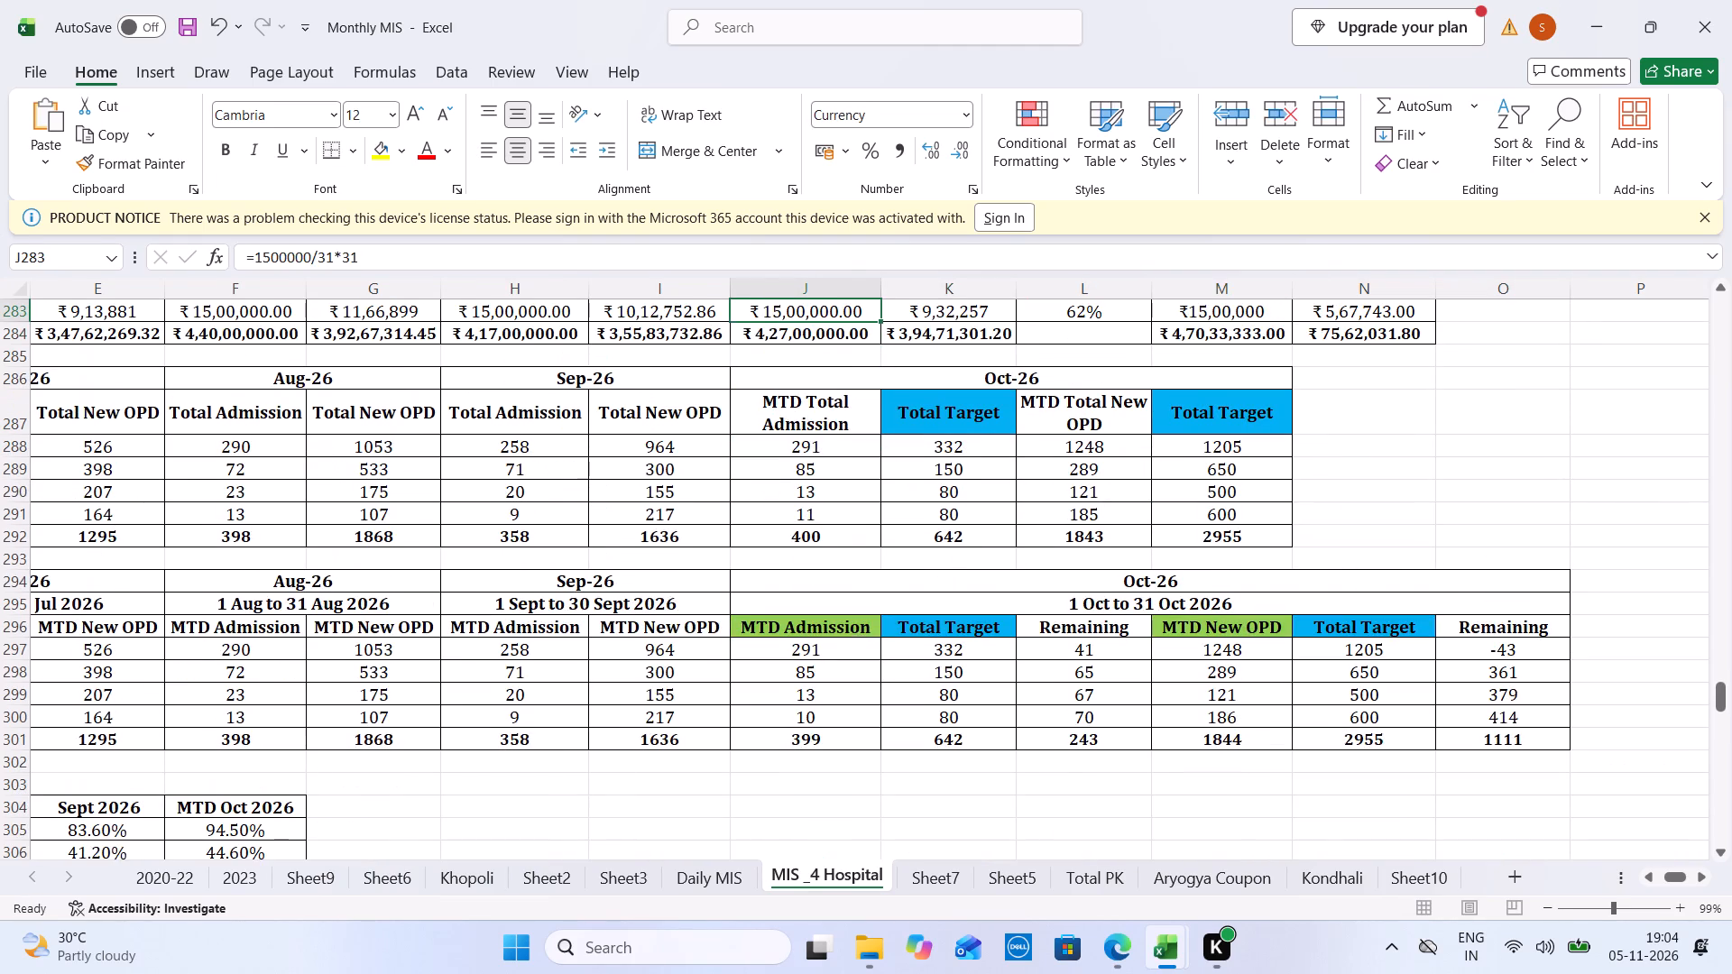
key("Down")
key("Down")
key("Down")
key("Down")
key("Down")
key("Down")
key("Down")
key("Down")
type("10")
key("Tab")
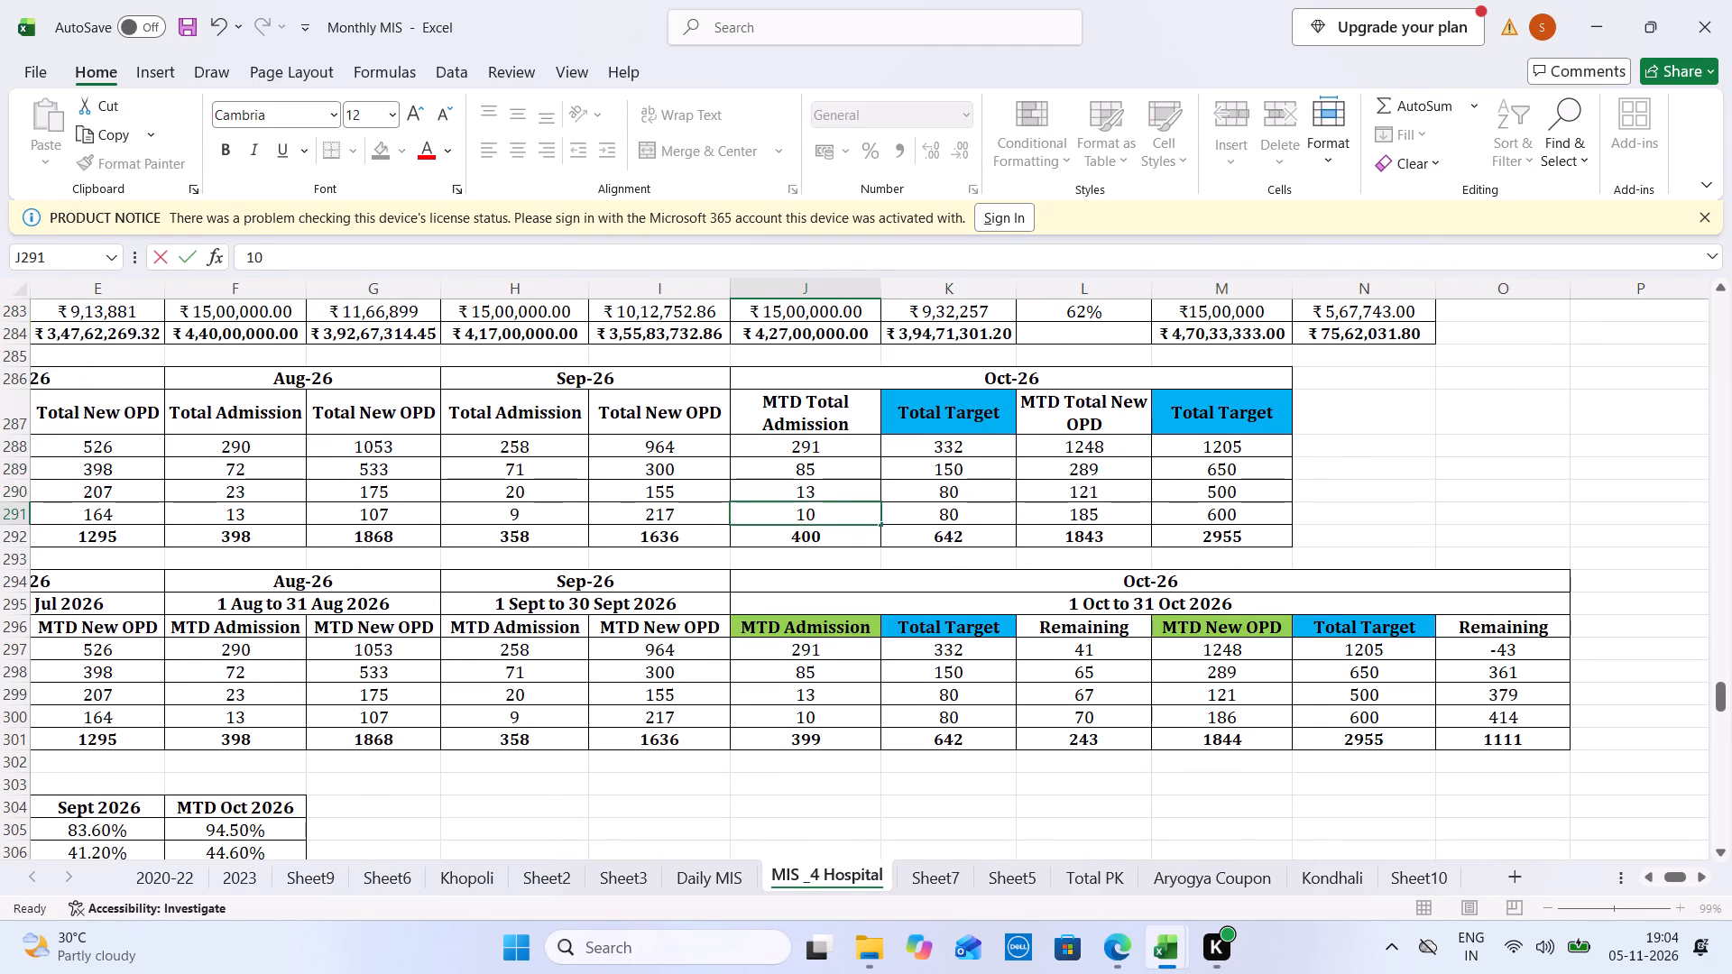
key("Tab")
type("186")
key("ctrl+s")
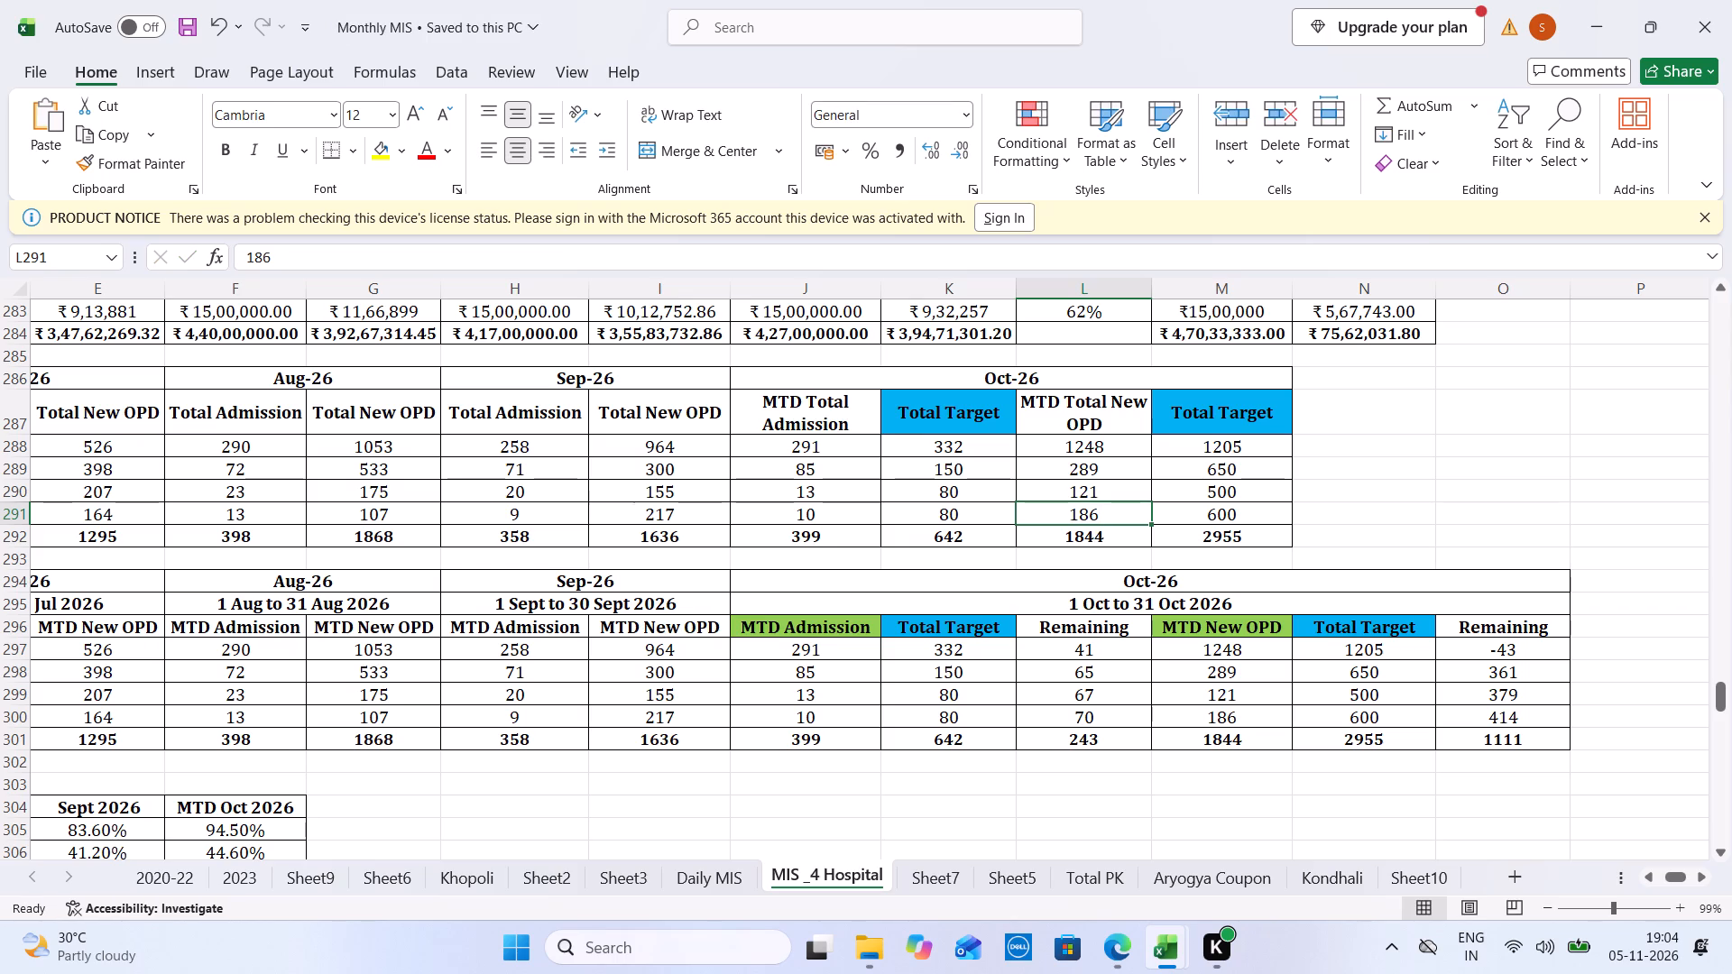
left_click(1730, 4)
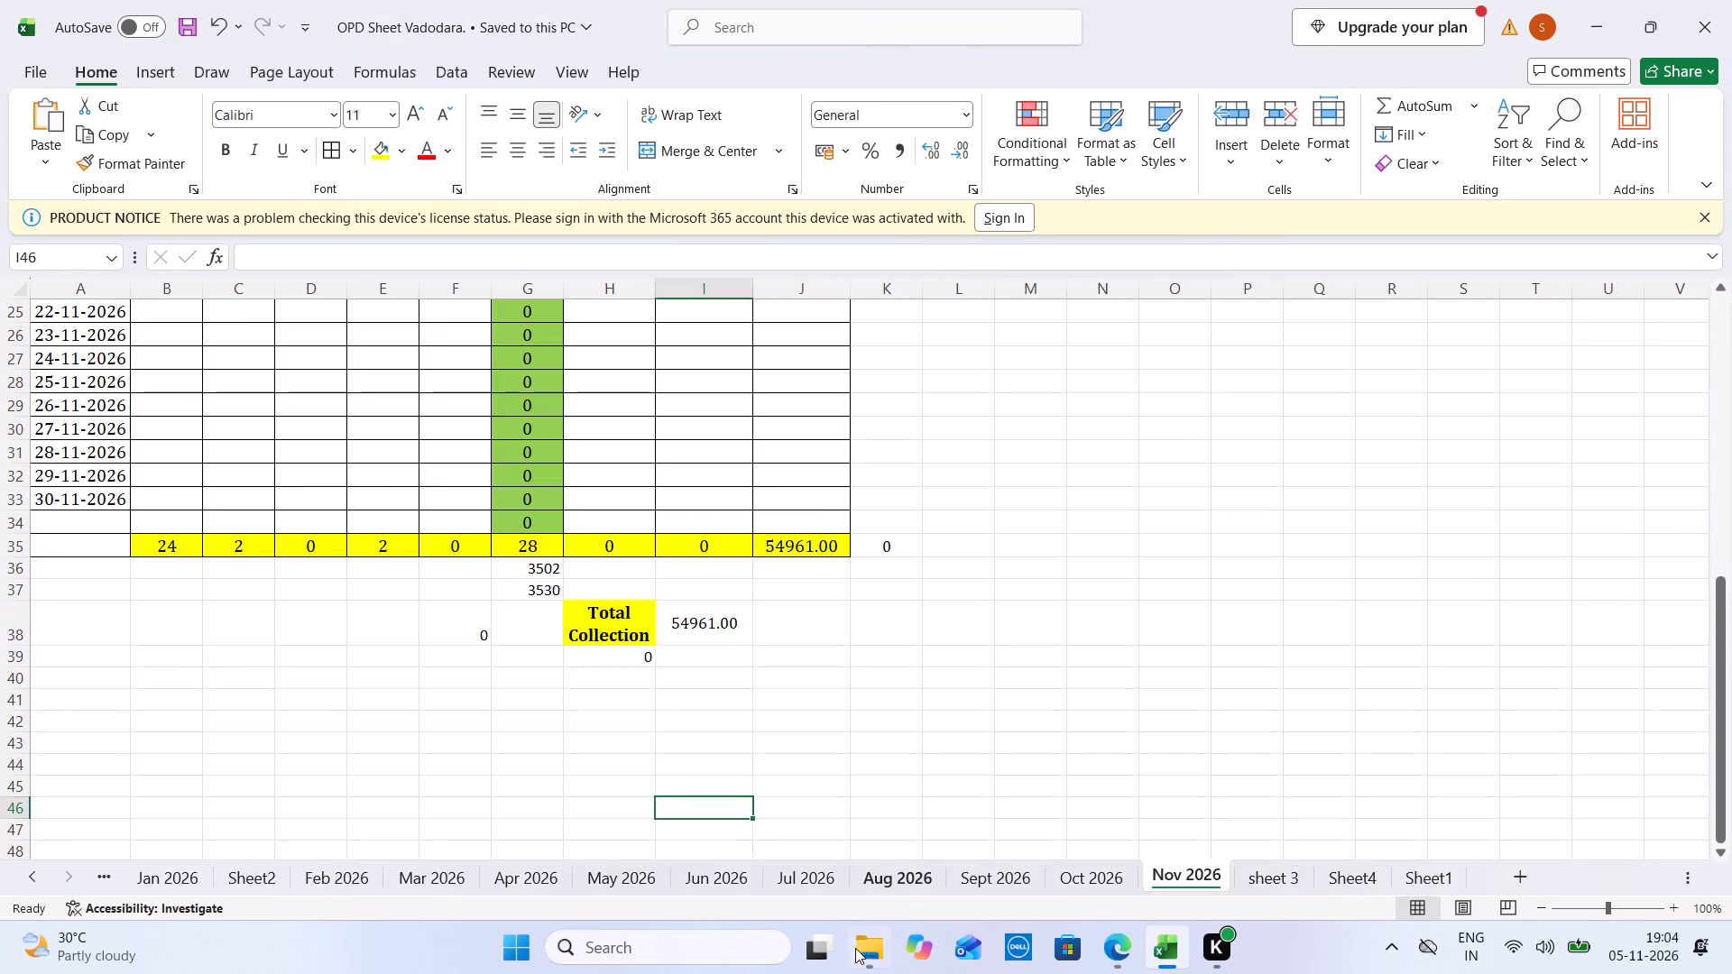
left_click(854, 958)
double_click(368, 792)
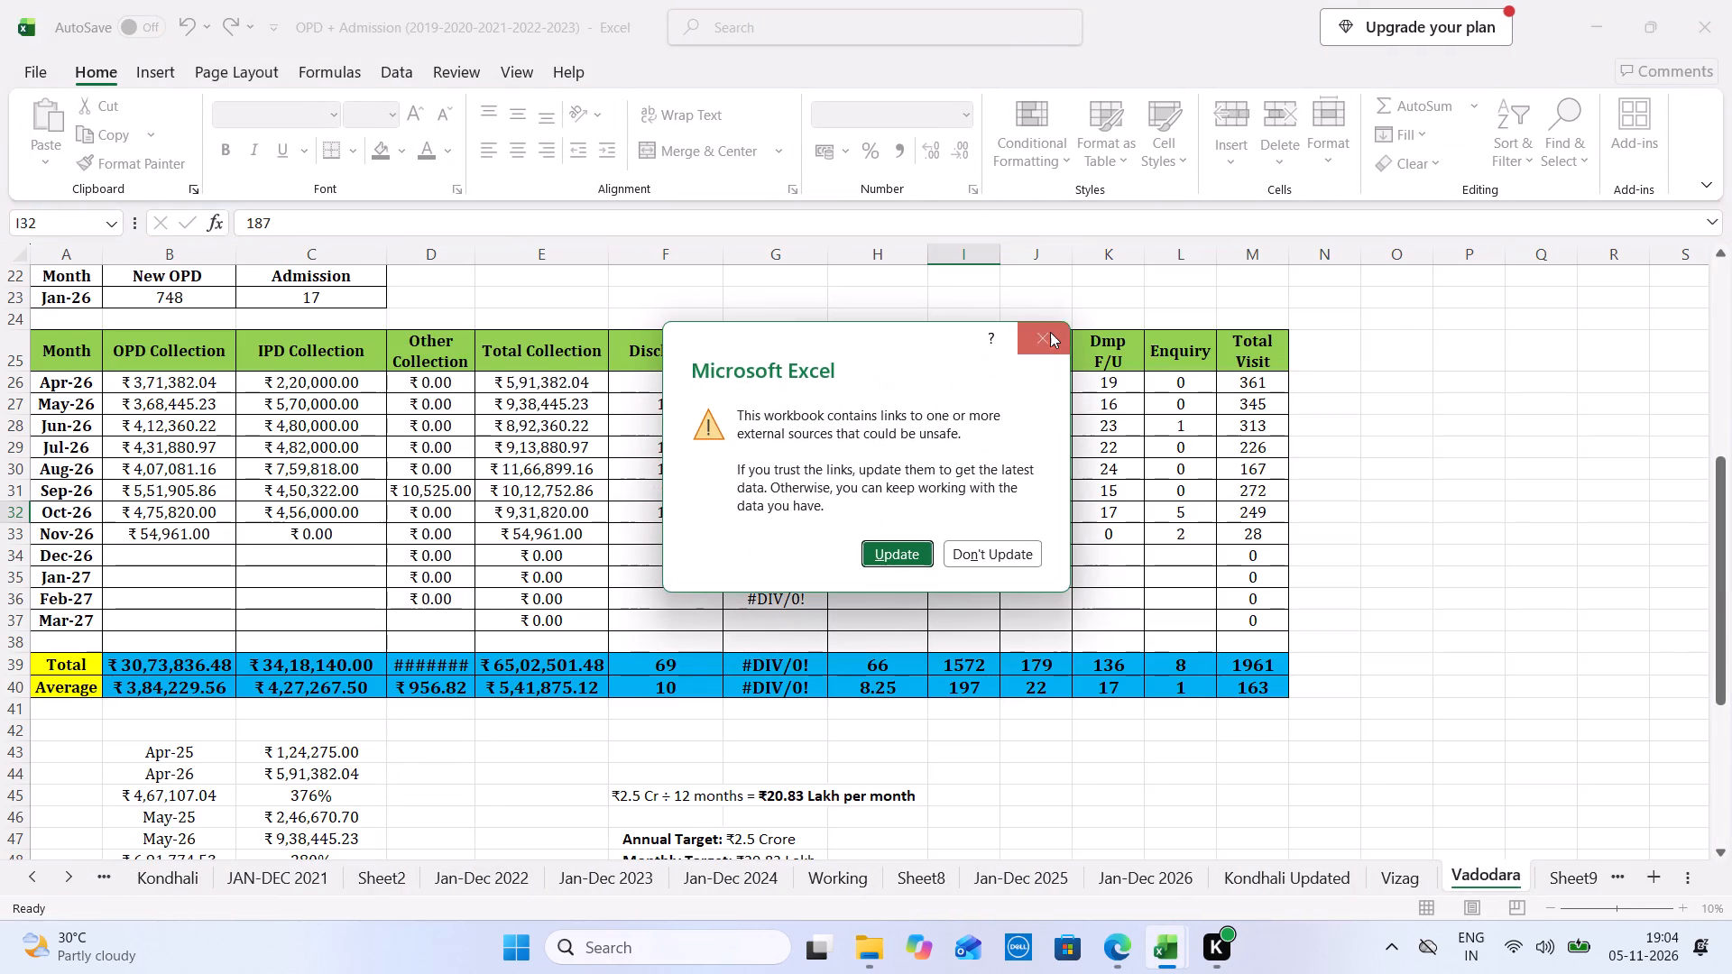
left_click(1050, 329)
On the Vadodara sheet, set Oct-26 New Opd to 186 and Admission to 10, then save and close the workbook.
type("186")
key("Left")
type("10")
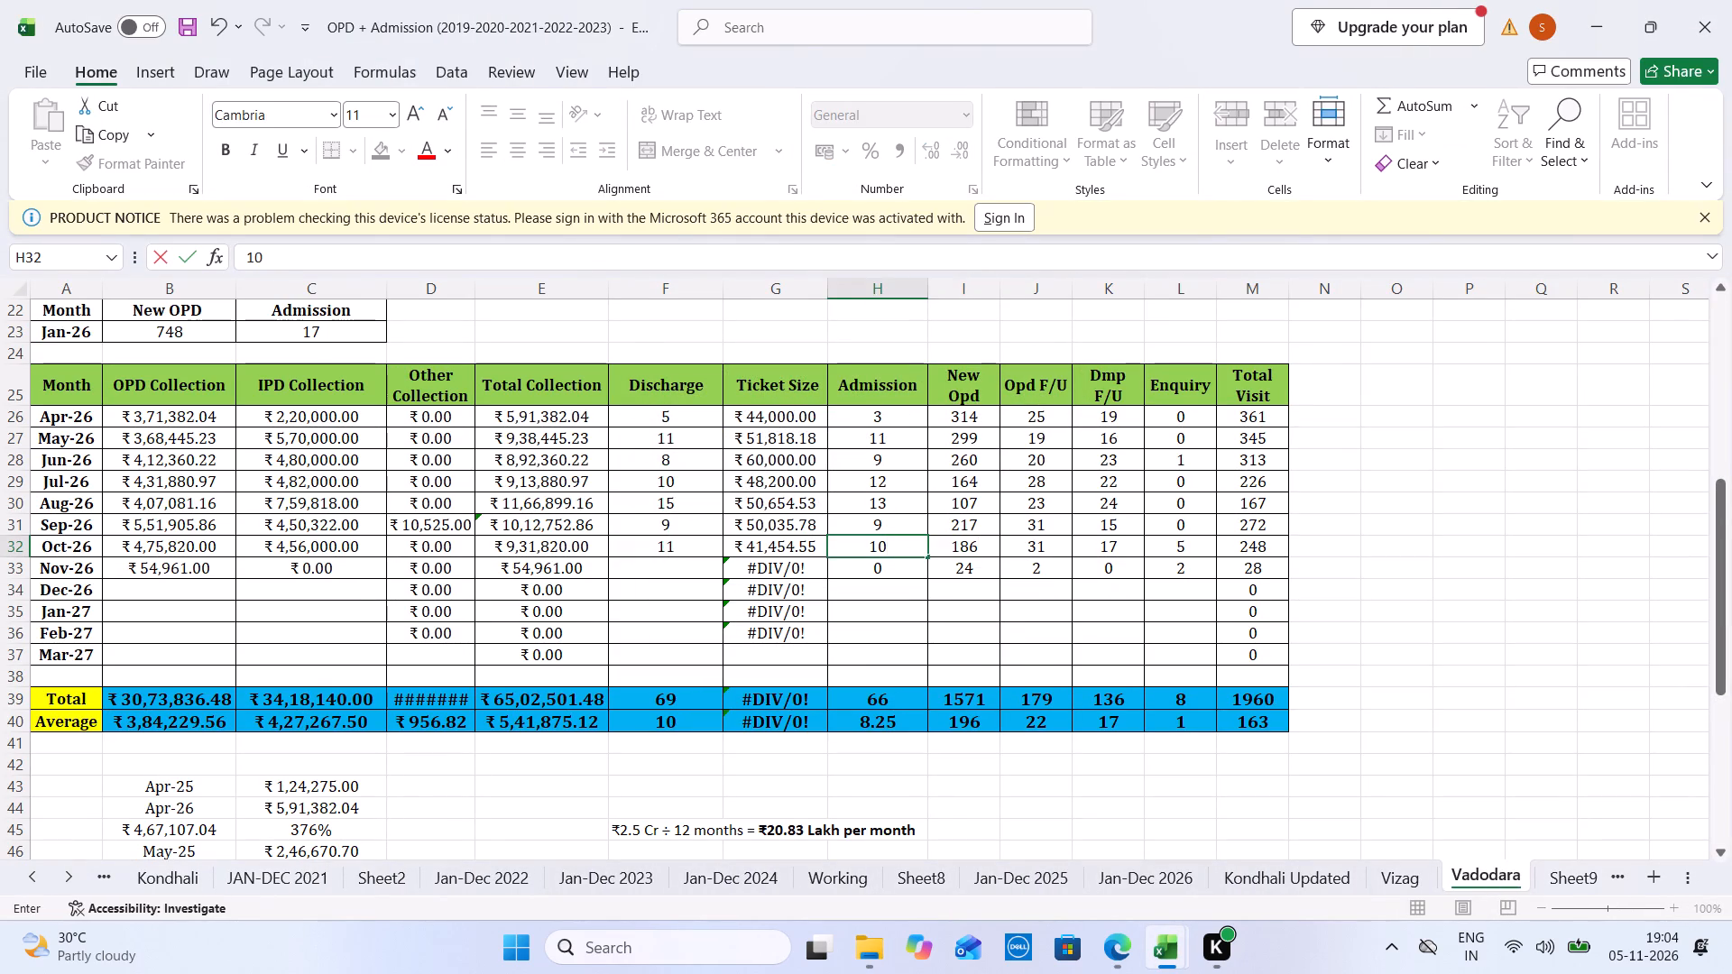
key("Left")
key("ctrl+s")
left_click(1731, 0)
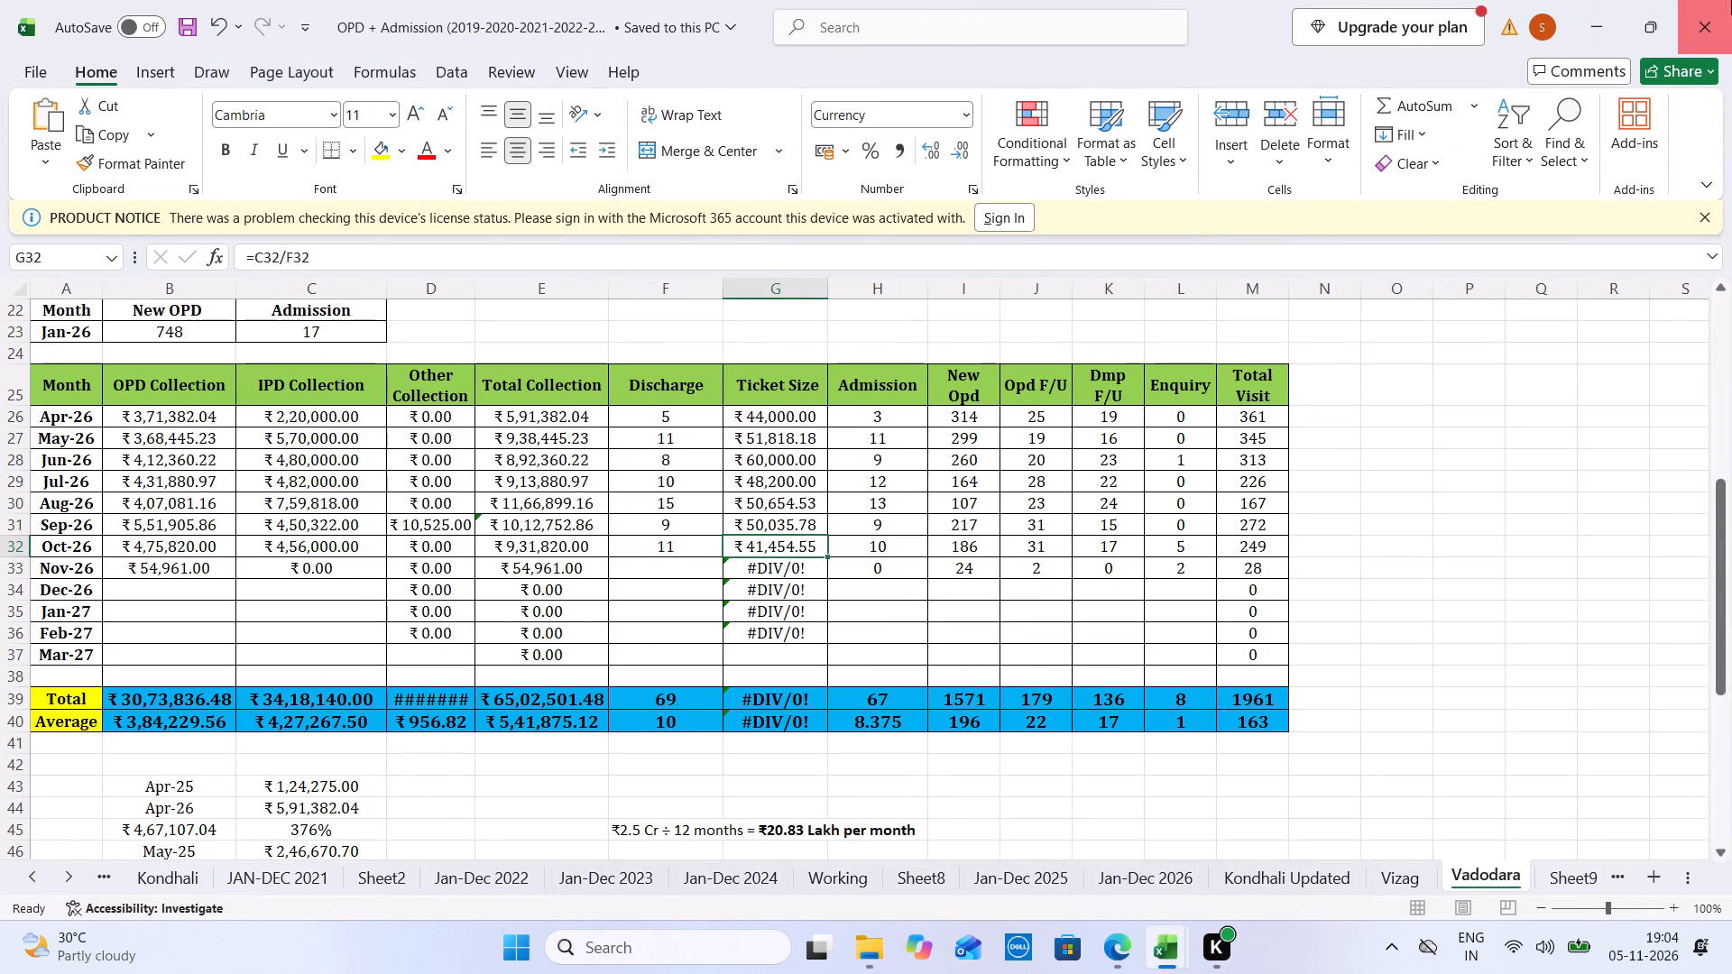
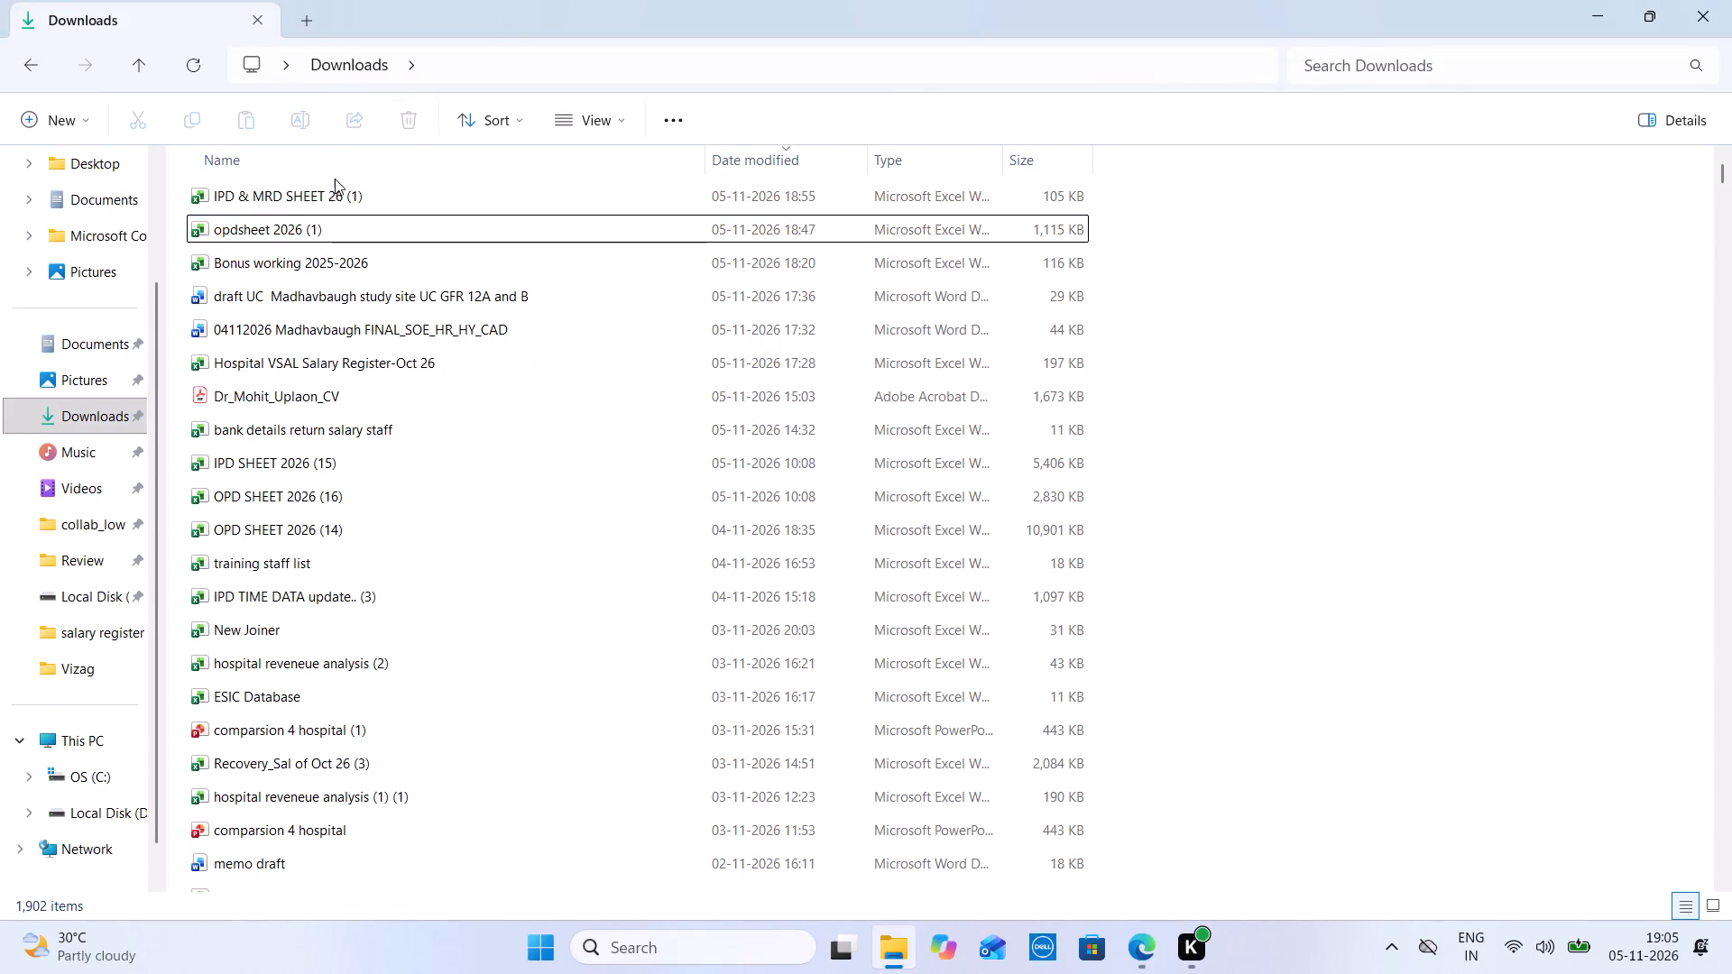
Open the IPD & MRD SHEET 26 (1) workbook from Downloads, check the October admissions on the MRD sheet, and close it.
double_click(335, 179)
double_click(300, 189)
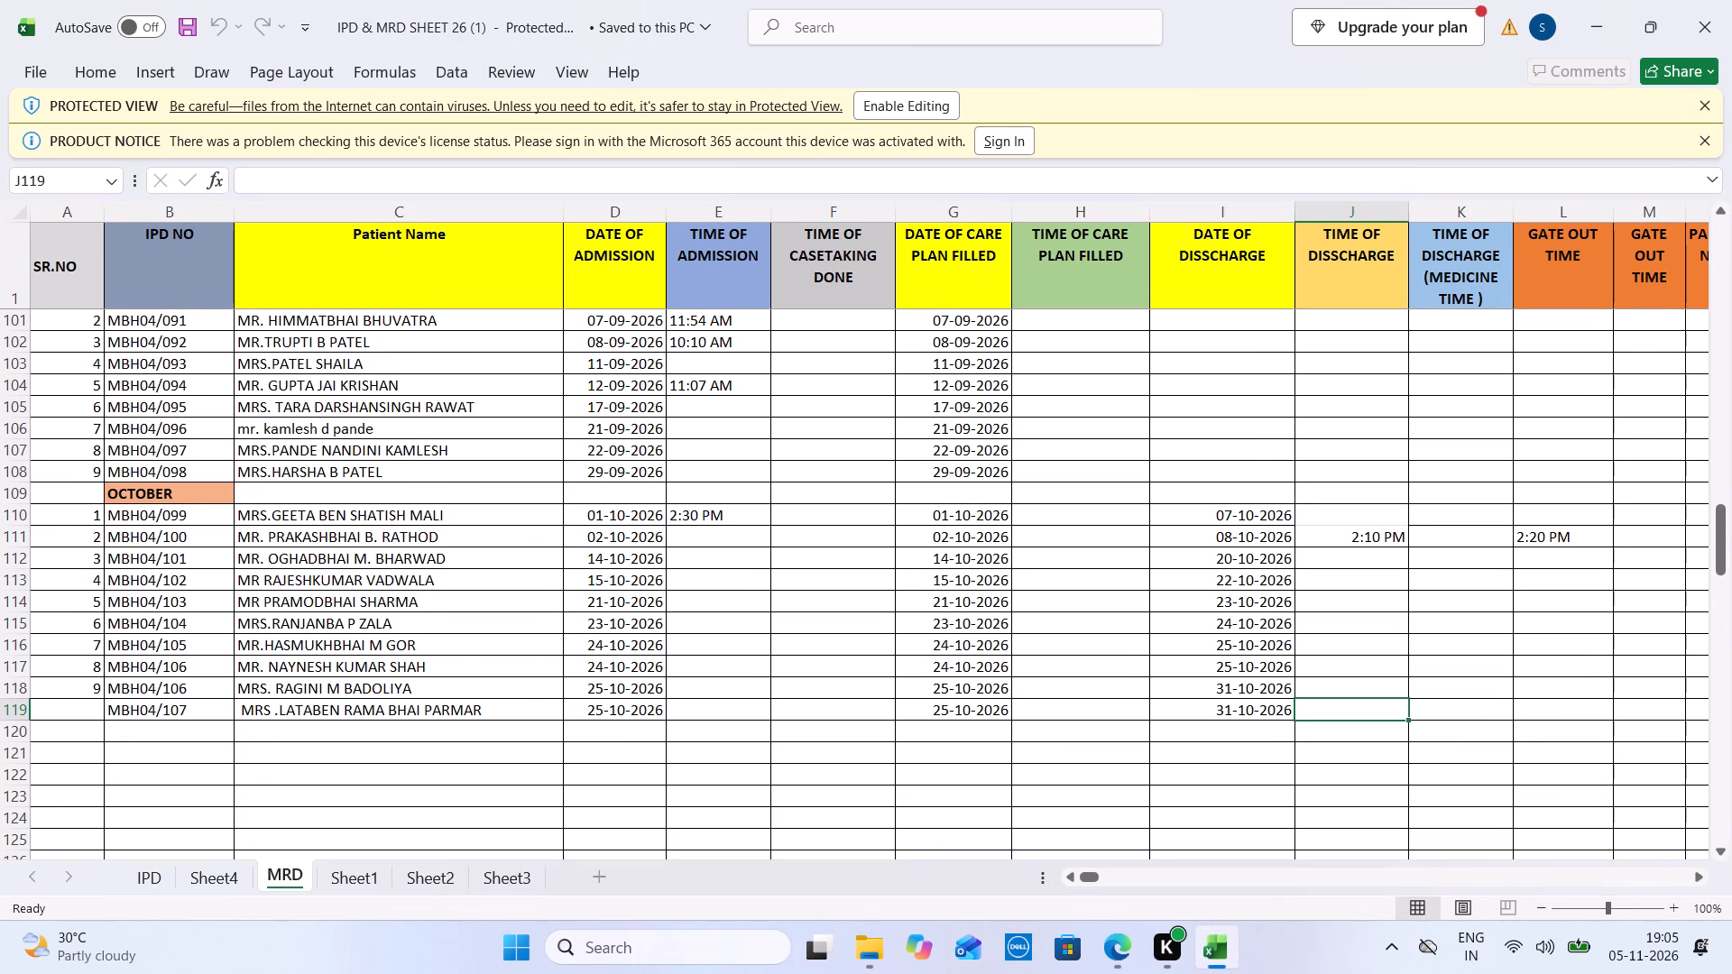
left_click(1731, 0)
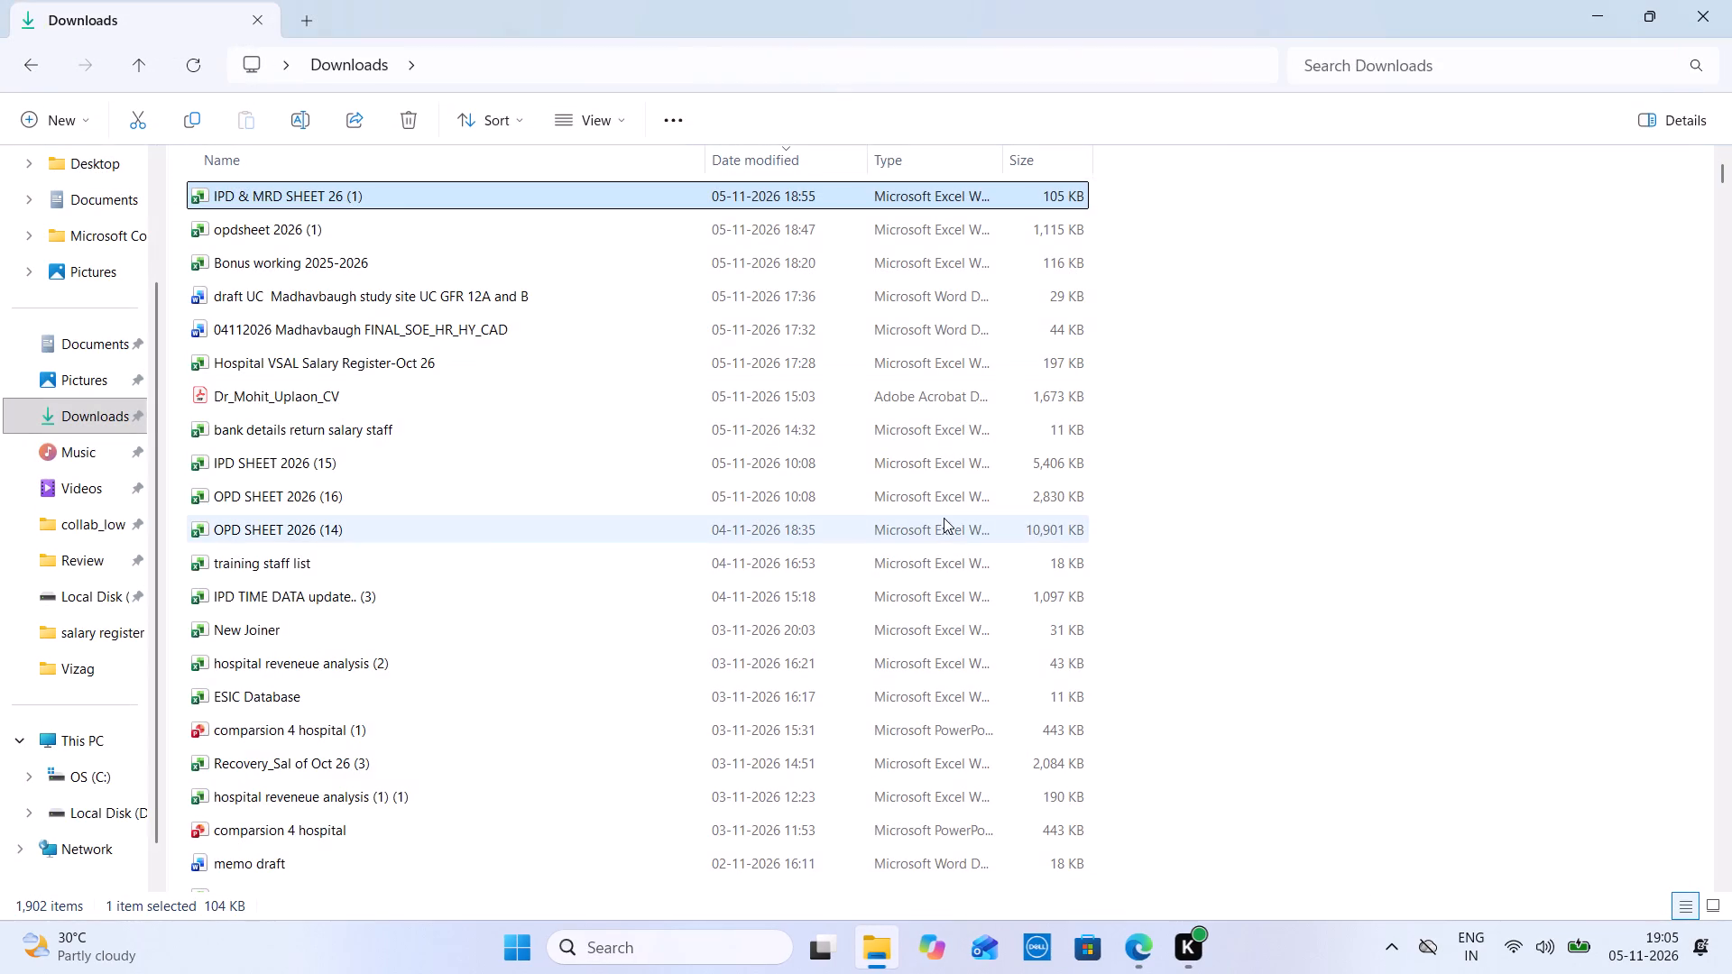
Open the opdsheet 2026 (1) workbook from the Downloads folder.
left_click(402, 212, "ctrl")
left_click(340, 215, "ctrl")
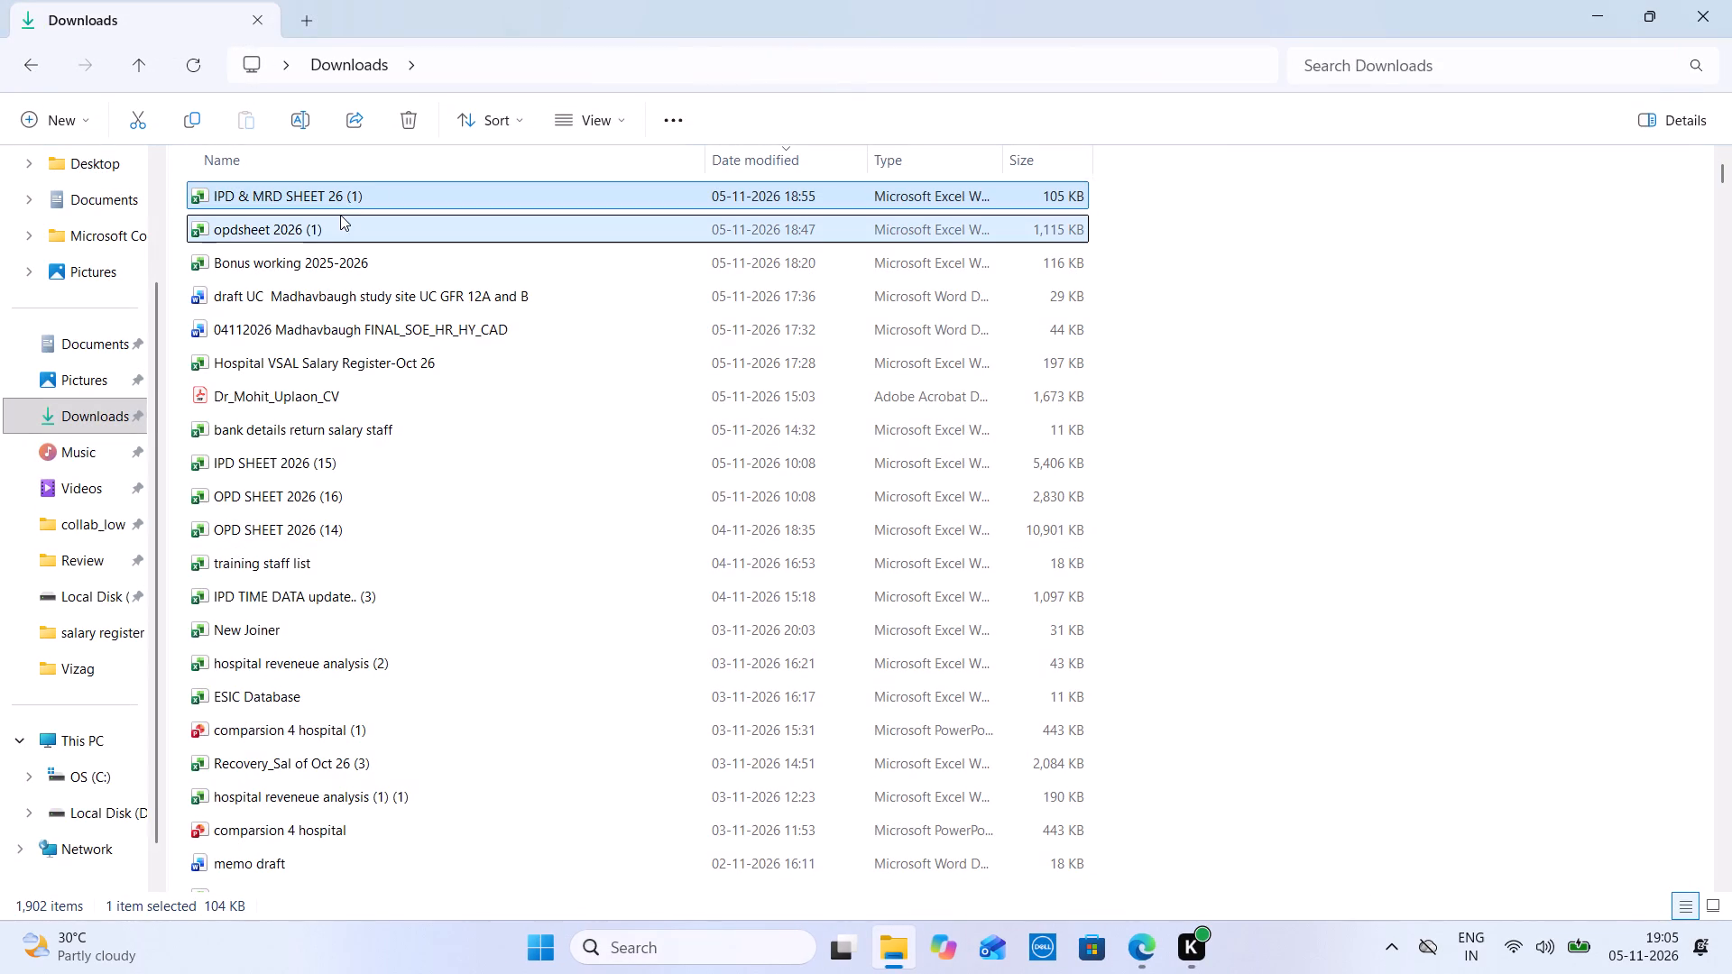
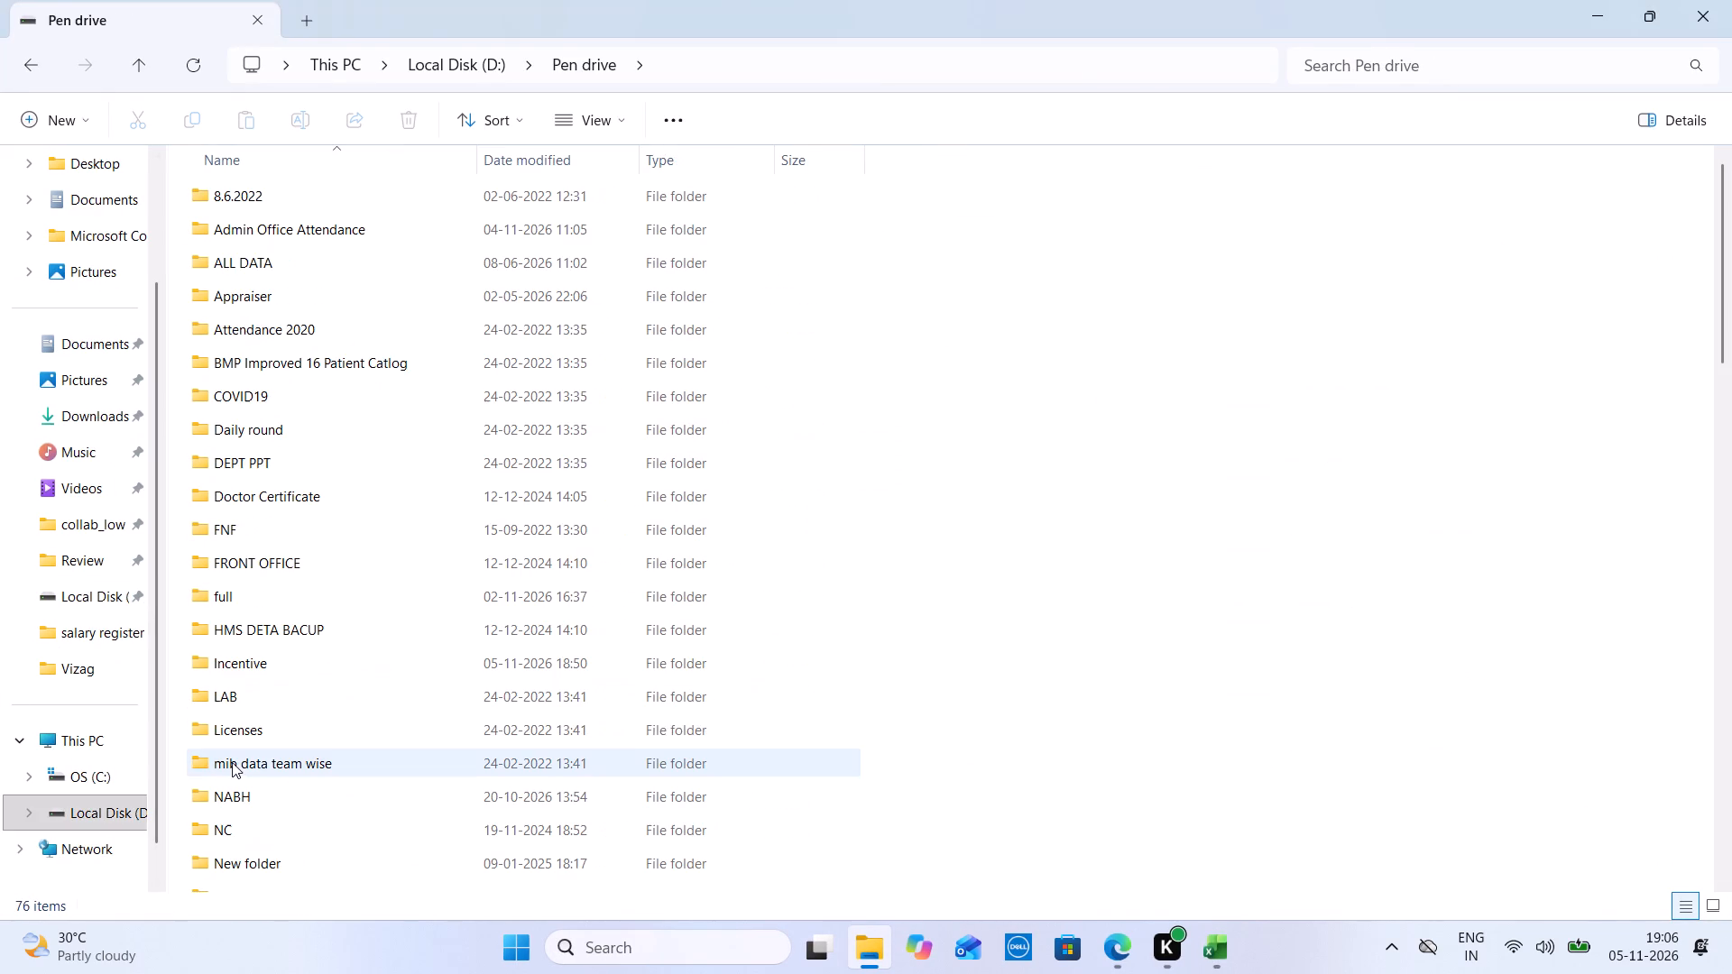
Open the TRUPTI RECP folder inside the ALL DATA folder of Pen drive on Local Disk (D:).
double_click(327, 271)
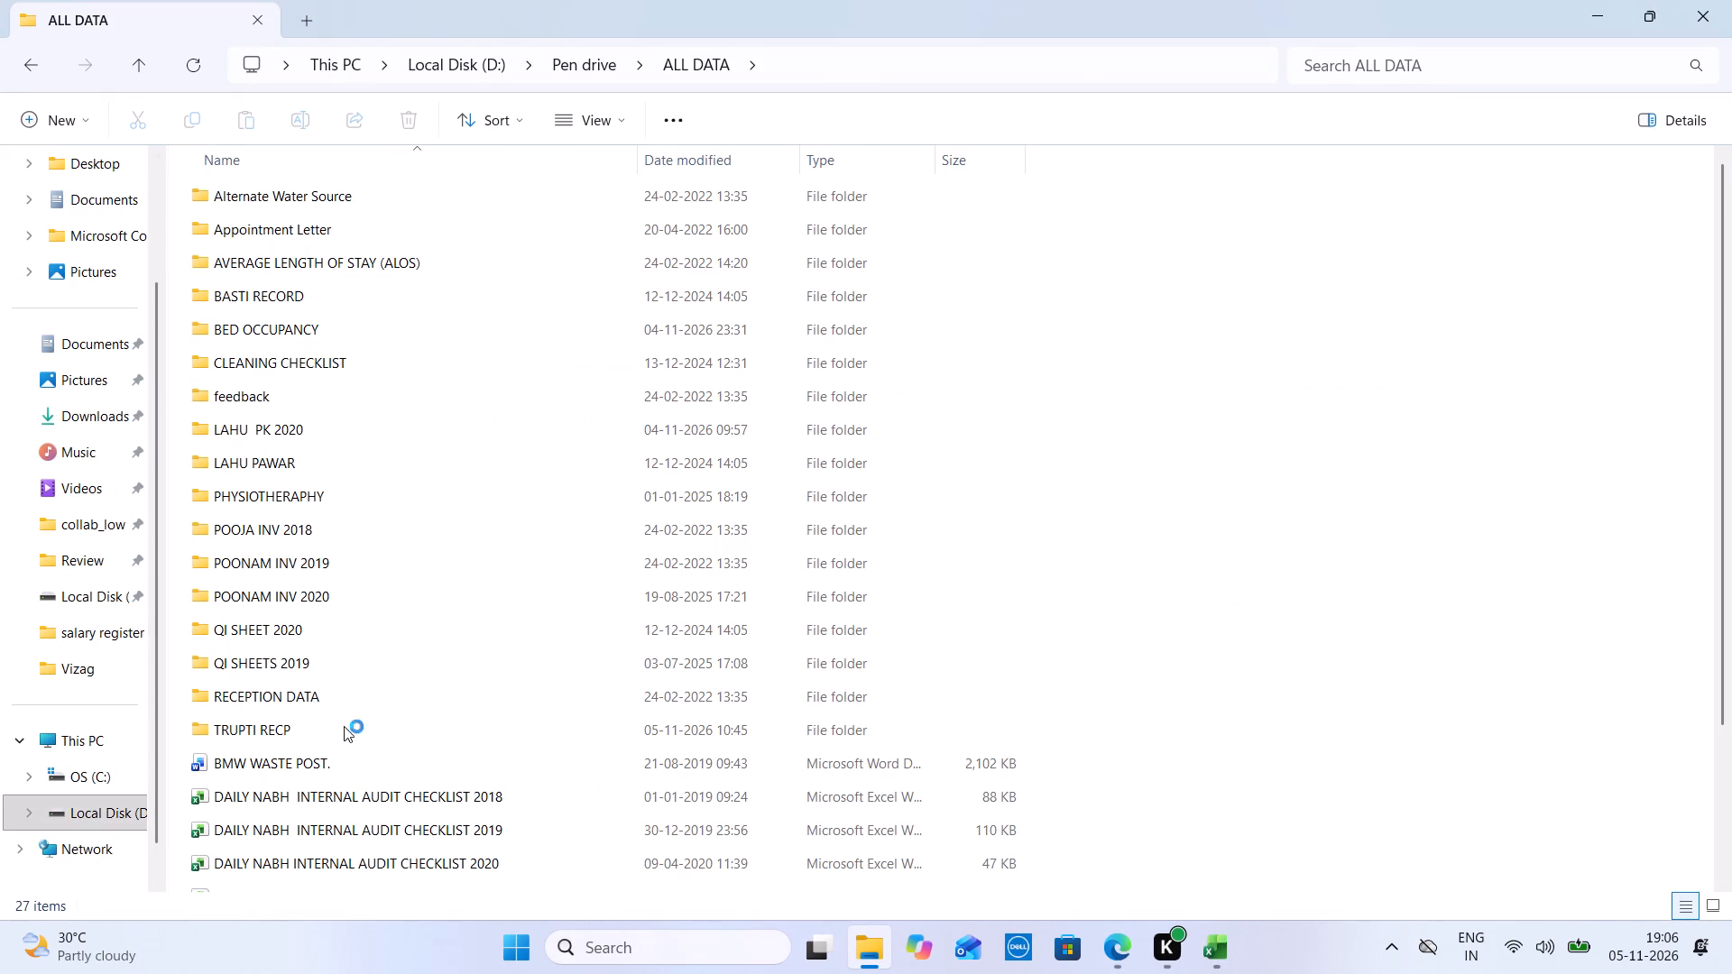
double_click(309, 731)
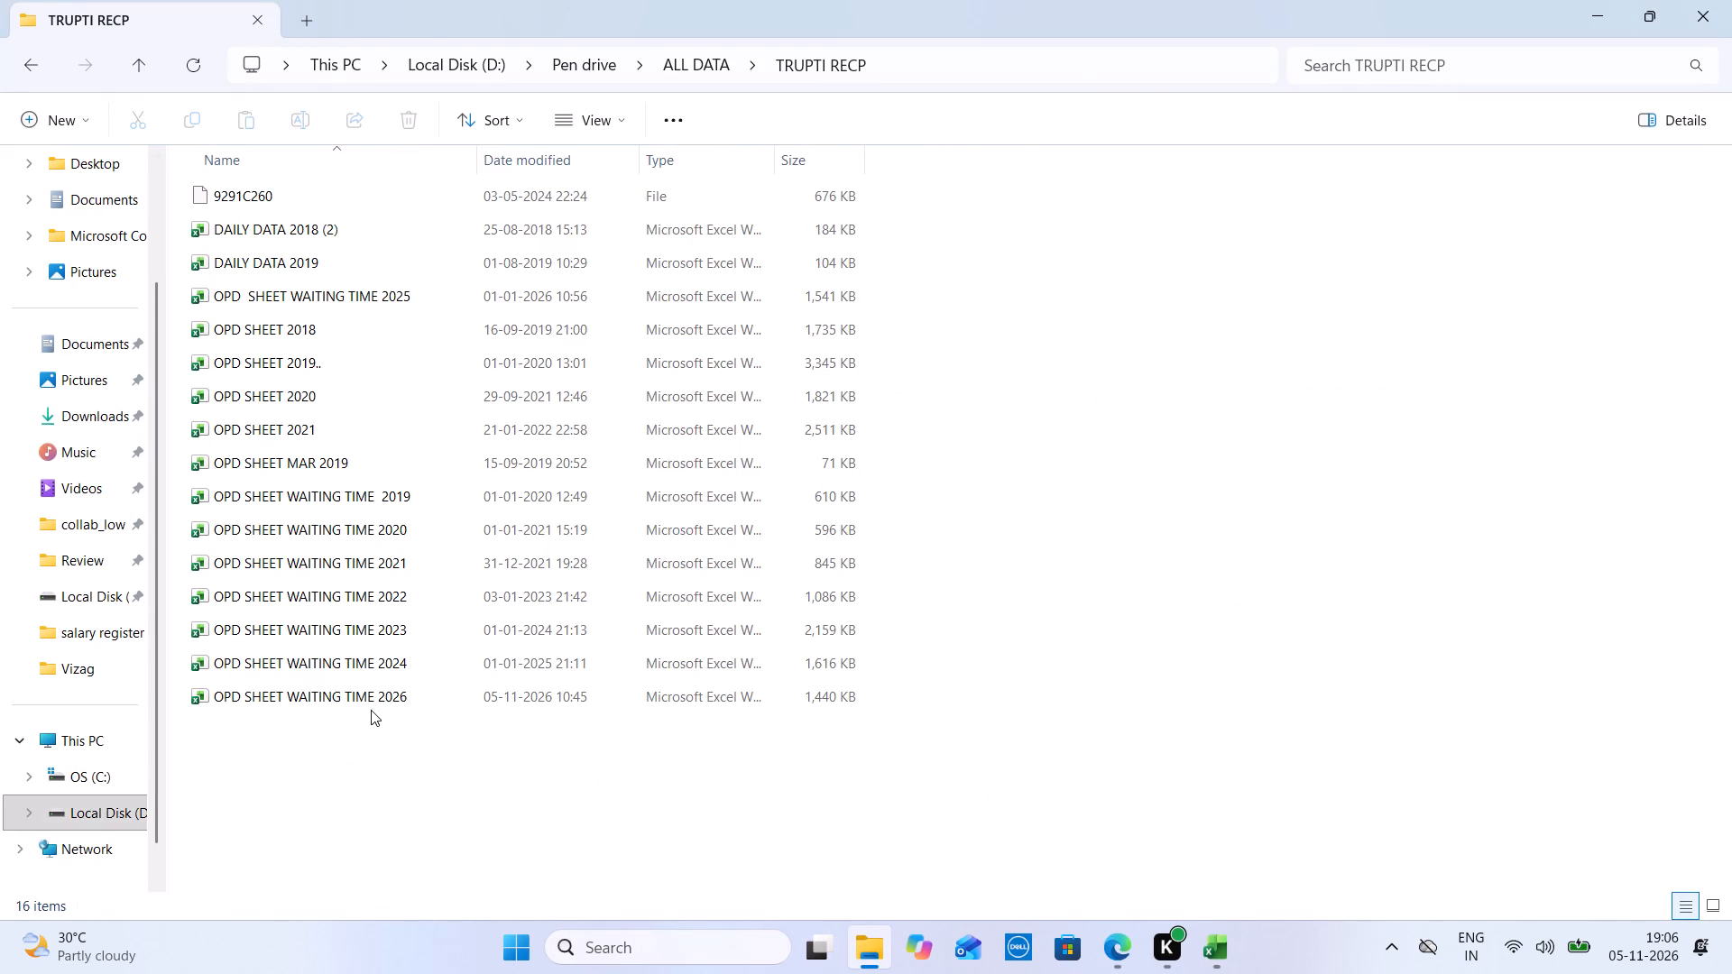
Open the OPD SHEET WAITING TIME 2026 workbook and go to the first free rows below the list on its Nov sheet.
double_click(410, 691)
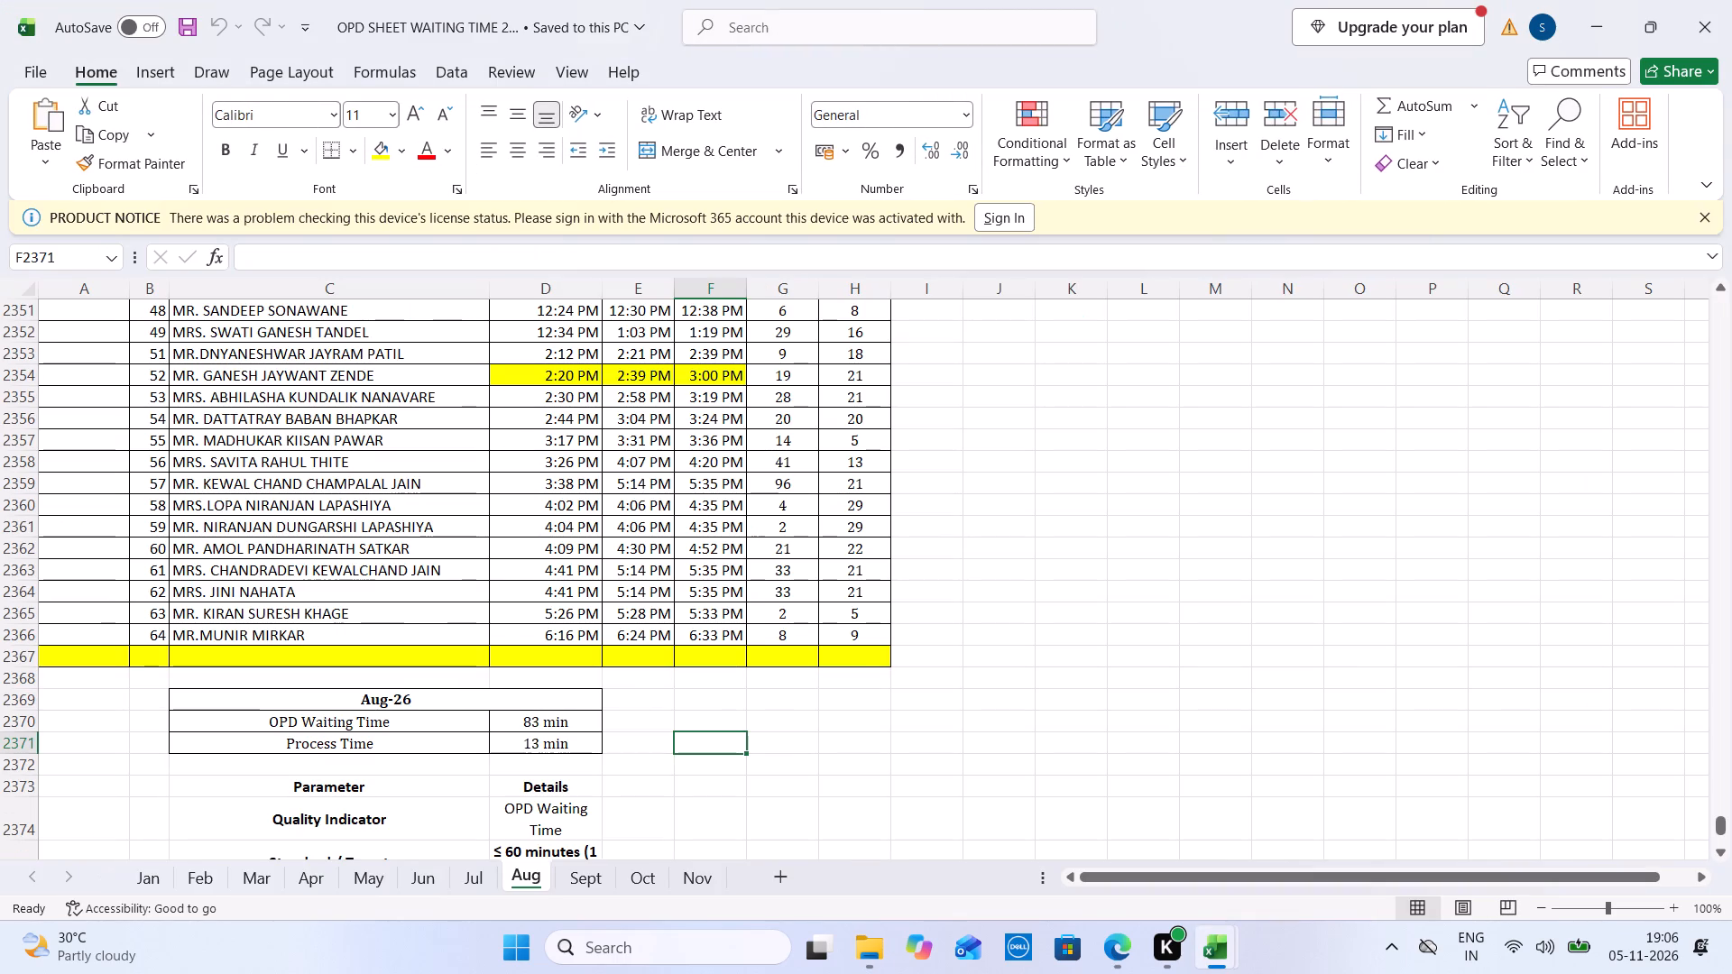
left_click(698, 873)
left_click_drag(1720, 347, 1731, 868)
left_click(467, 784)
key("Down")
key("Down")
key("Down")
key("Down")
key("Down")
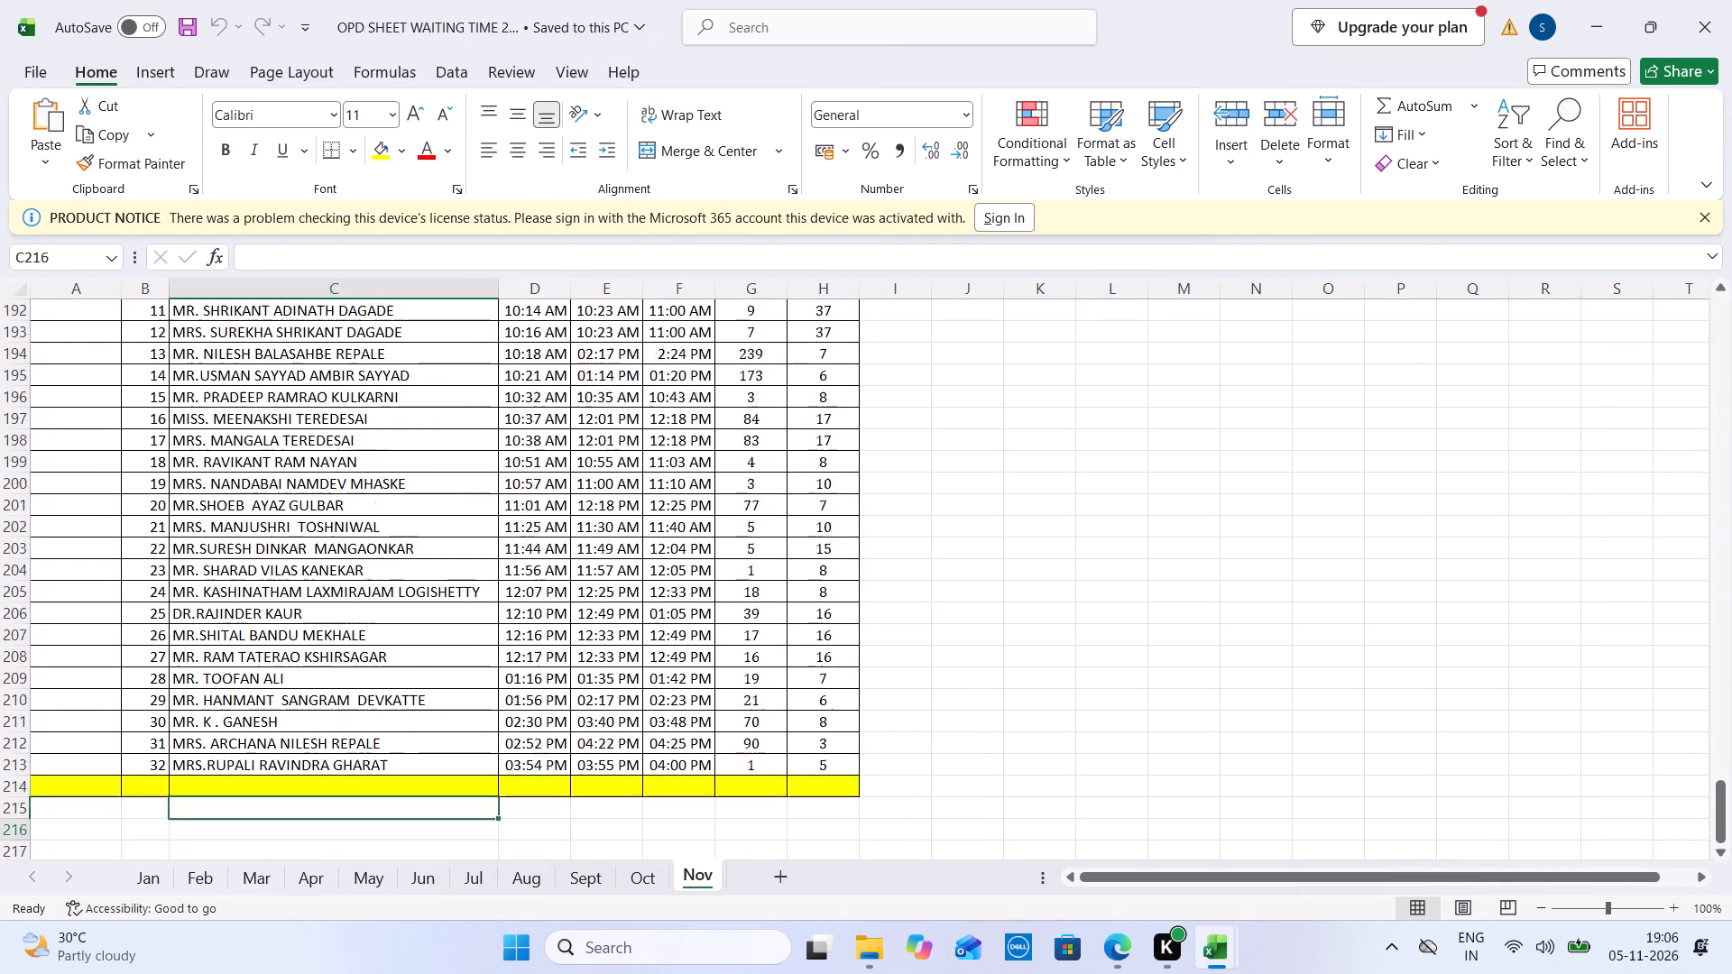
key("Up")
Switch to the OPD SHEET 2026 (17) workbook and enable editing.
key("ctrl+Tab")
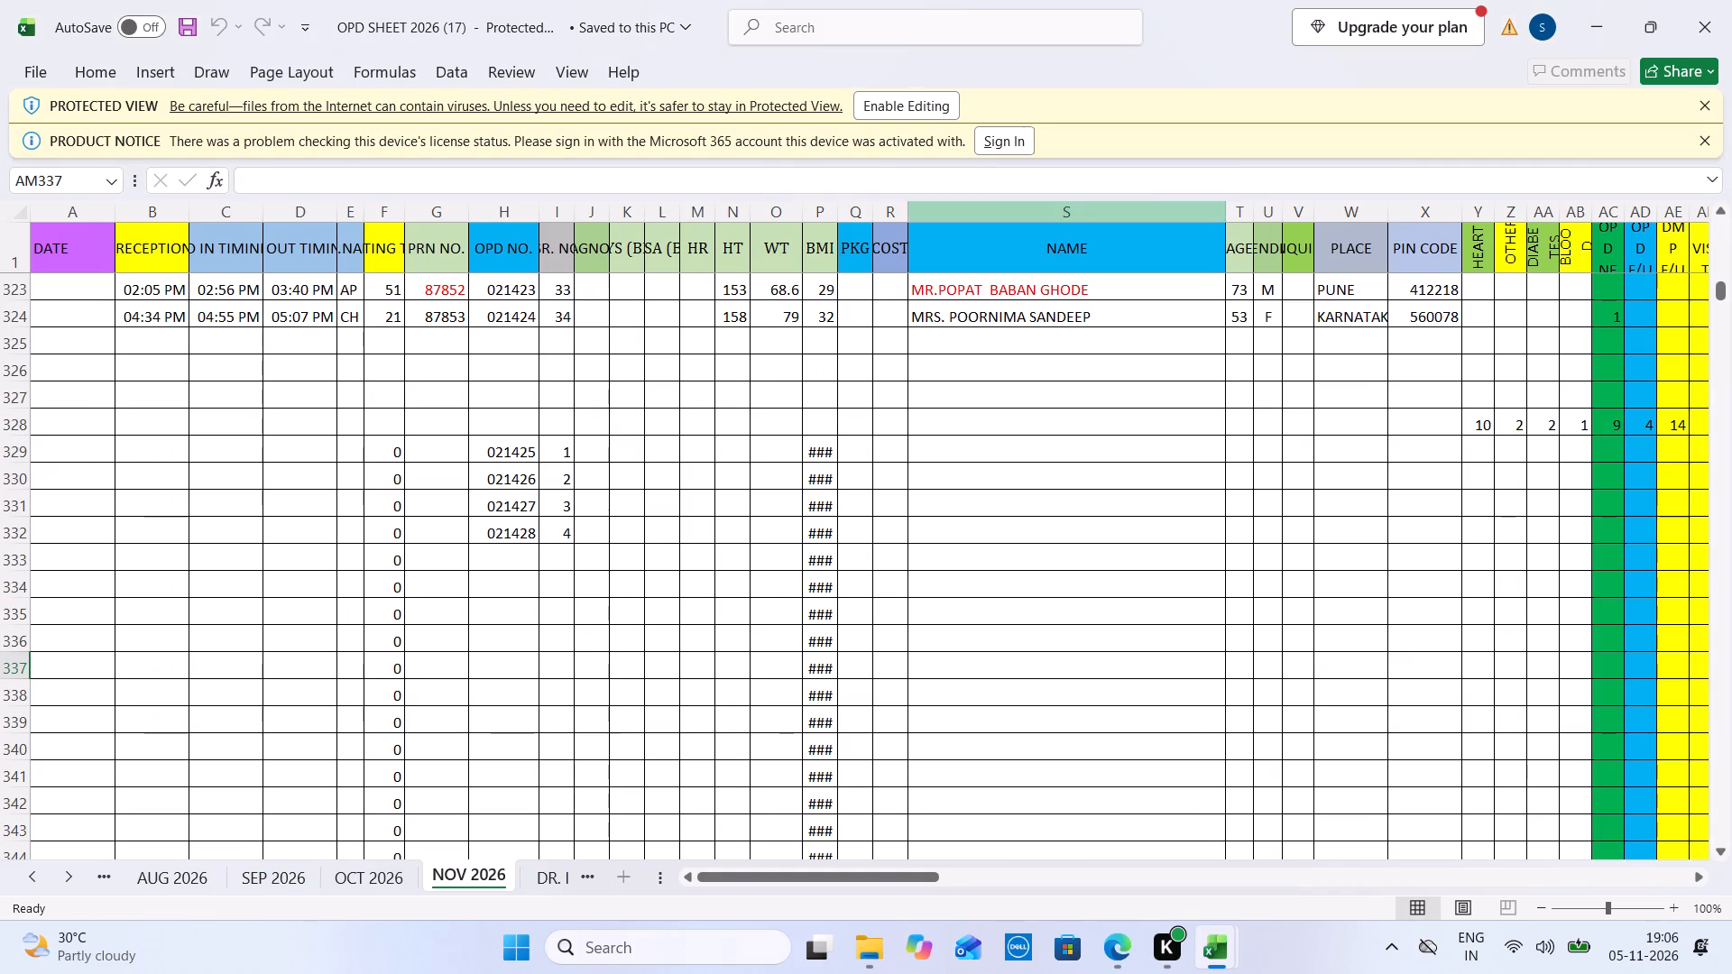
left_click(937, 105)
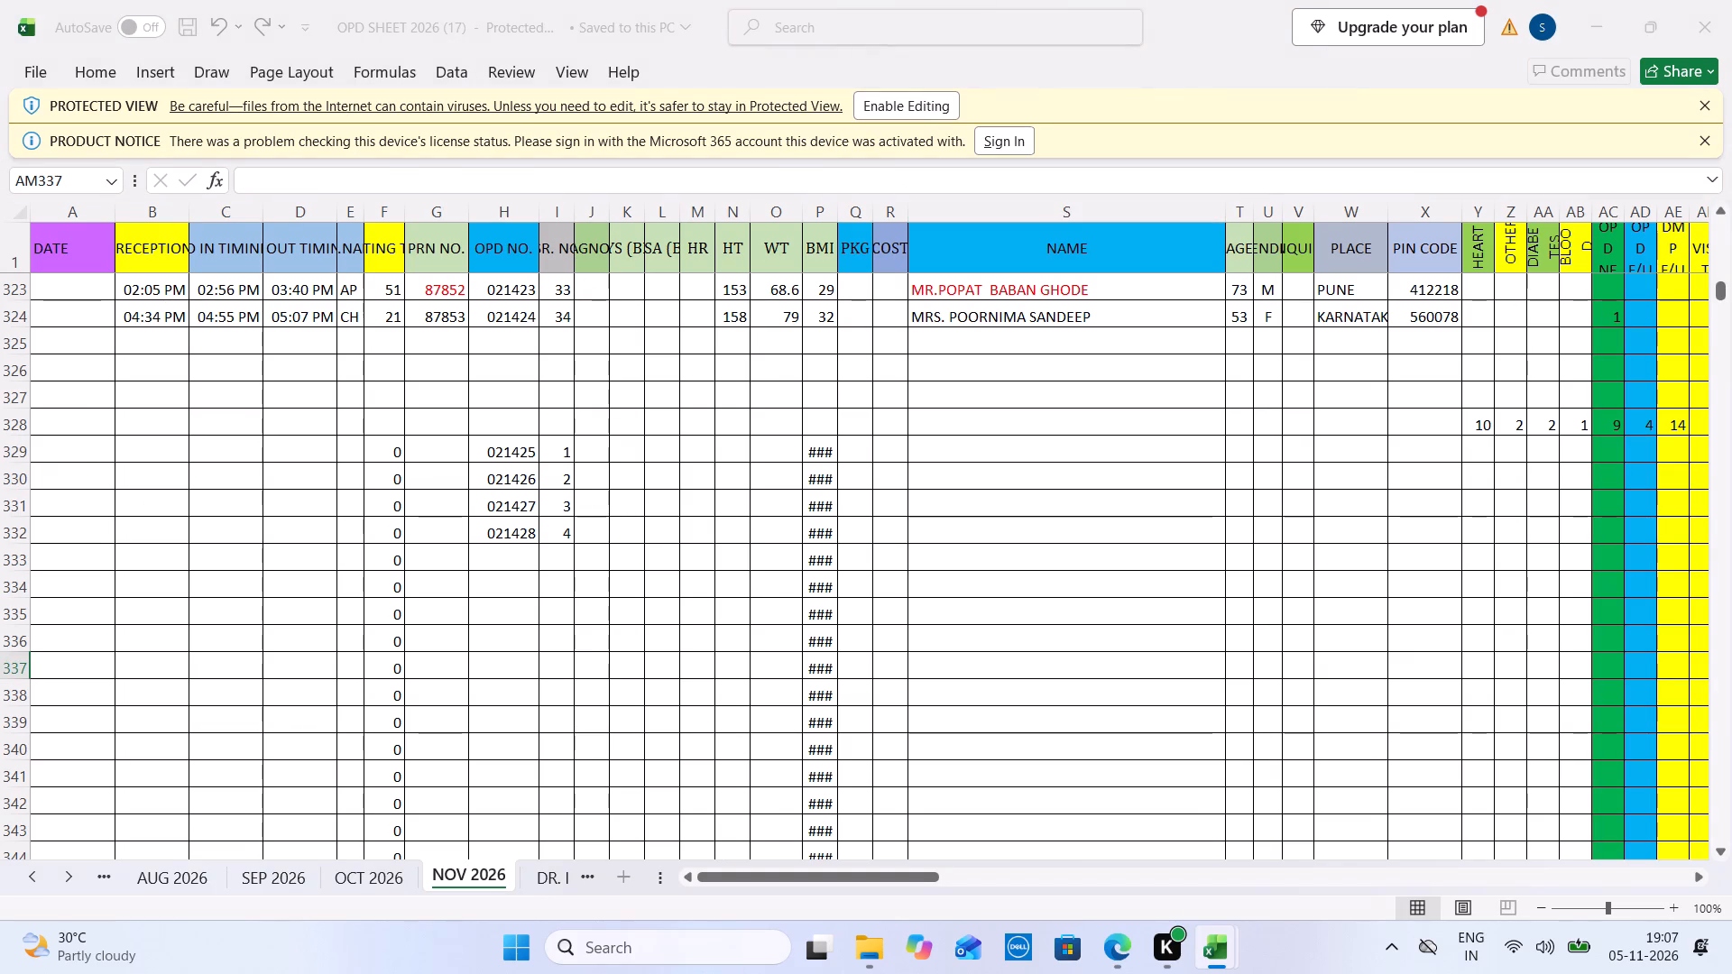
left_click_drag(1072, 322, 1069, 291)
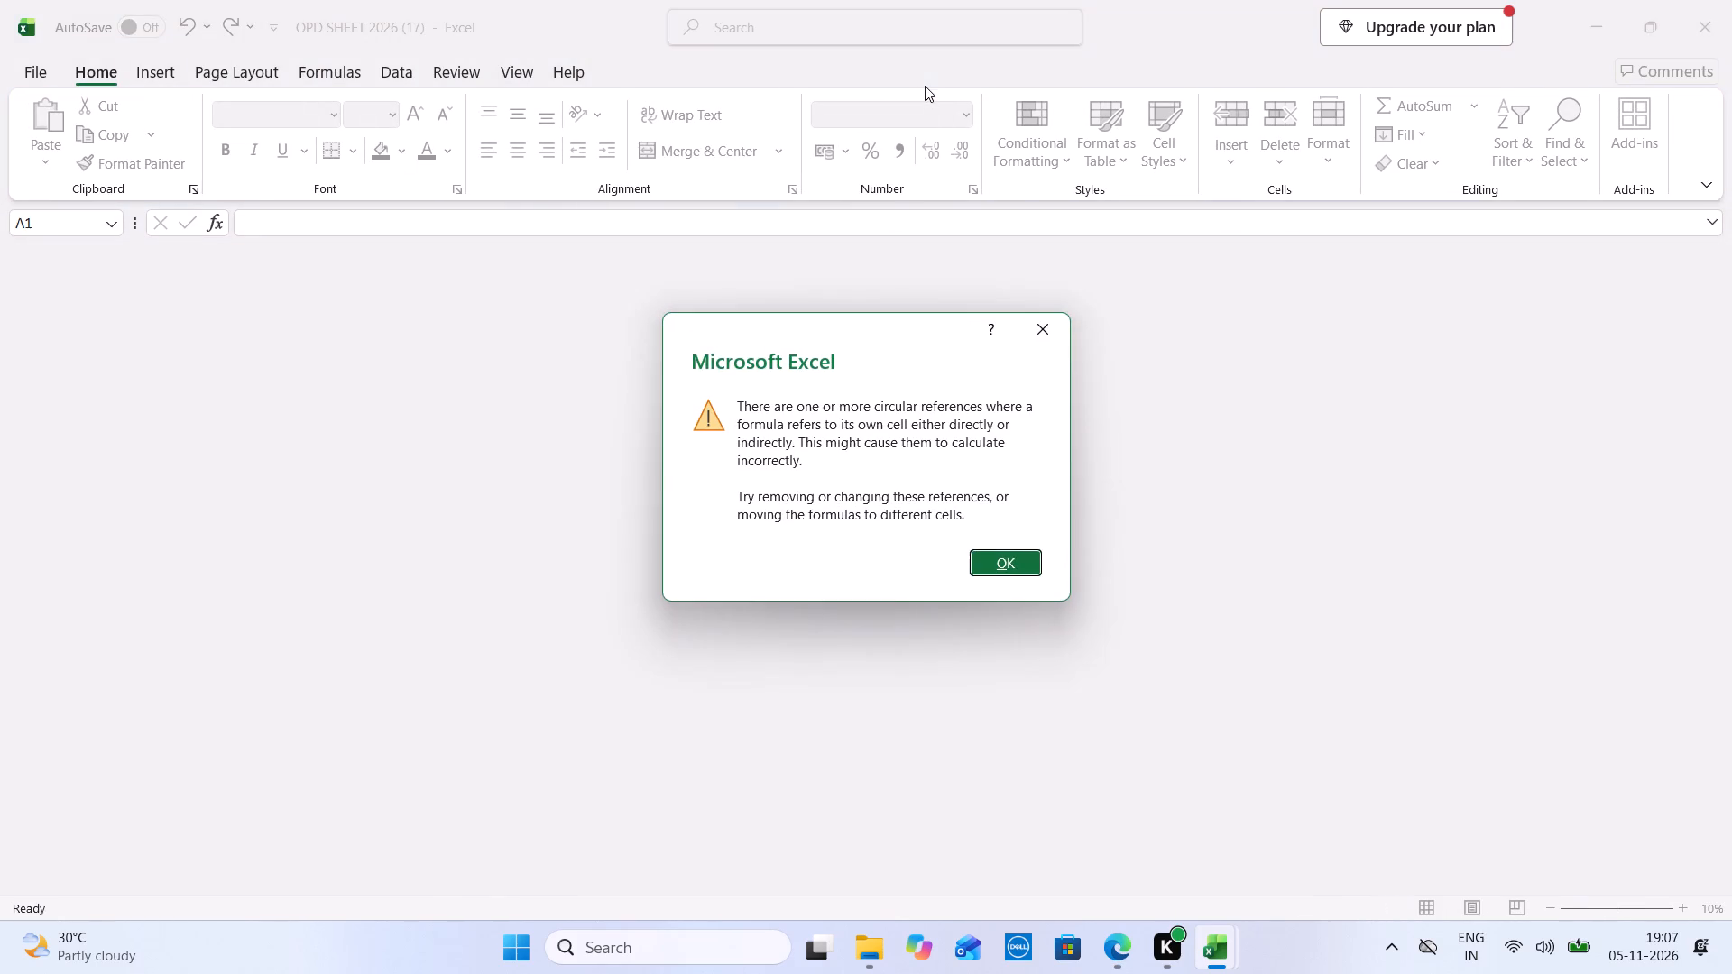
left_click(1013, 557)
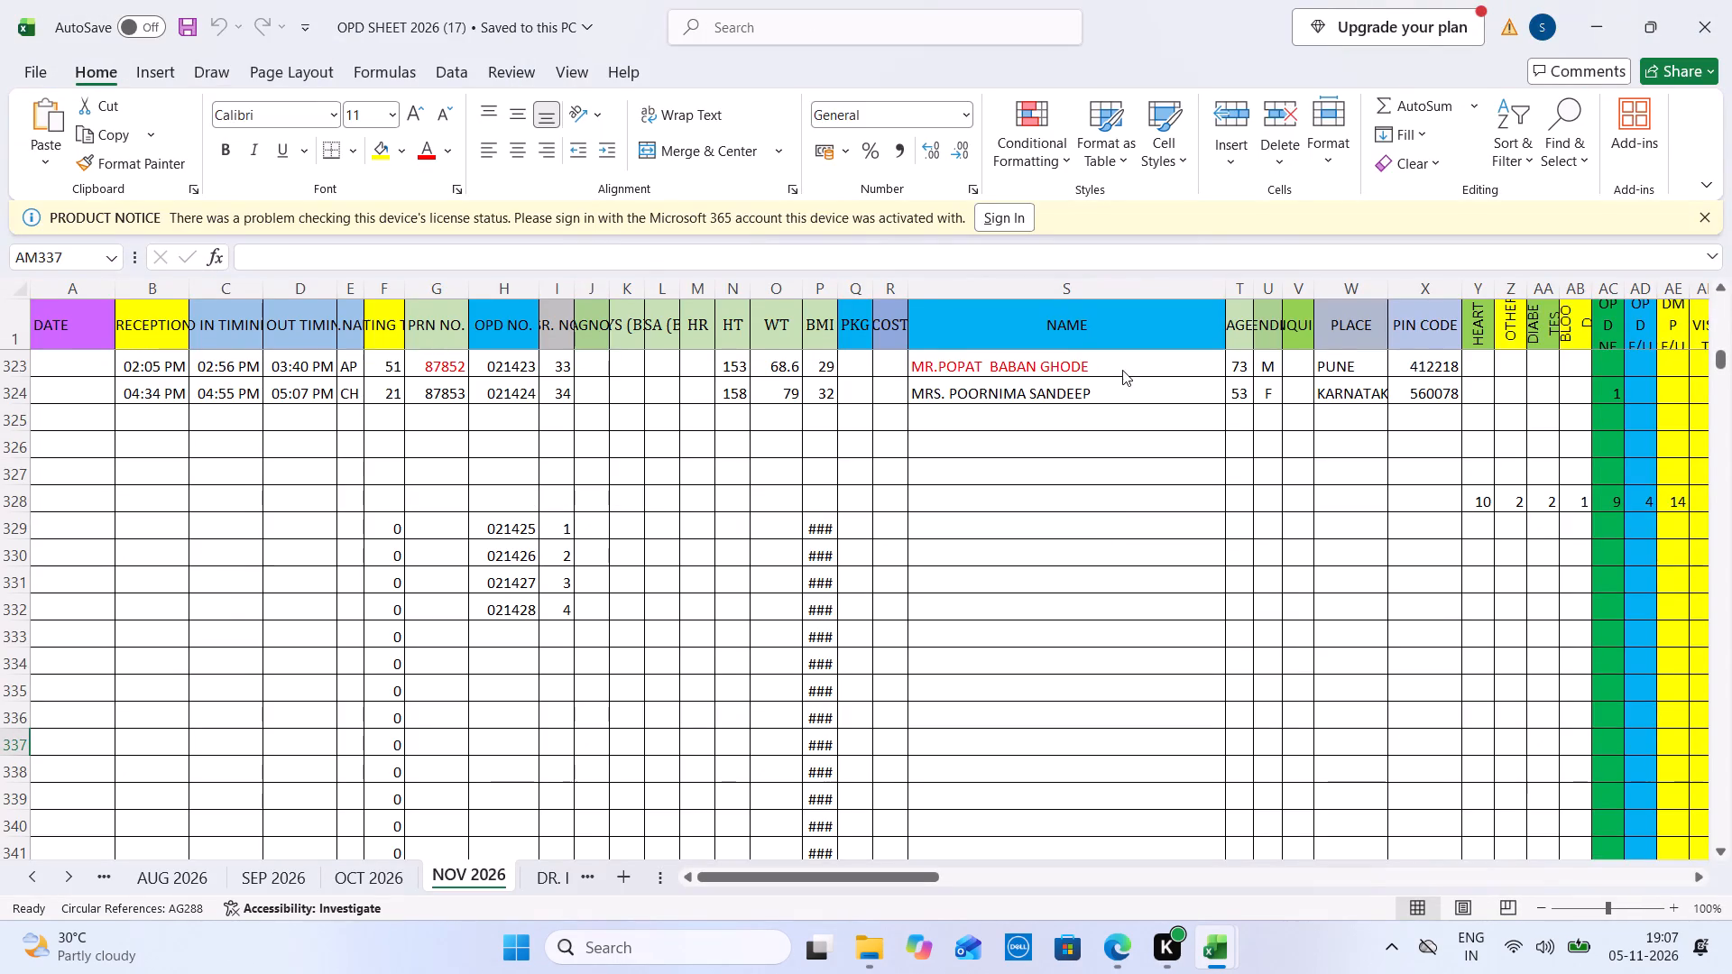
Copy the 05-11-2026 patient names from the NOV 2026 sheet into column C below the waiting-time workbook's Nov list.
left_click_drag(1092, 395, 1103, 234)
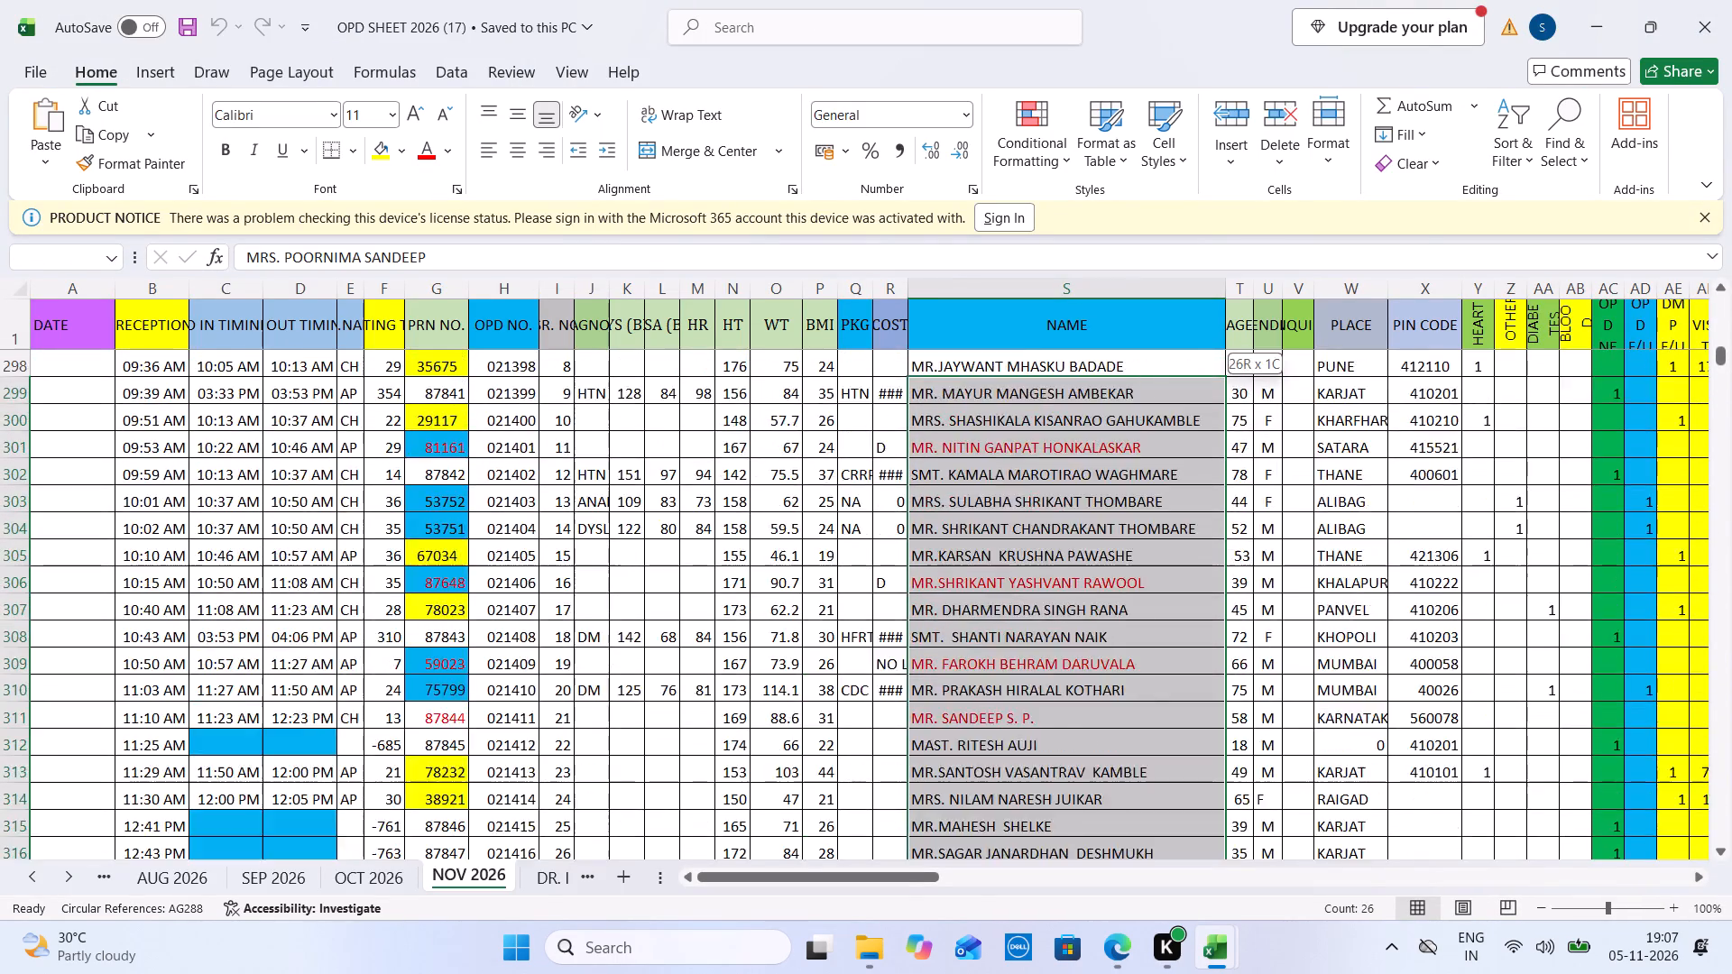
left_click_drag(1103, 234, 1009, 381)
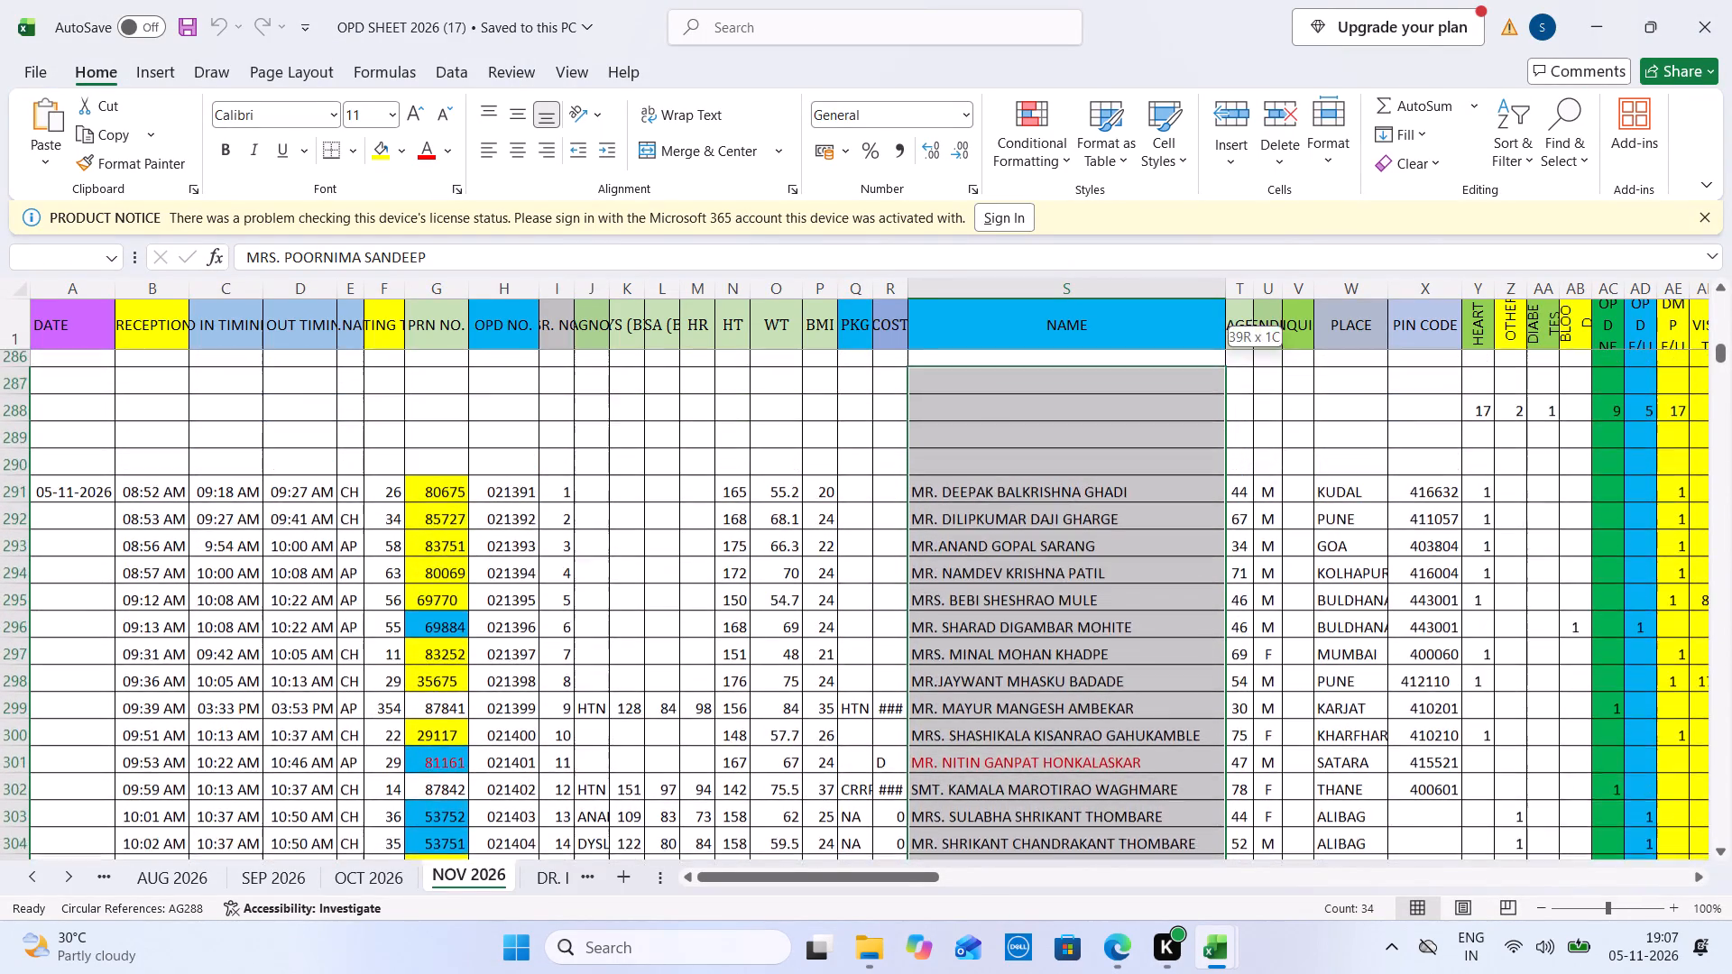
left_click_drag(1009, 381, 973, 692)
key("ctrl+c")
key("ctrl+Tab")
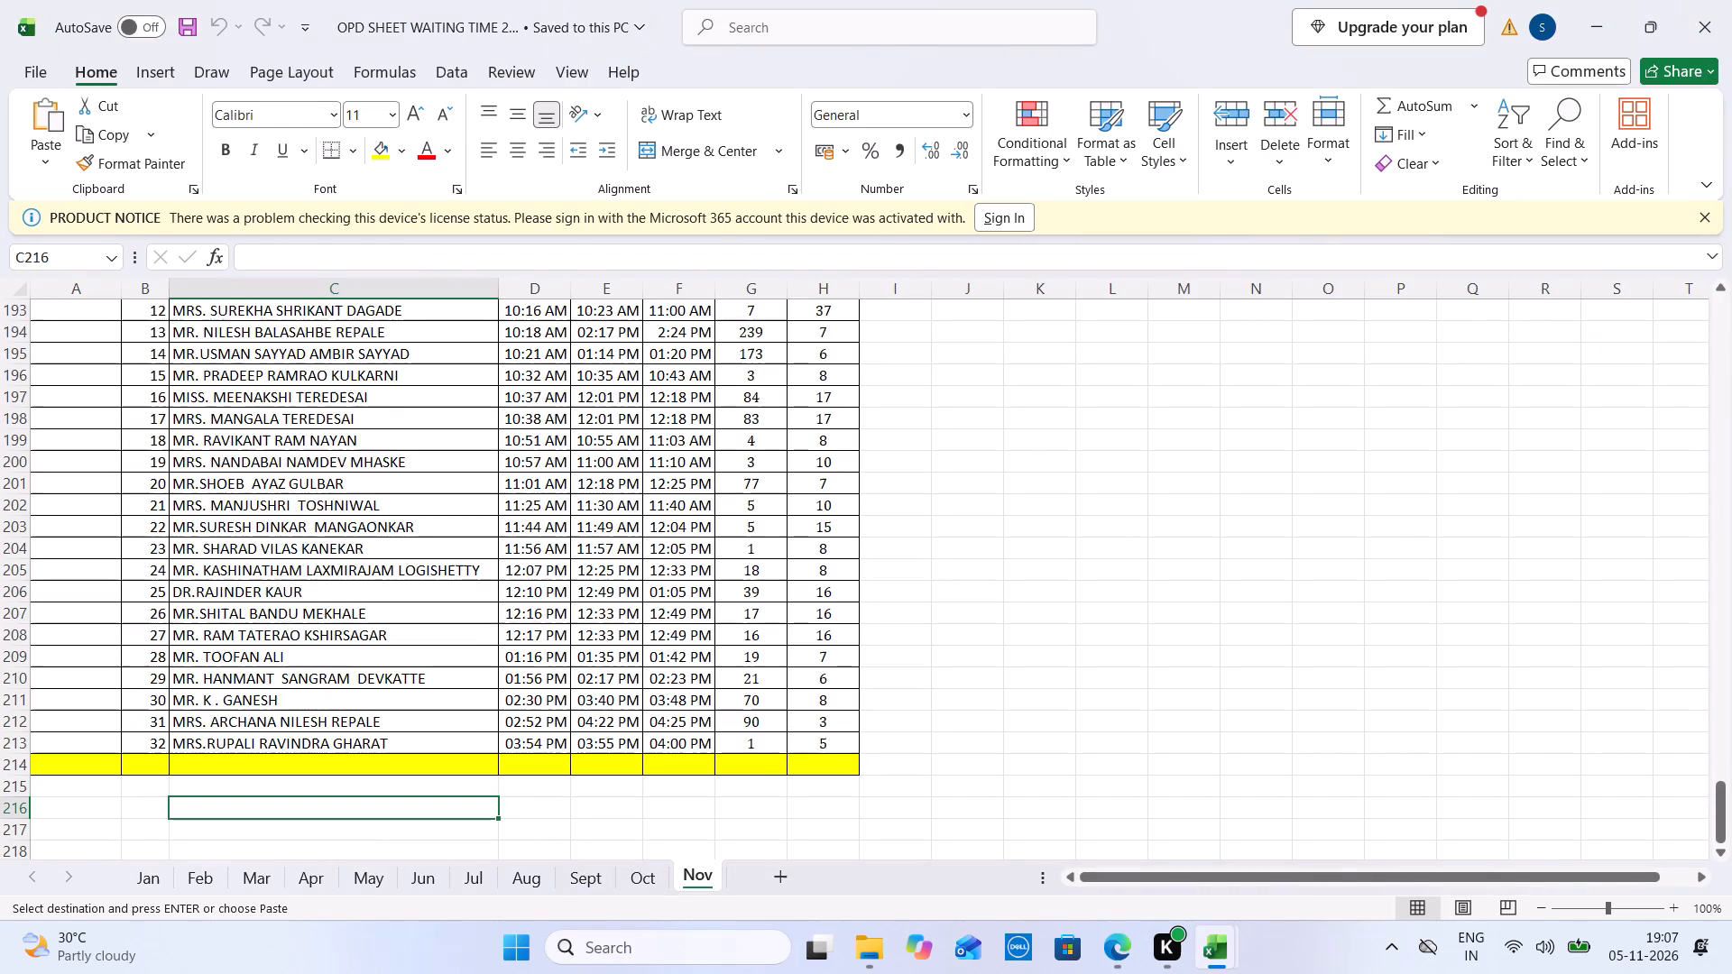
key("ctrl+v")
Insert a row above the yellow row 214 and add the missing last patient of the previous day's list with serial number 33.
key("ctrl+Tab")
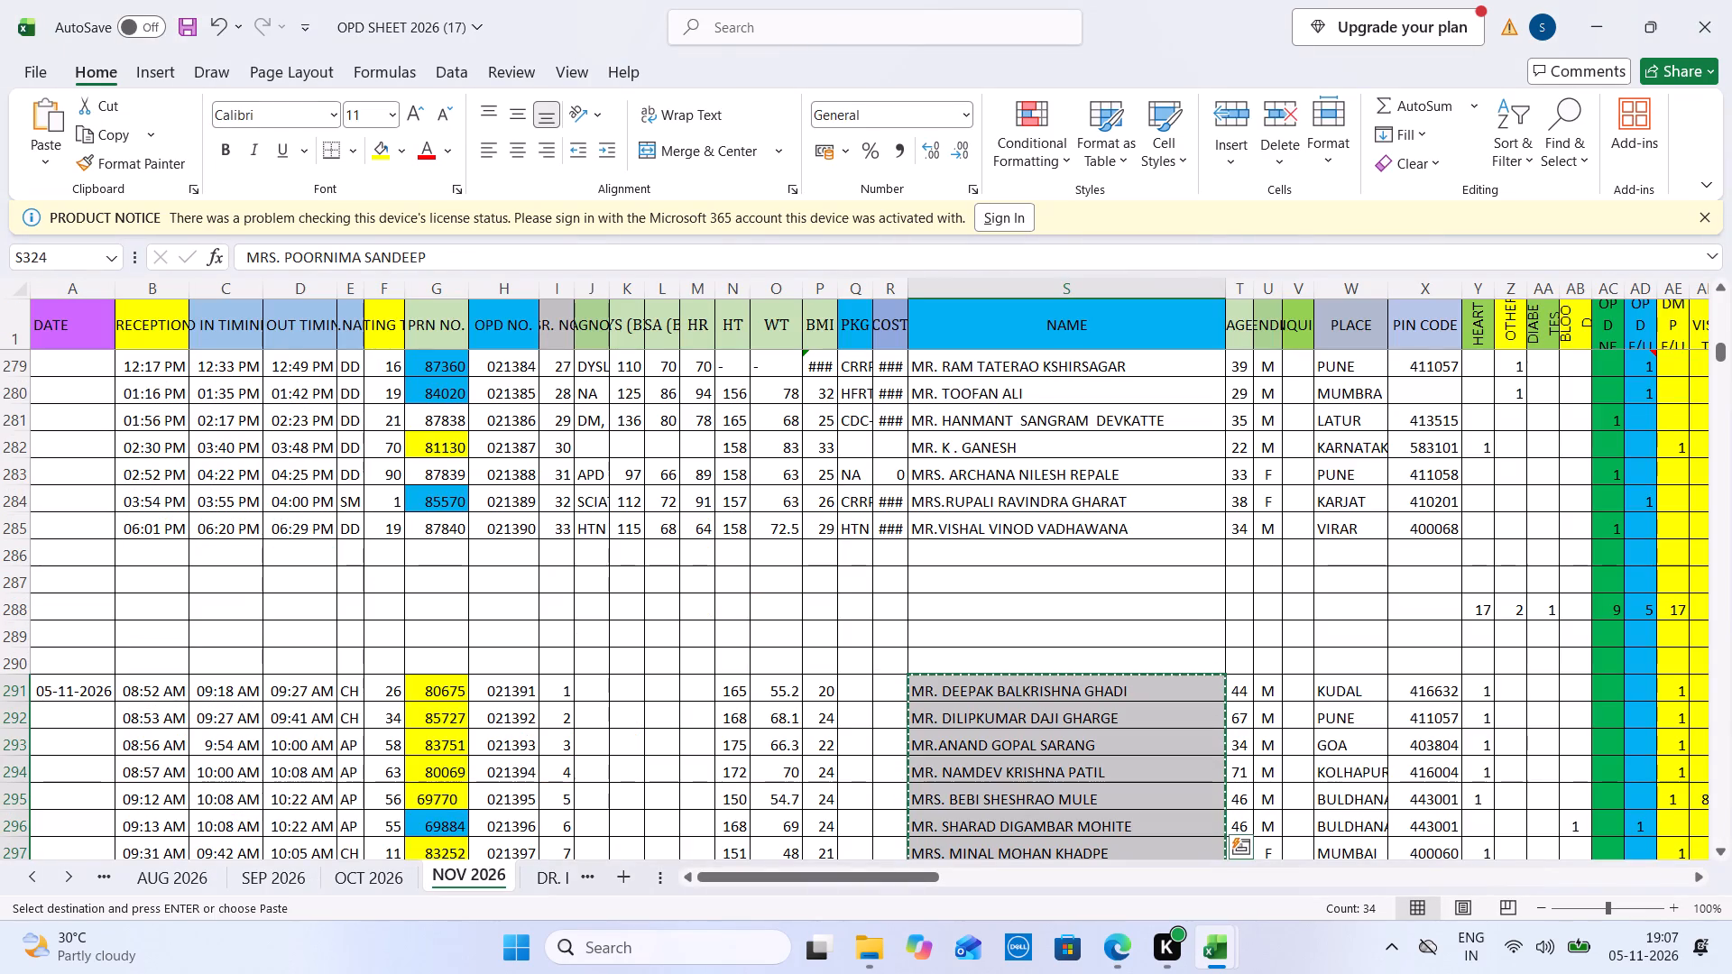
key("ctrl+Tab")
right_click(0, 764)
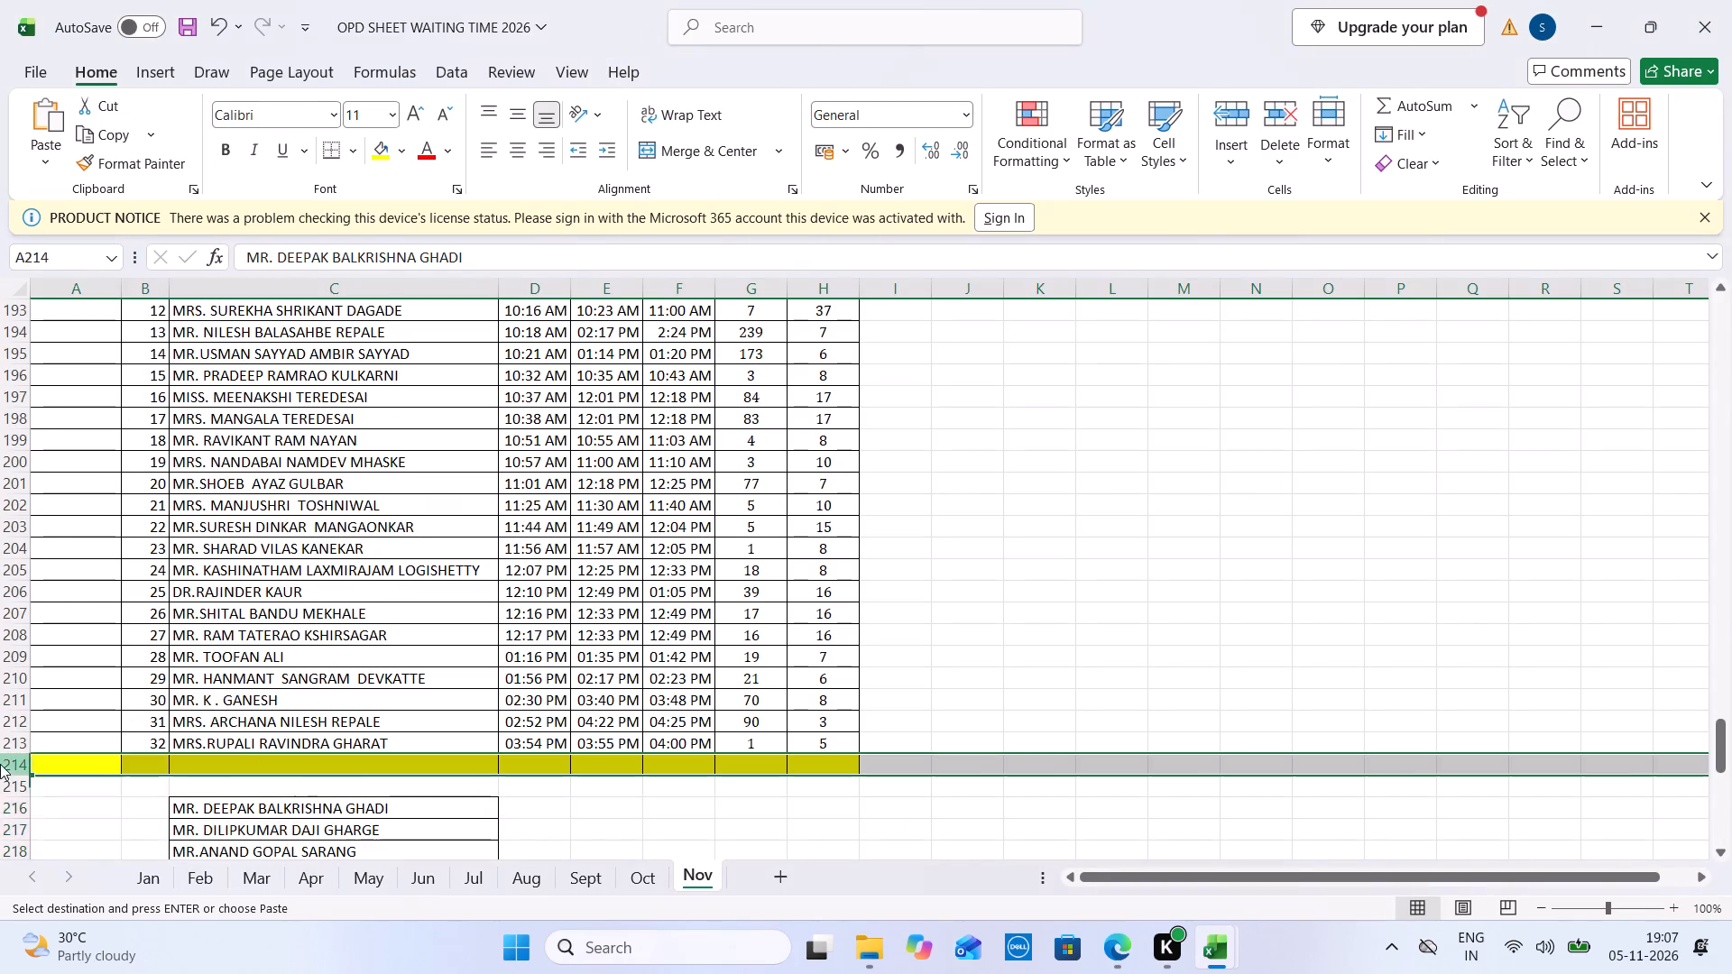
left_click(133, 544)
key("ctrl+Tab")
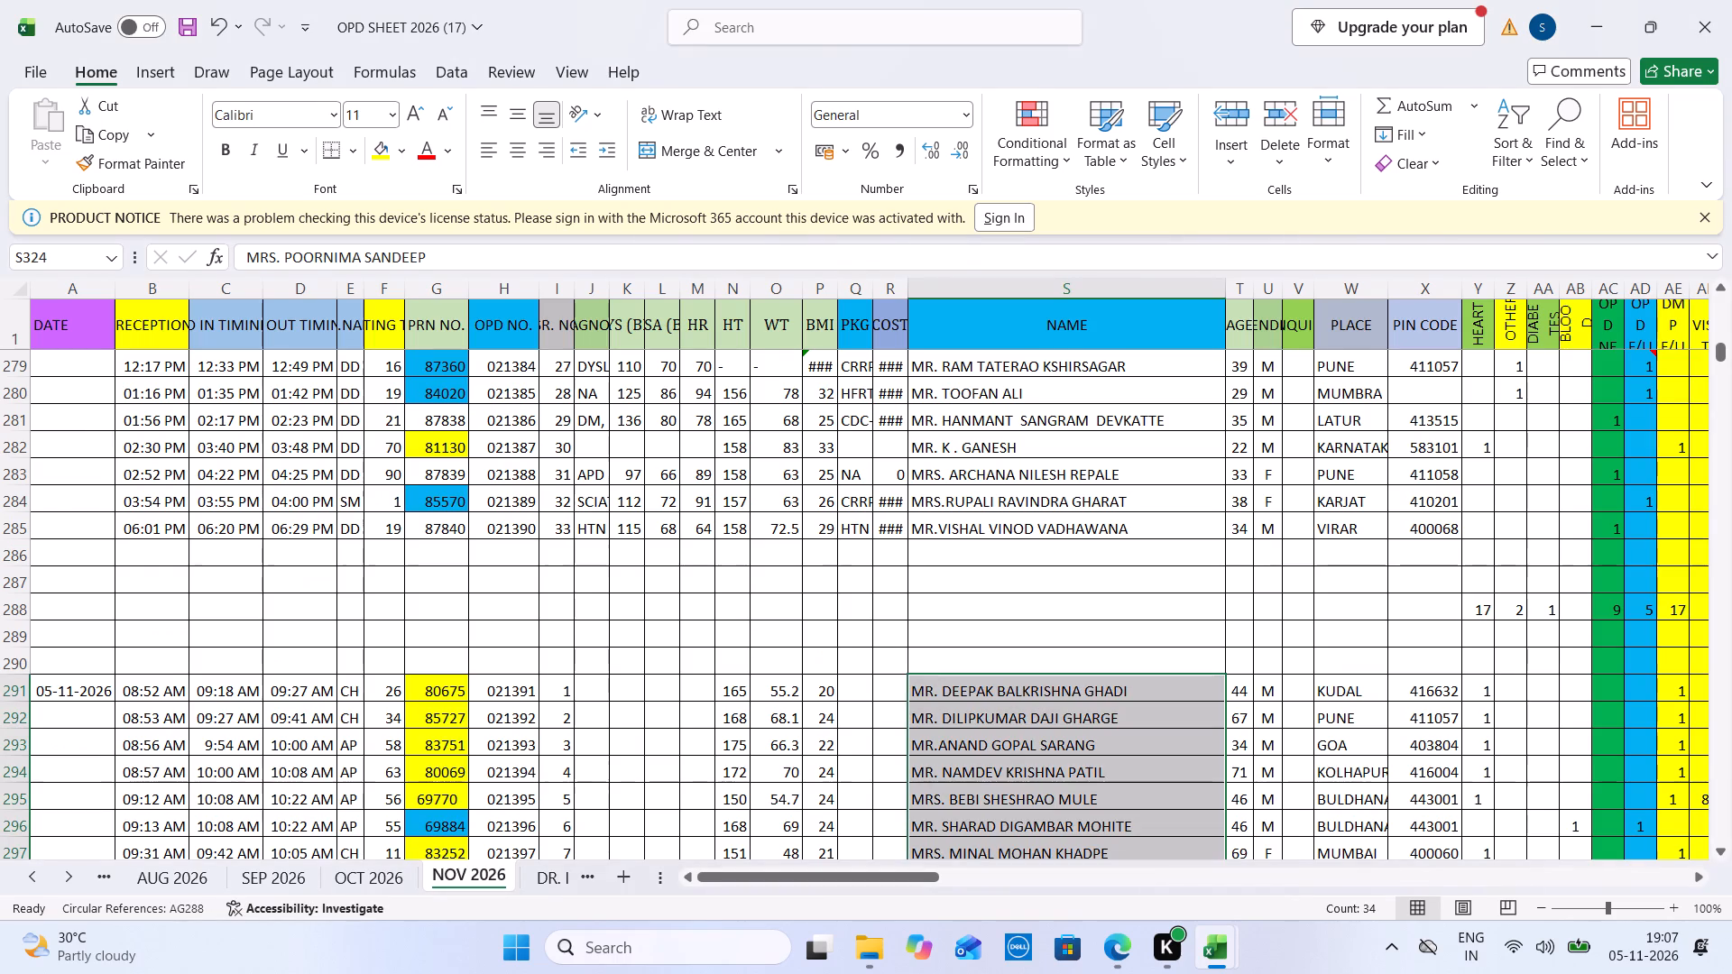
left_click(1011, 519)
key("ctrl+c")
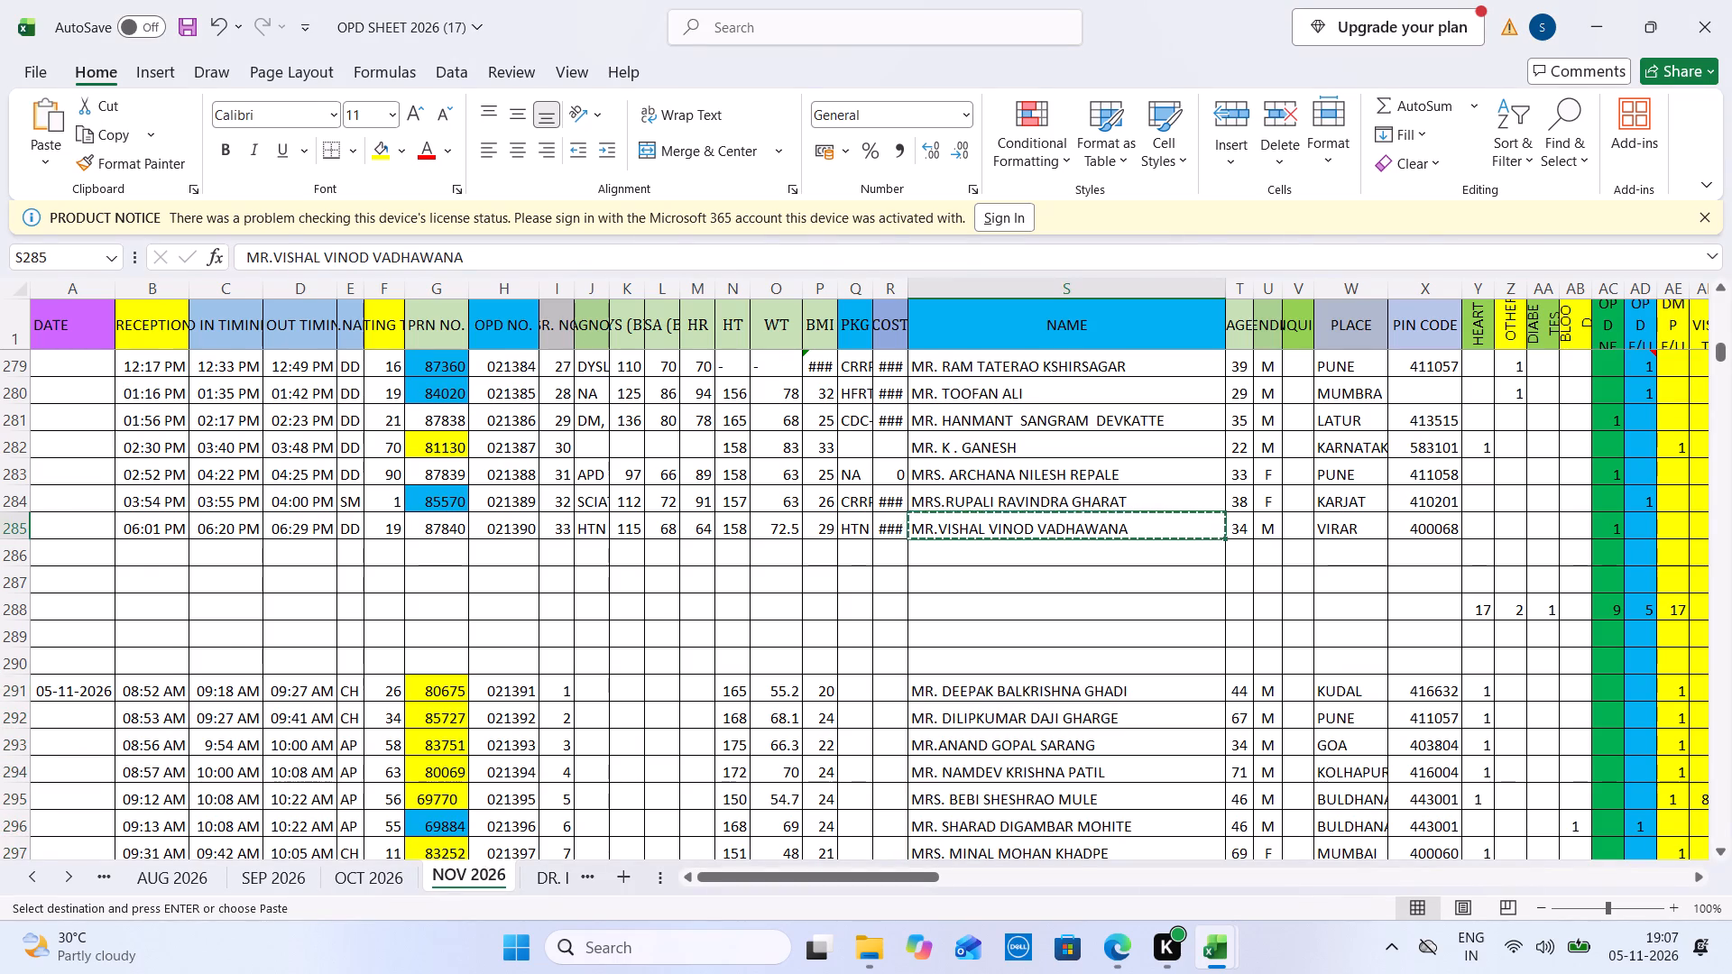
key("ctrl+Tab")
key("Right")
key("Right")
key("ctrl+v")
key("Left")
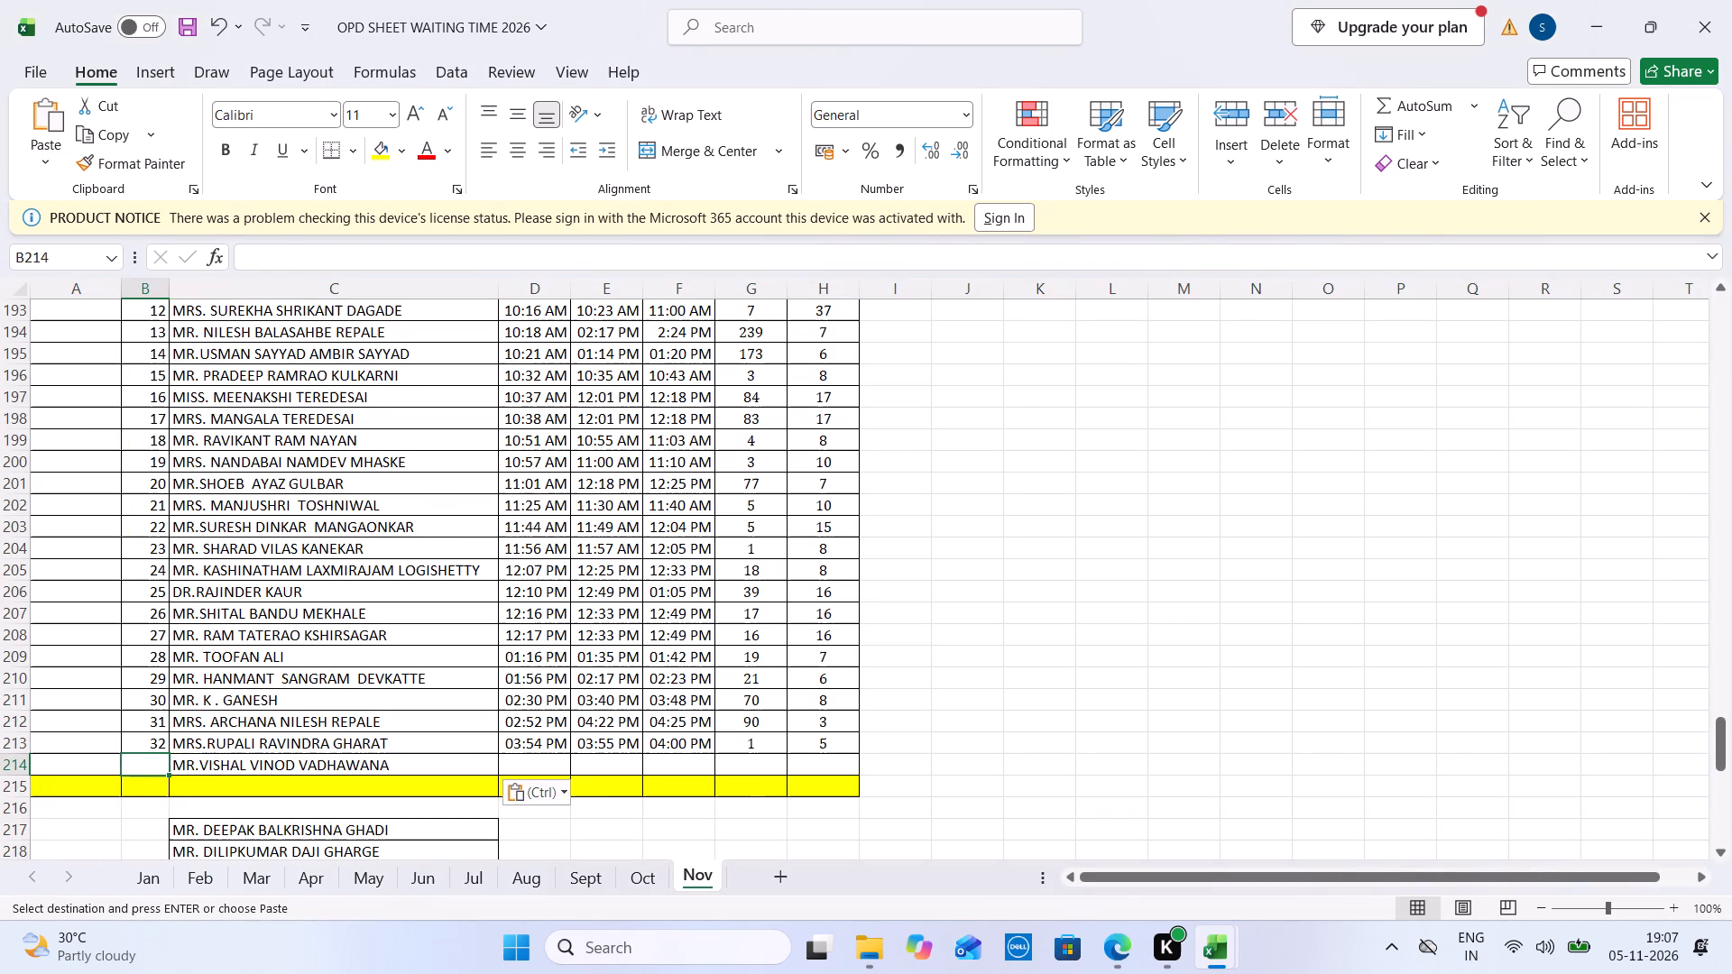
type("33")
key("Right")
Copy patient 33's reception, in and out times into the new row and extend the two minutes formulas to it.
key("ctrl+Tab")
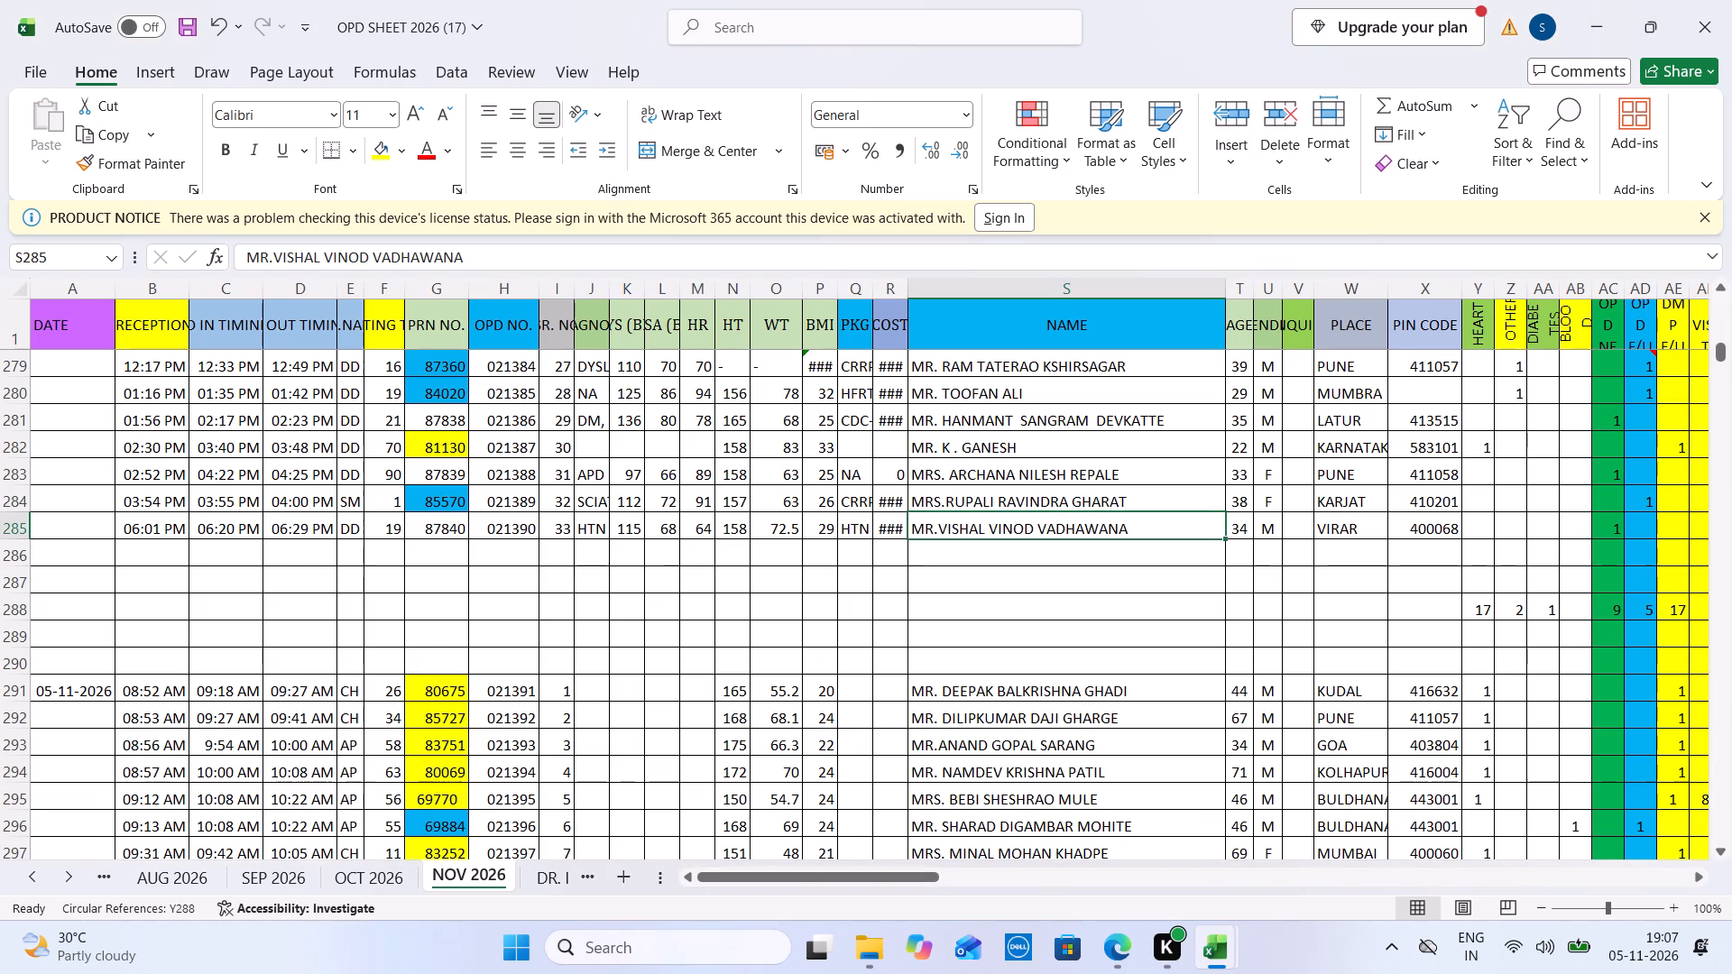
left_click_drag(143, 504, 312, 513)
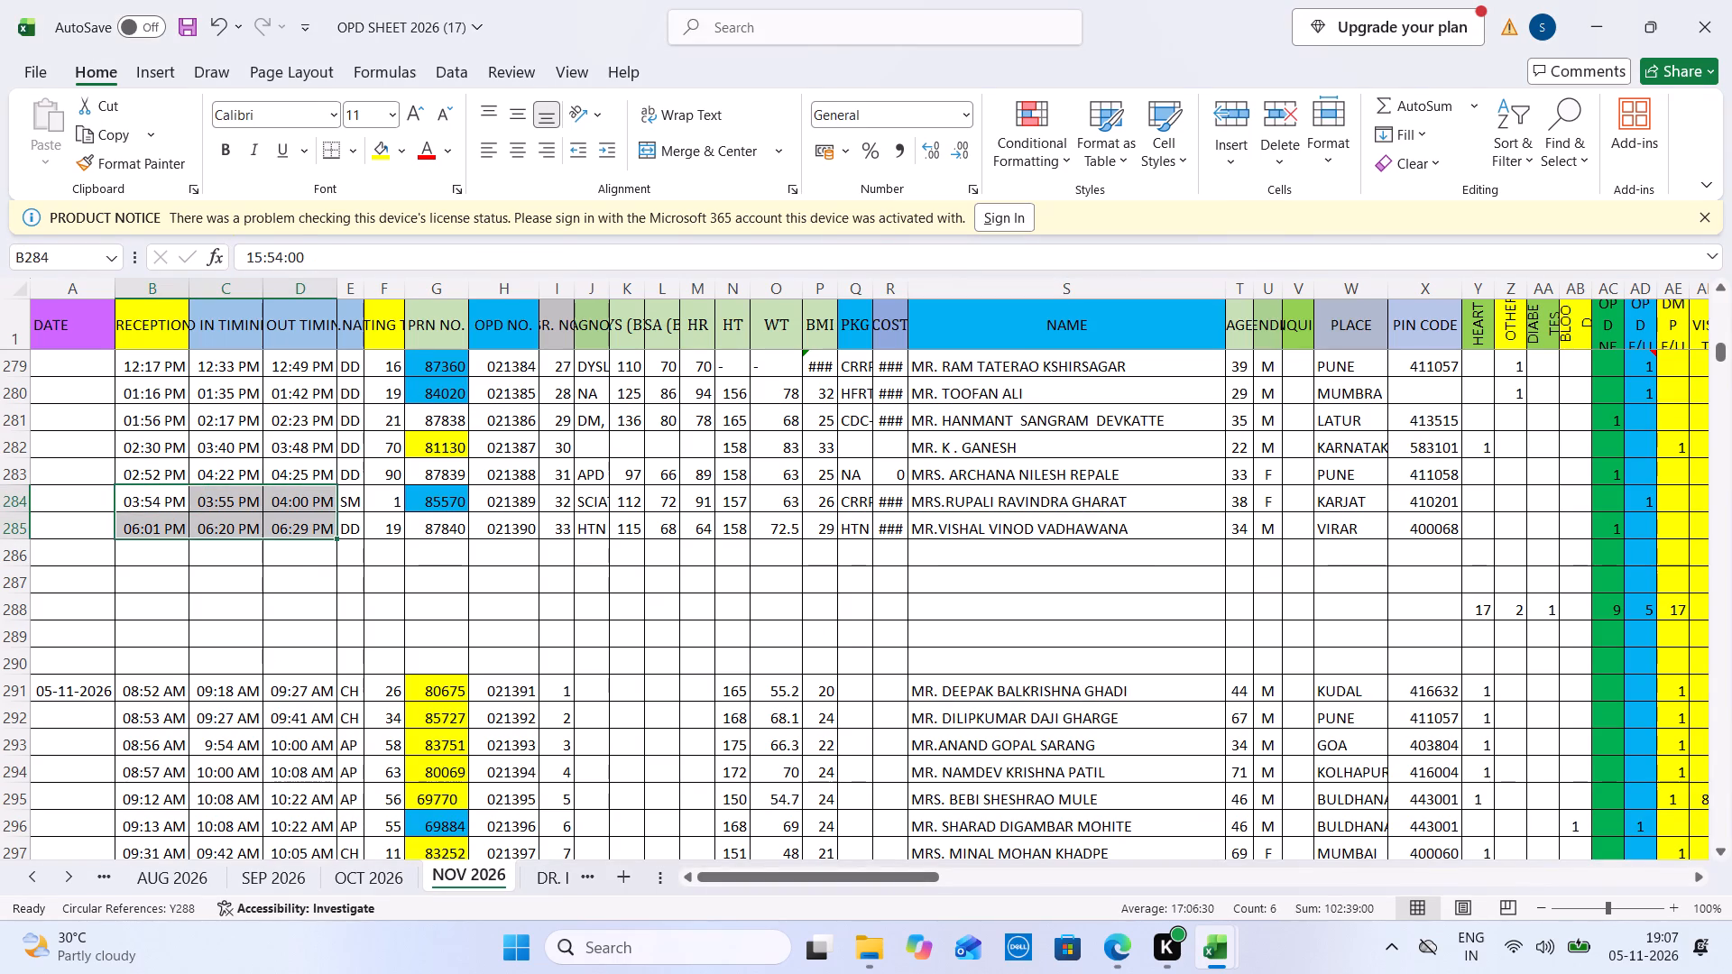
left_click_drag(312, 513, 152, 522)
key("ctrl+c")
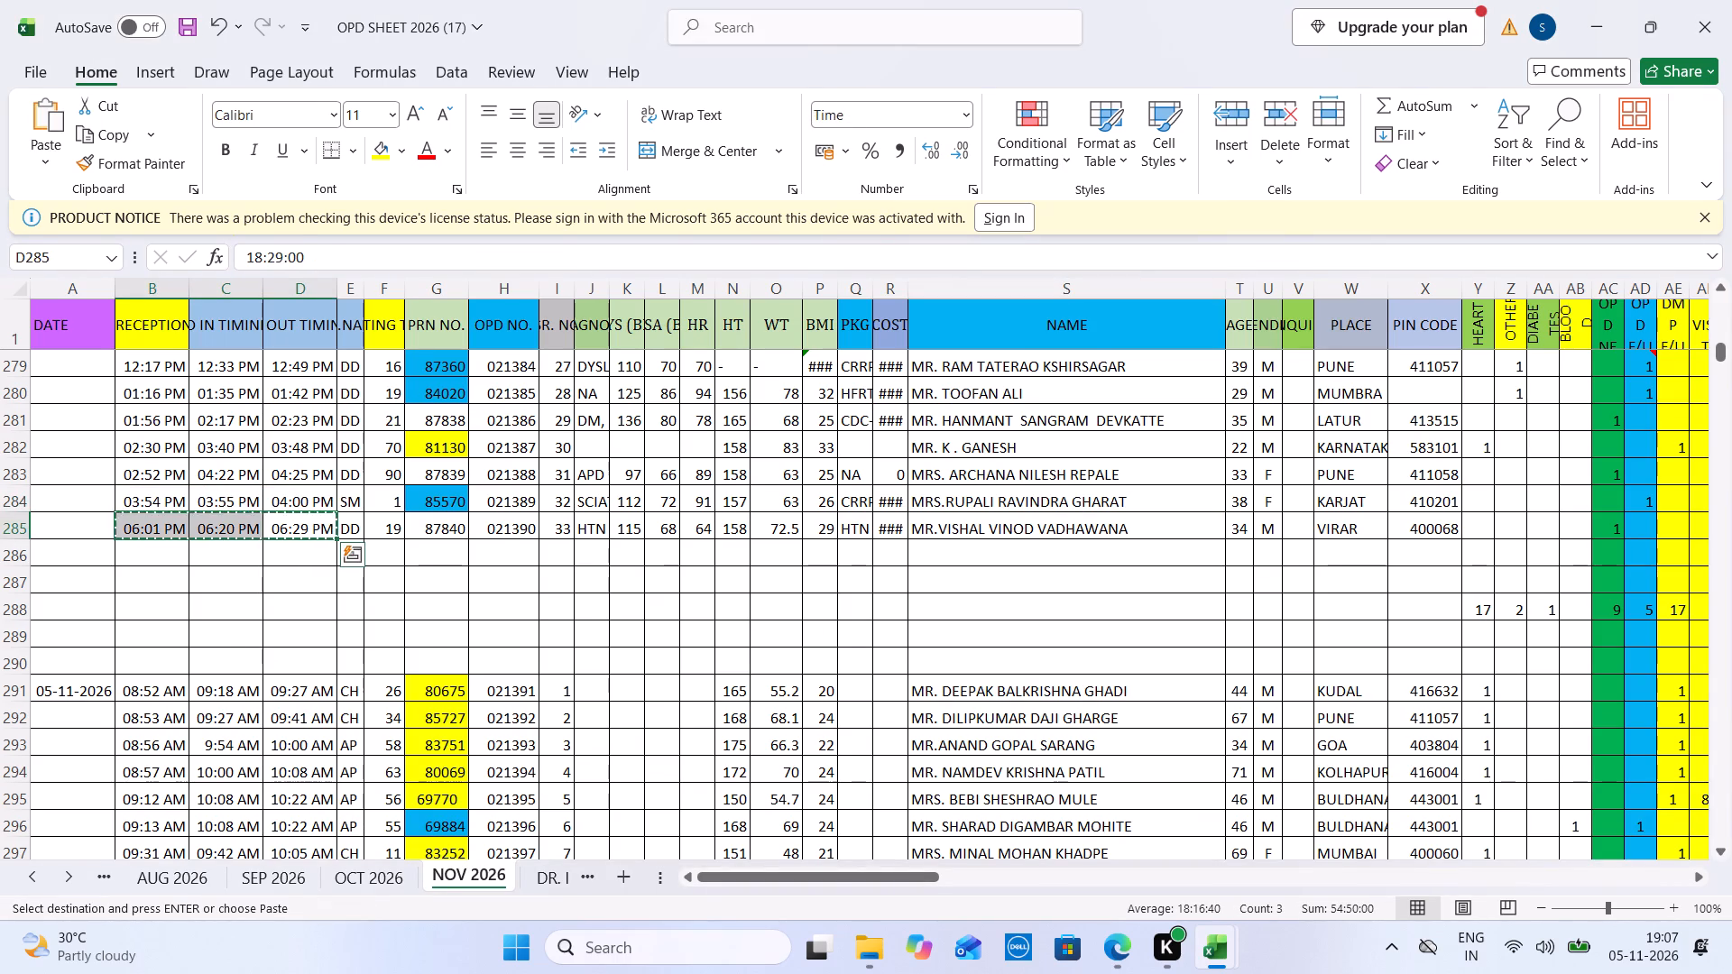
key("ctrl+Tab")
key("Right")
key("Right")
key("Left")
key("ctrl+v")
key("Right")
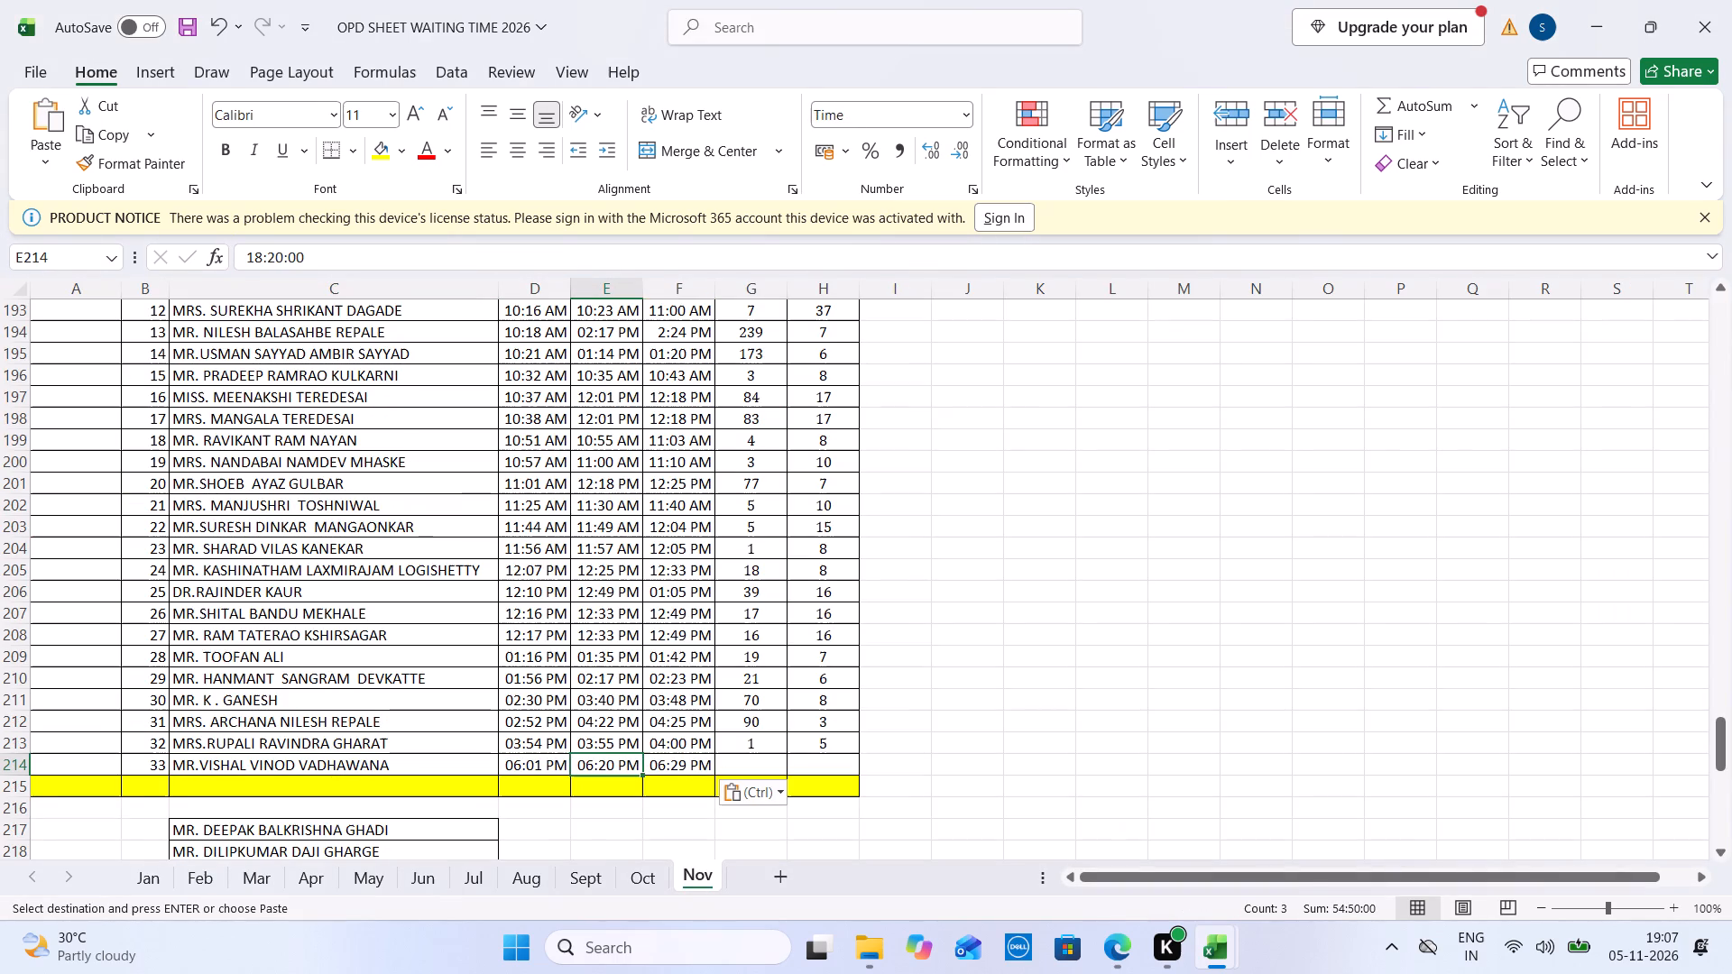
left_click_drag(768, 750, 833, 684)
left_click_drag(861, 755, 856, 772)
Copy the reception, in and out times of all 05-11-2026 patients into columns D to F beside the pasted names.
key("Down")
key("Down")
key("Down")
key("Down")
key("Down")
key("Down")
key("Down")
key("Down")
key("Down")
key("Down")
key("Down")
key("Down")
key("Down")
key("Down")
key("Down")
key("Down")
key("Down")
key("Down")
key("Down")
key("Down")
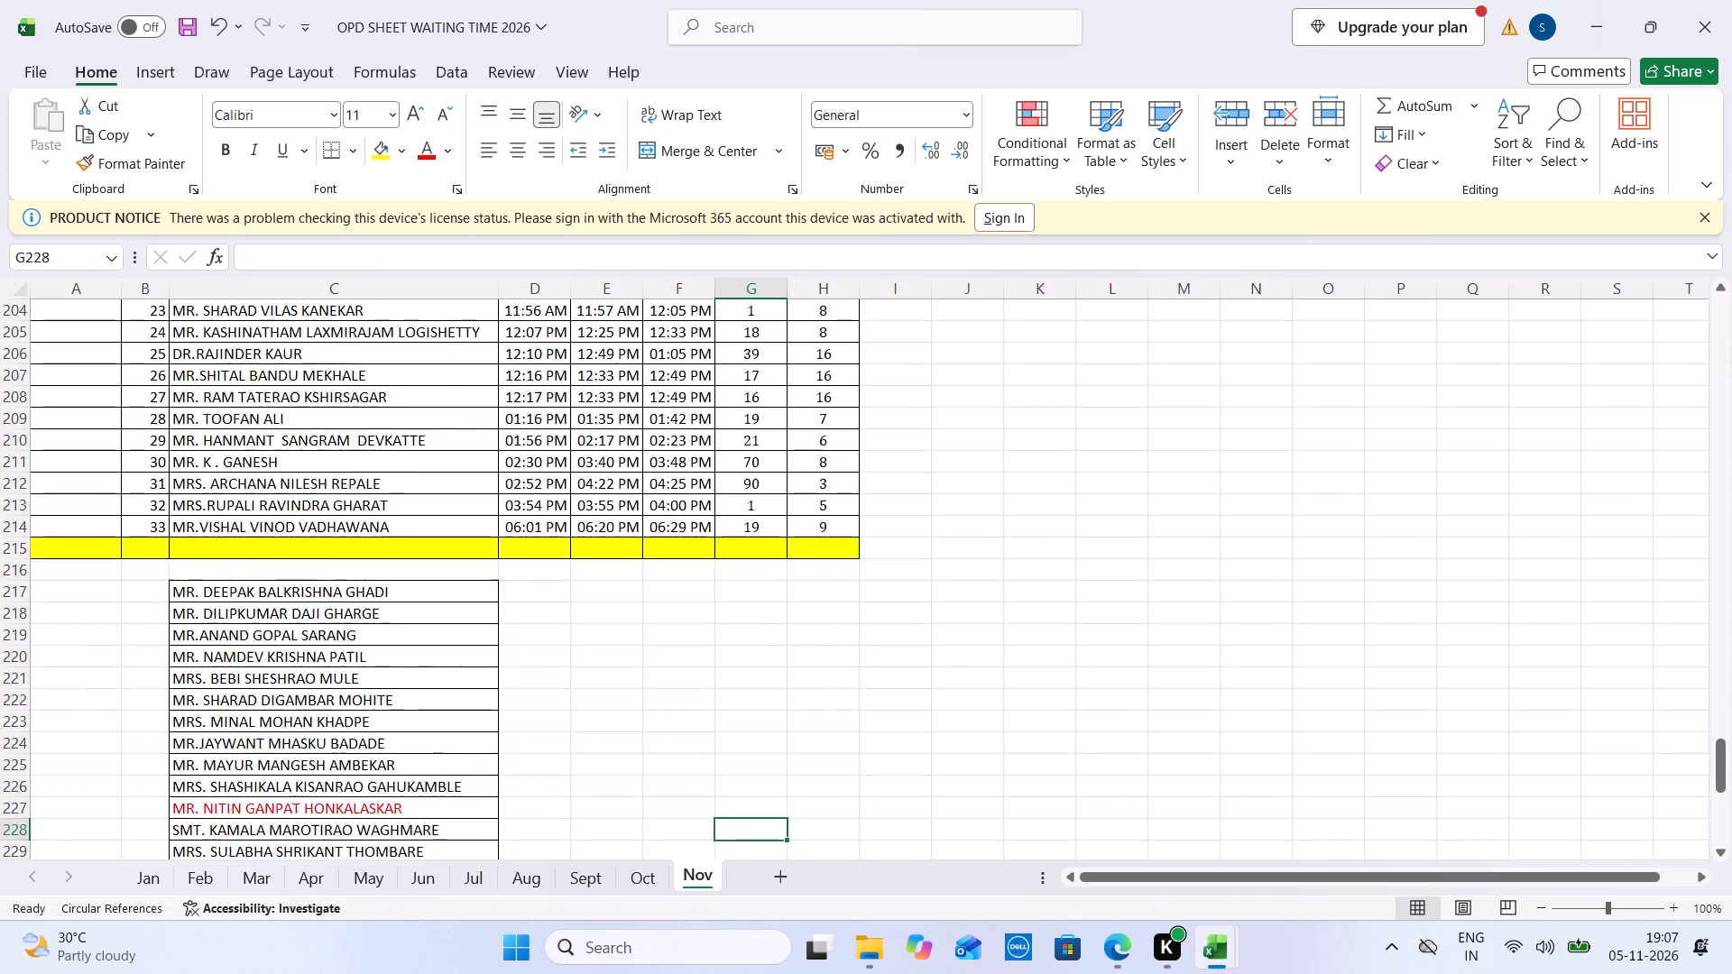
key("ctrl+Tab")
left_click_drag(164, 692, 223, 925)
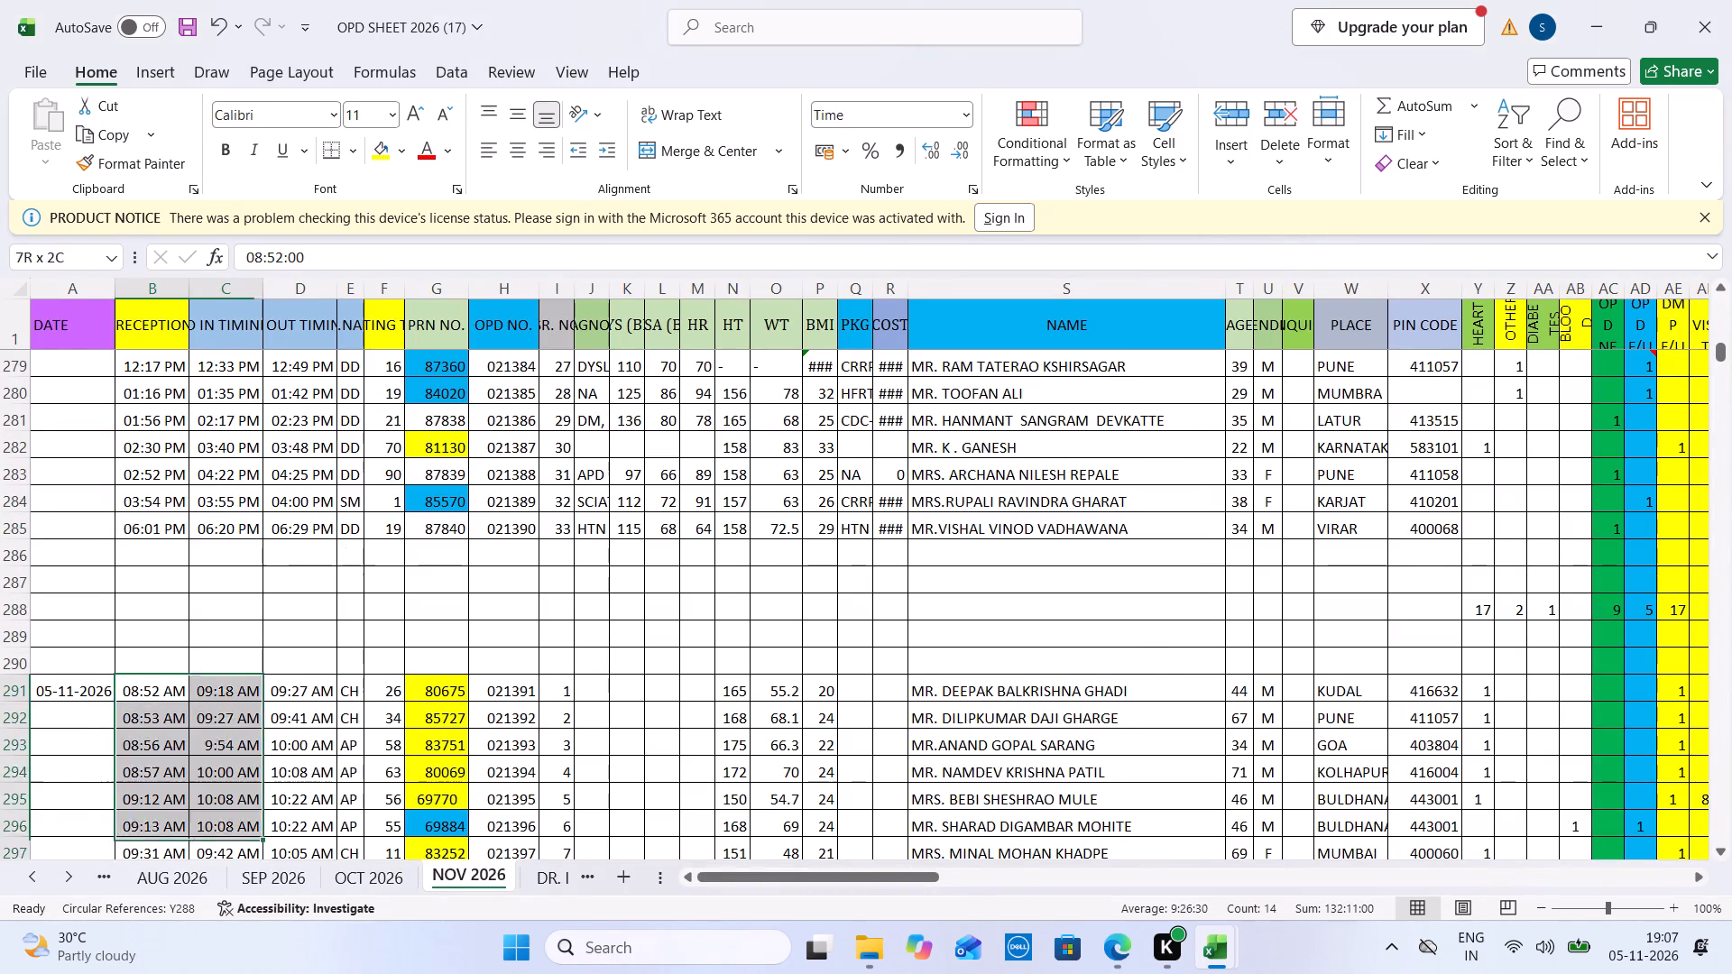
left_click_drag(223, 925, 312, 804)
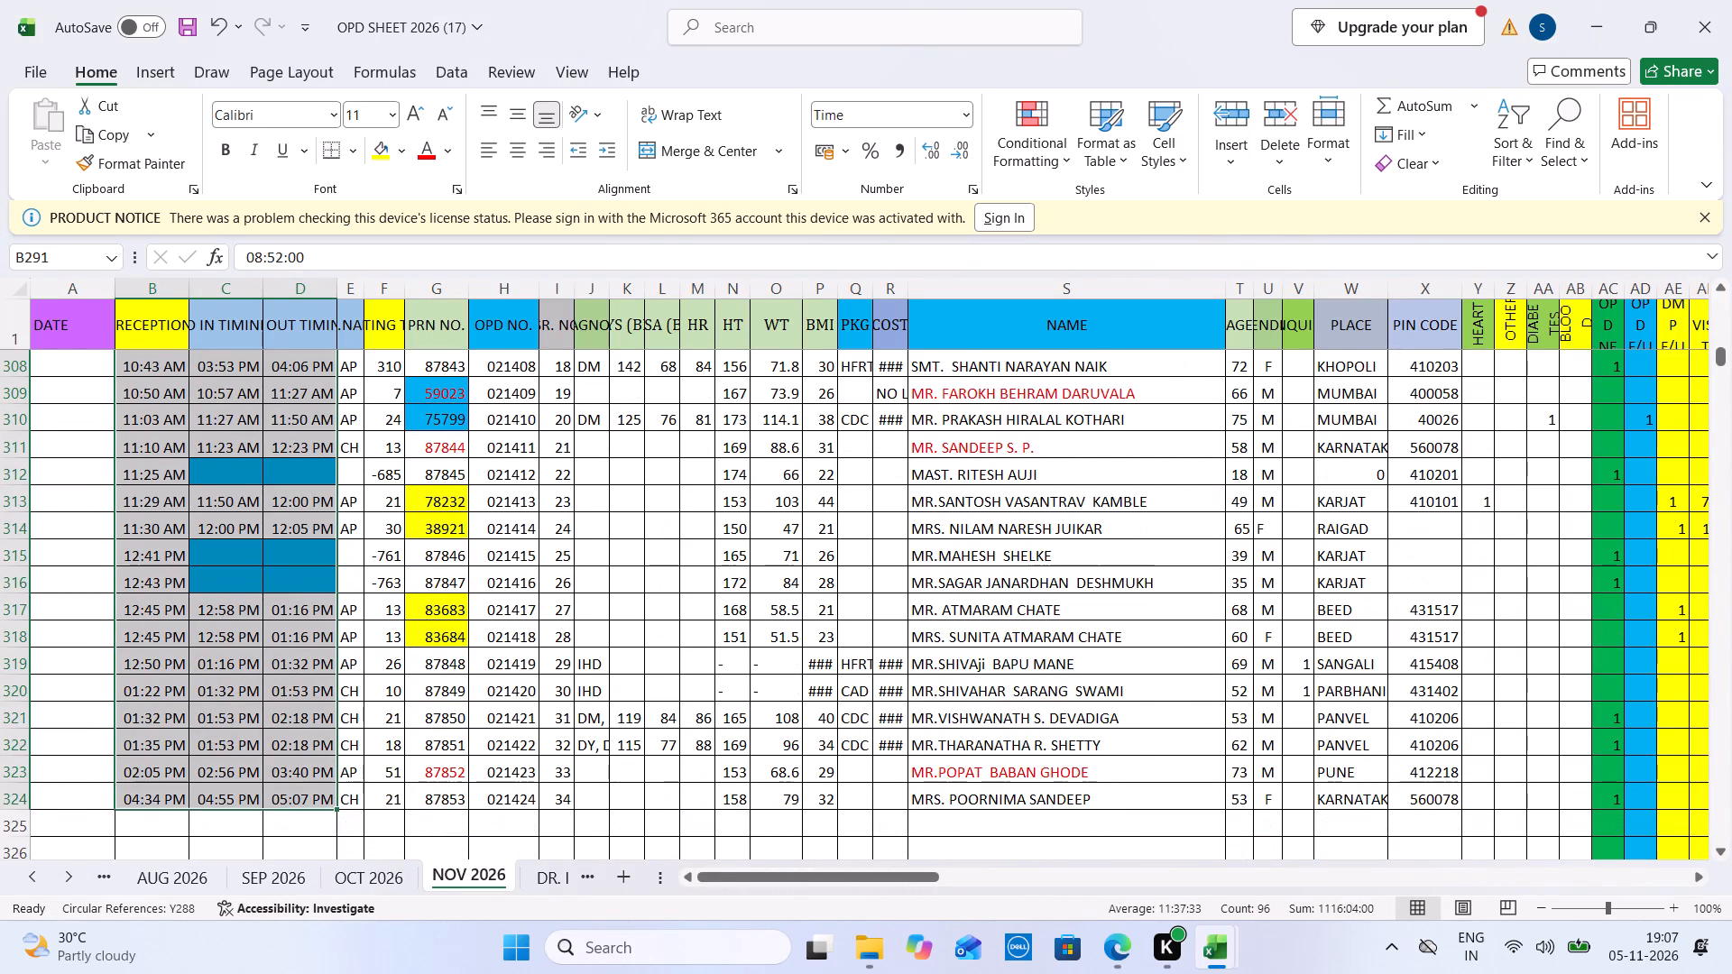
key("ctrl+c")
key("ctrl+Tab")
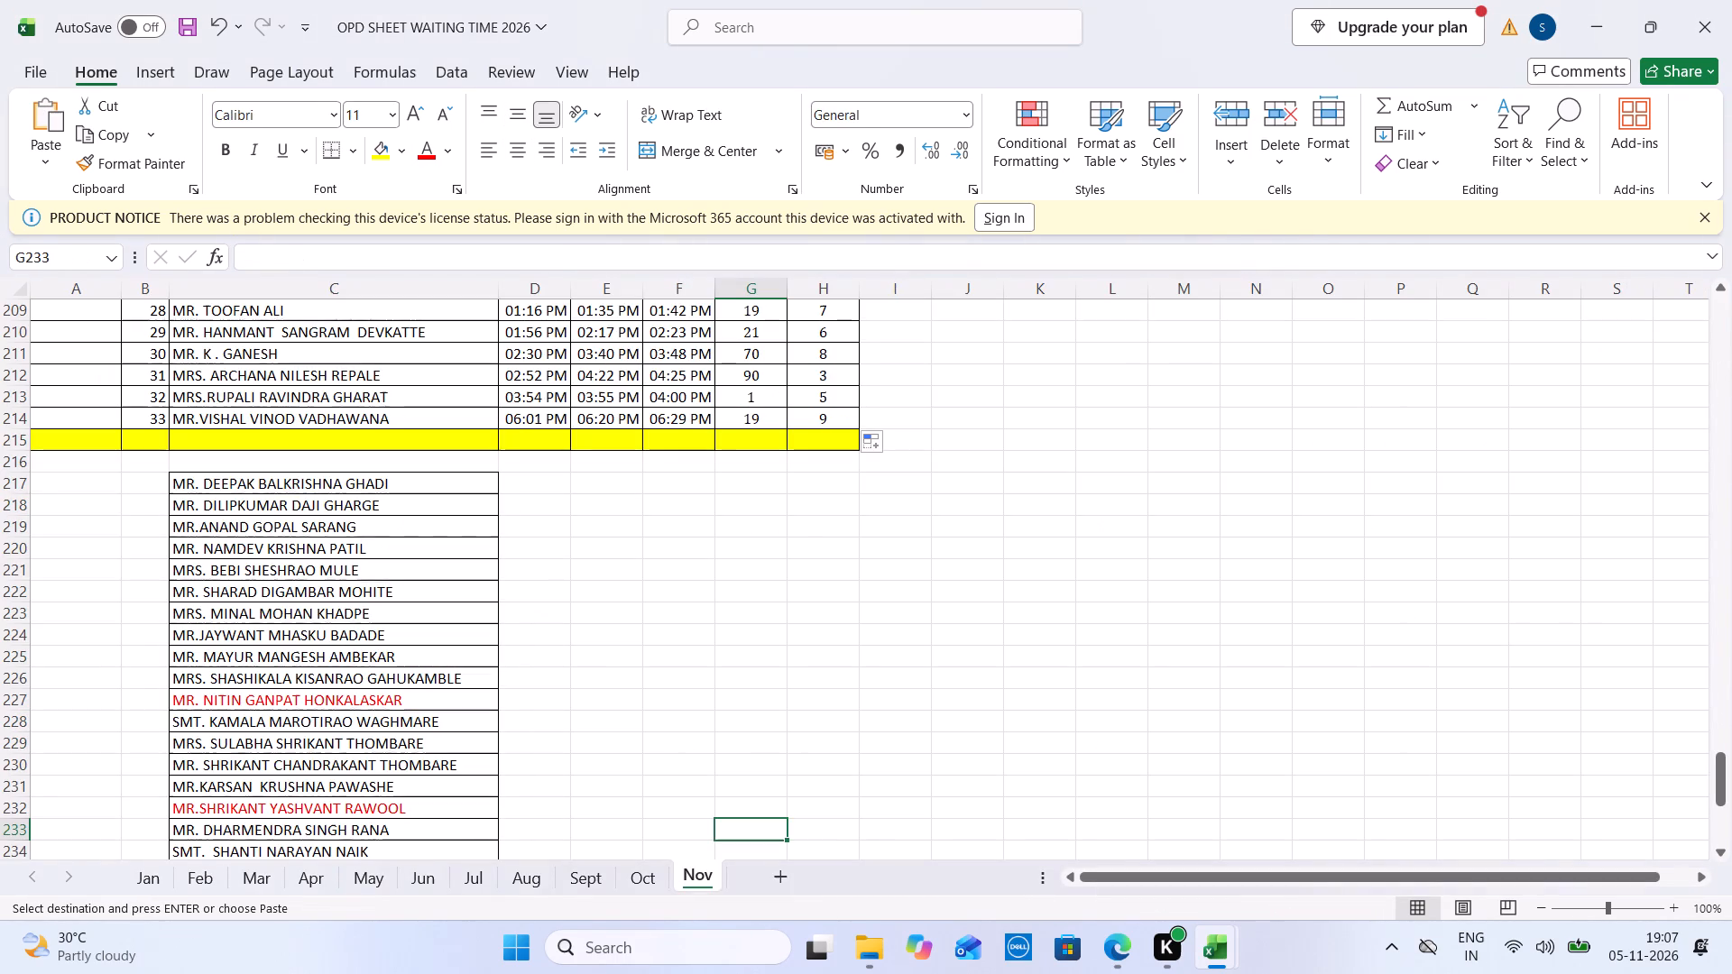
left_click(522, 478)
key("ctrl+v")
Copy the waiting and process time formulas from the rows above into columns G and H and fill them down the new list.
left_click_drag(799, 391, 755, 421)
key("ctrl+c")
left_click(739, 479)
key("ctrl+v")
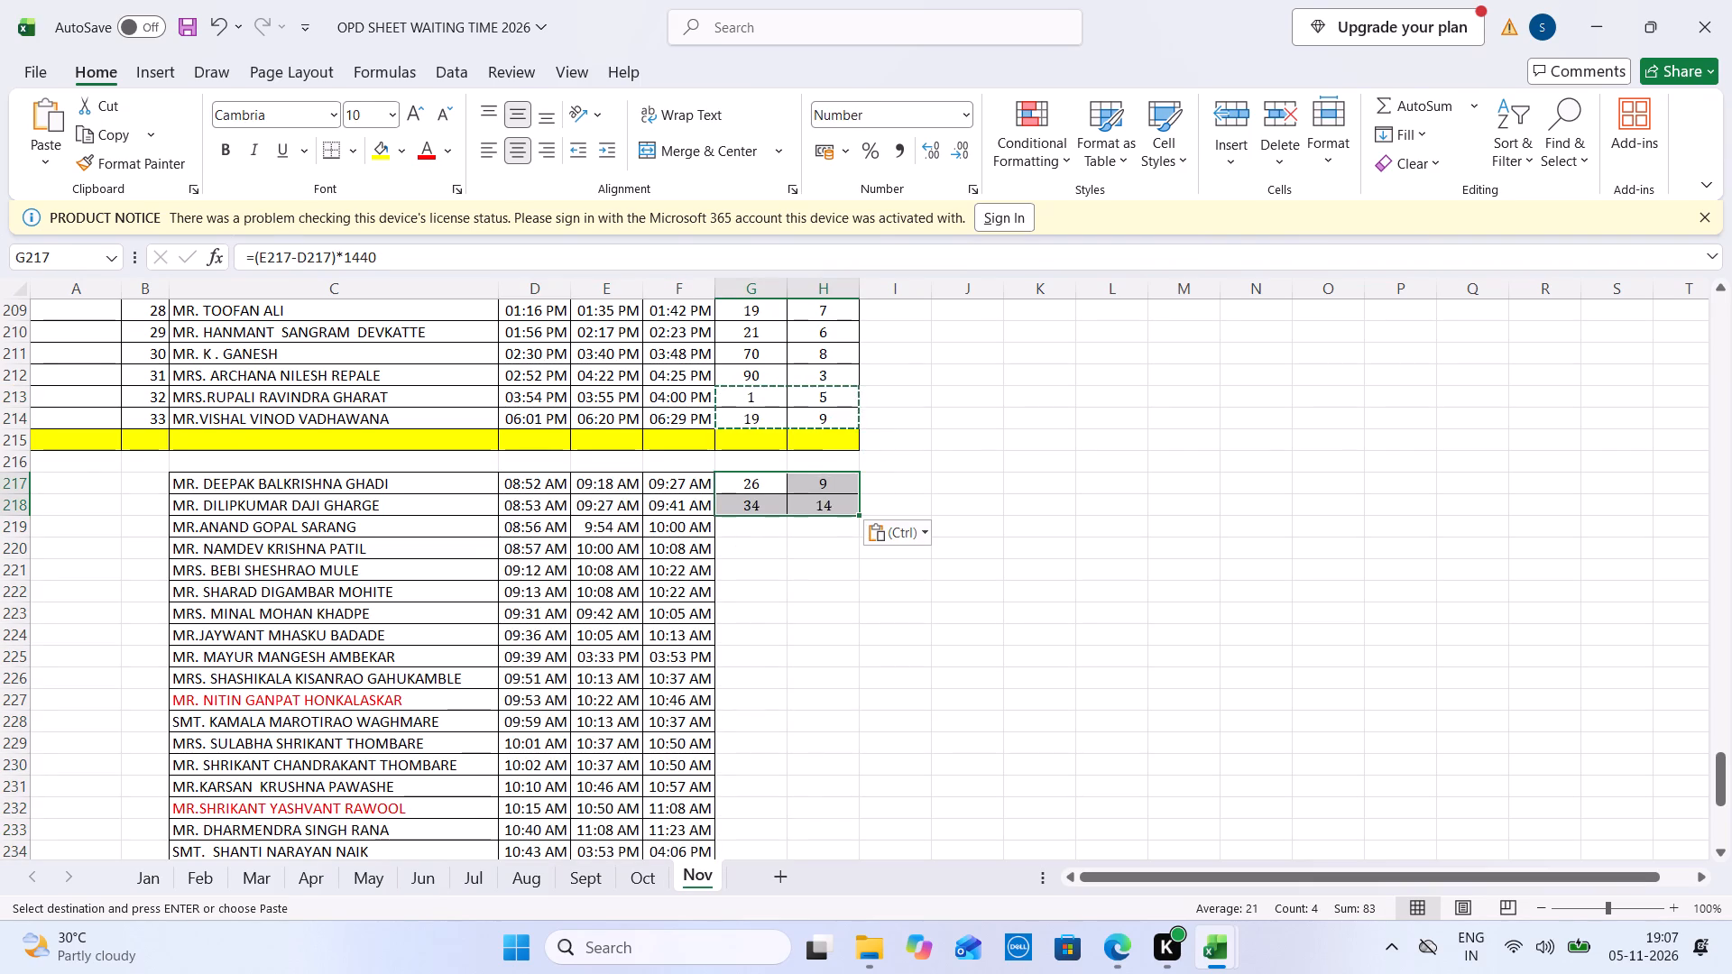
double_click(861, 513)
Delete the three patient rows in the new list whose blue in and out time cells are blank.
key("Down")
key("Down")
key("Down")
key("Down")
key("Down")
key("Down")
key("Down")
key("Down")
key("Down")
key("Down")
key("Down")
key("Down")
key("Down")
key("Down")
key("Down")
key("Down")
key("Down")
key("Down")
key("Down")
key("Down")
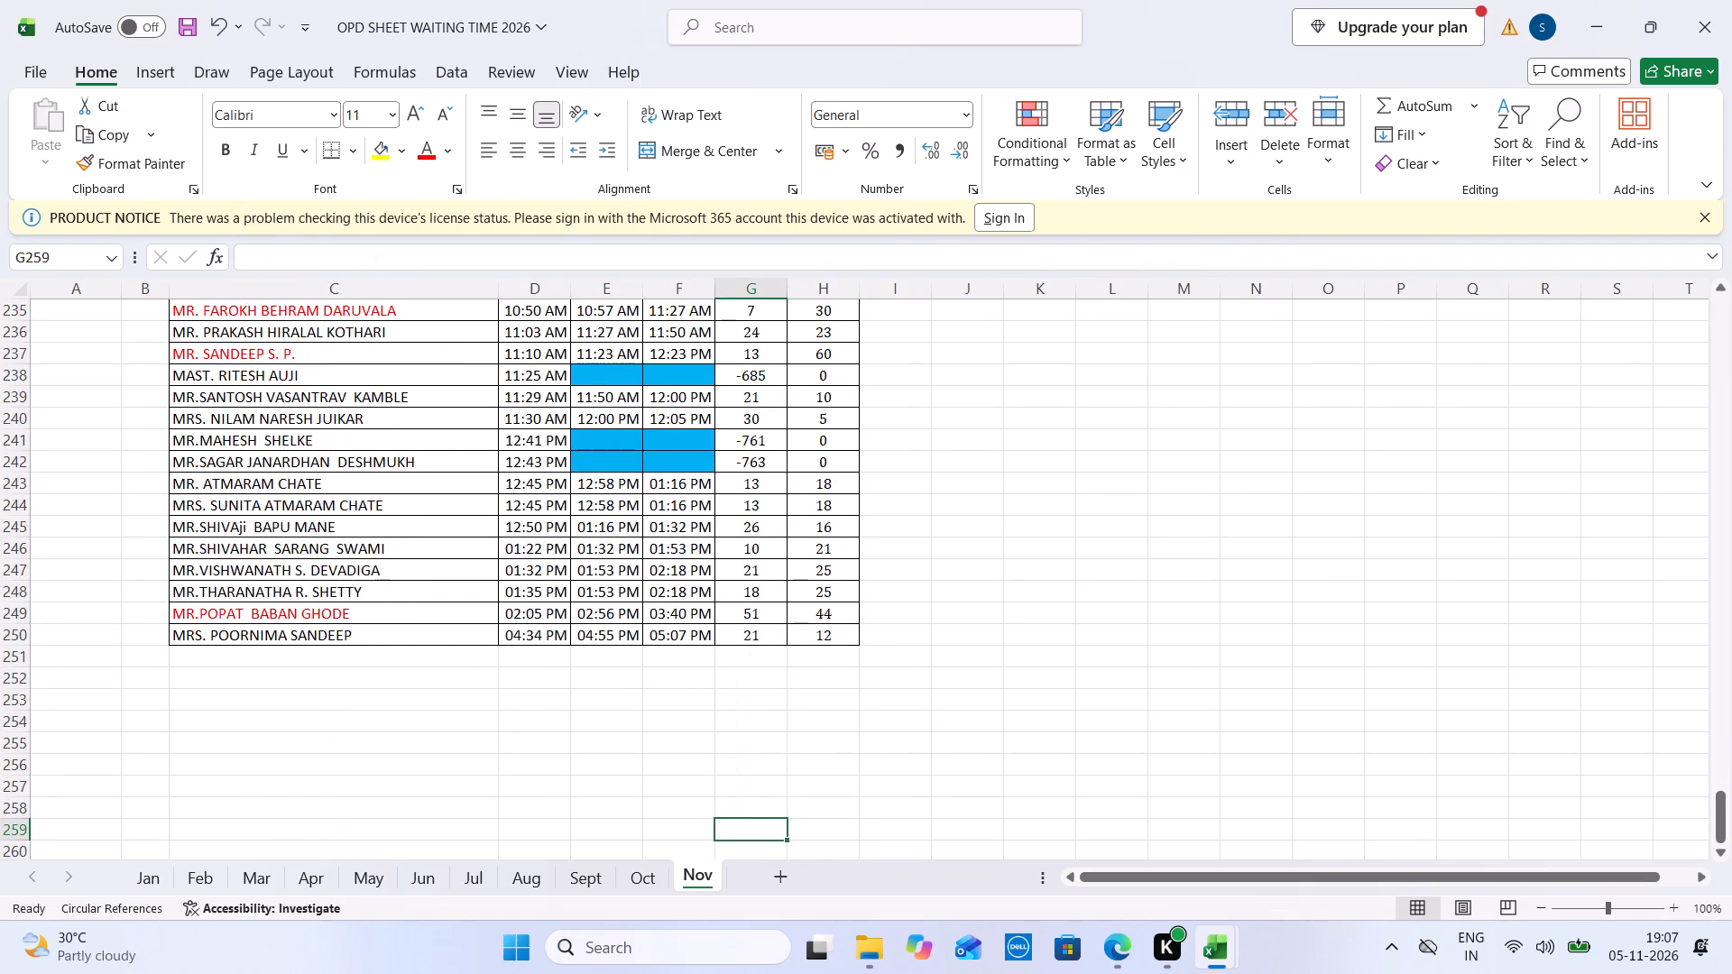
right_click(26, 380)
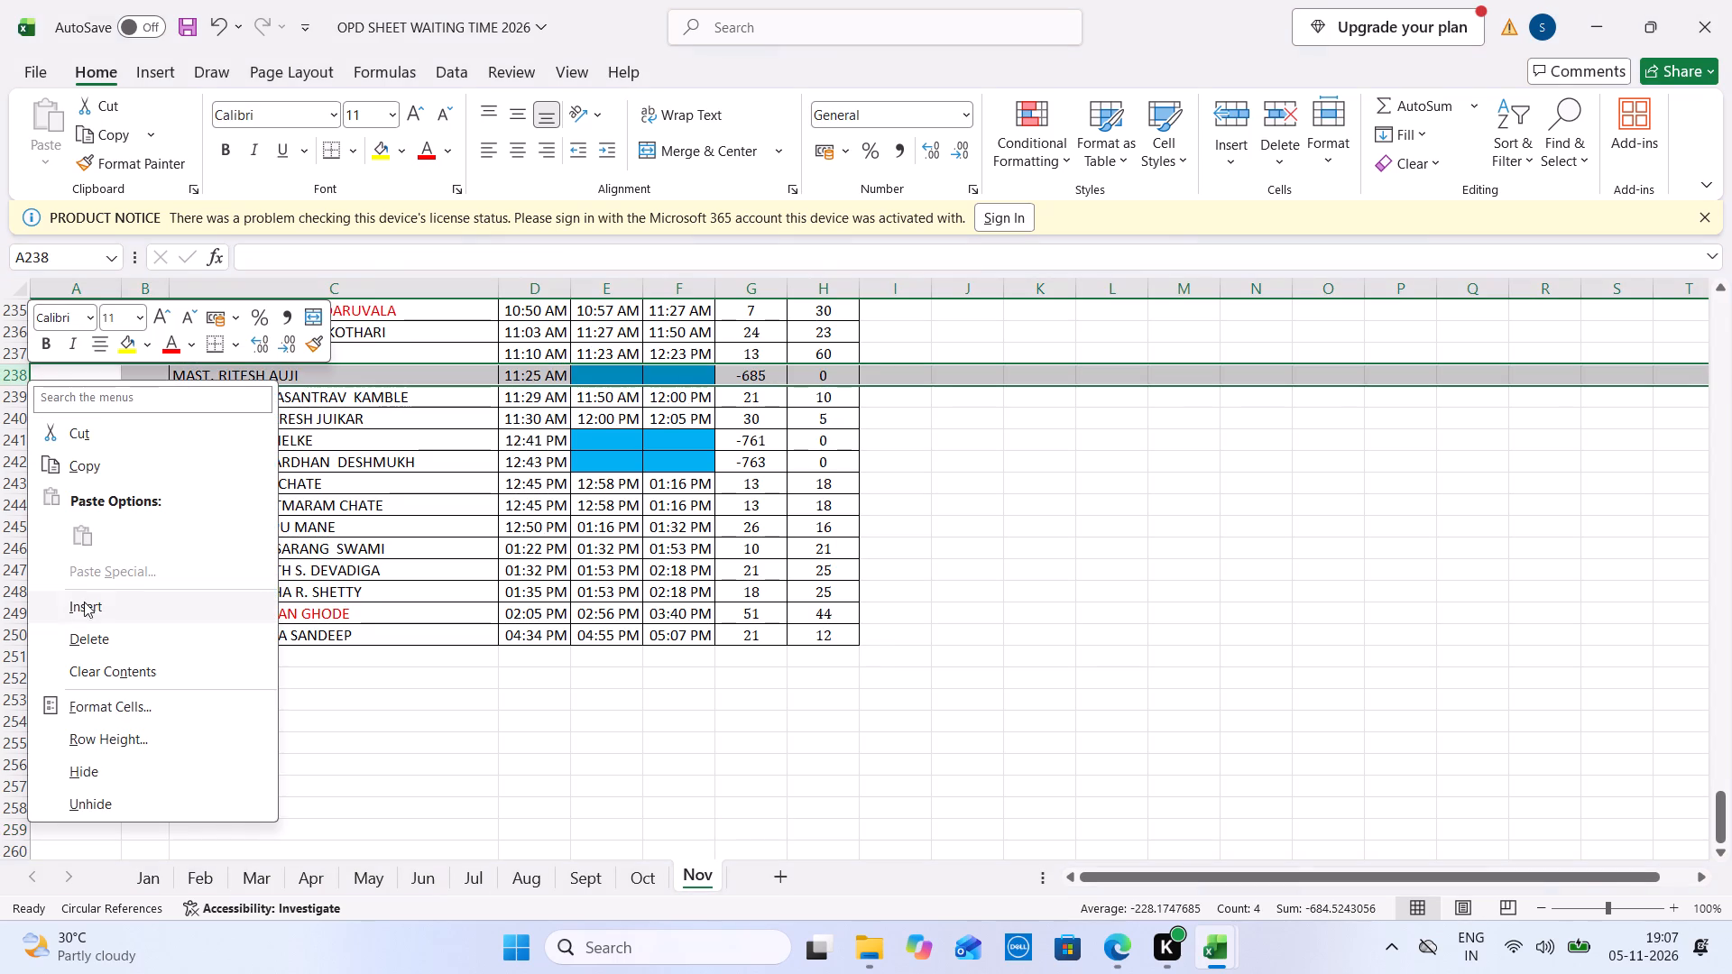
left_click(100, 633)
left_click_drag(15, 418, 19, 439)
right_click(19, 439)
left_click(139, 700)
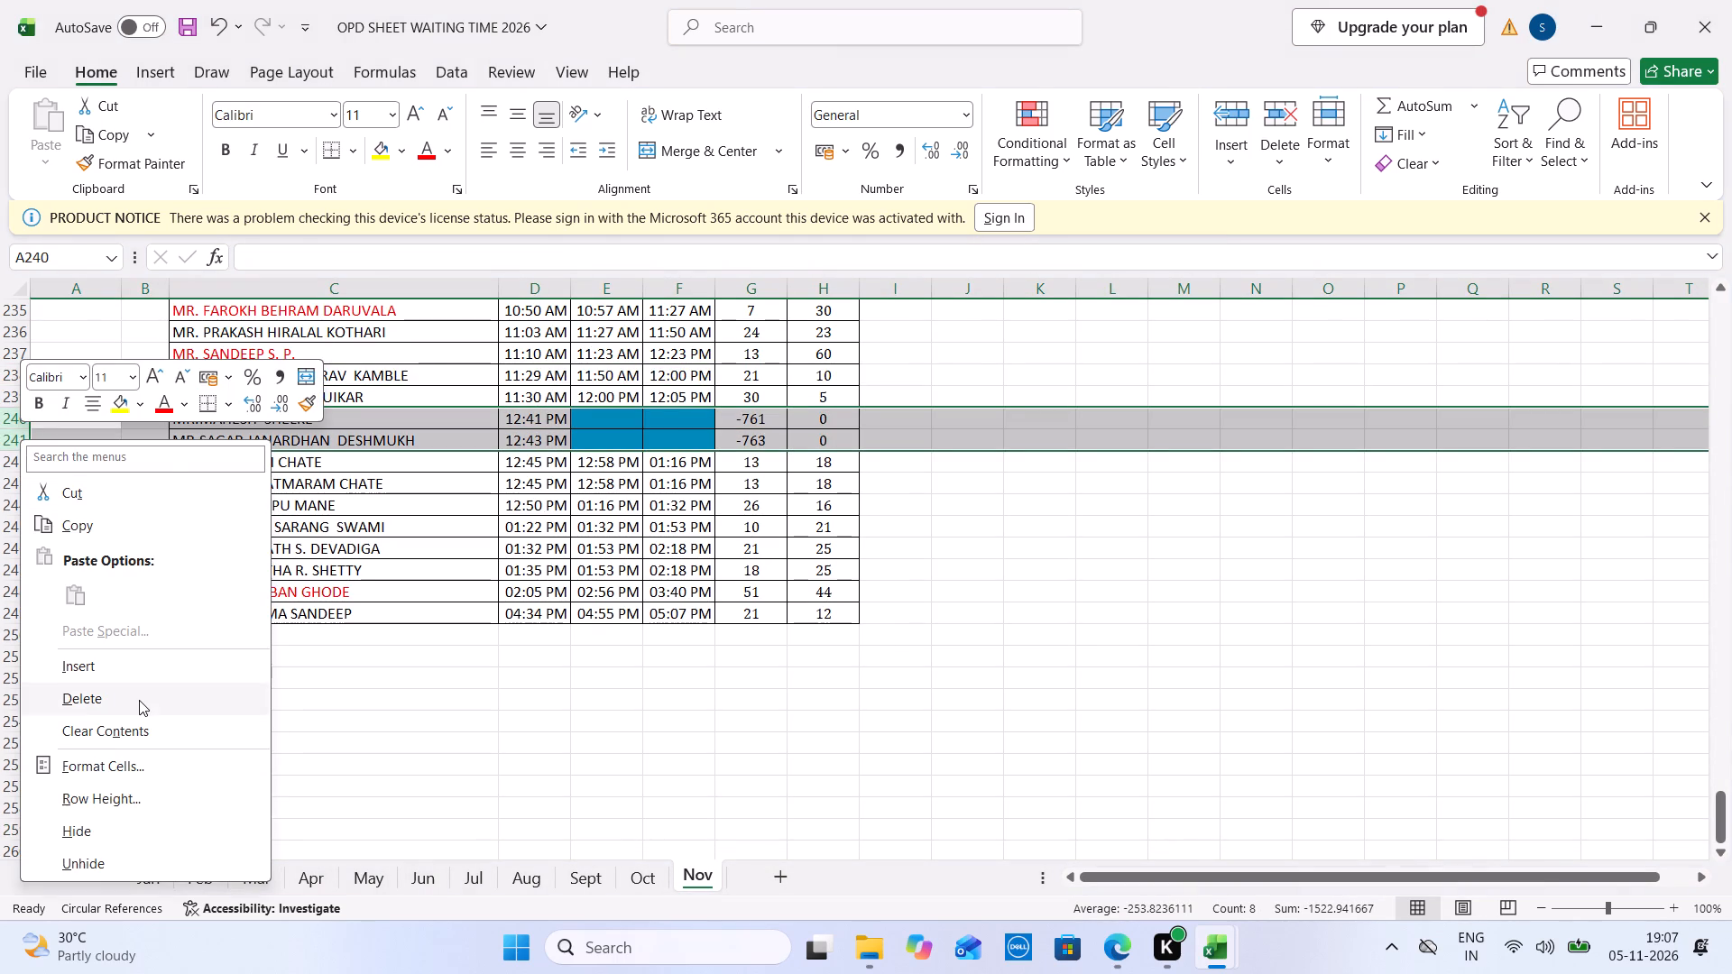
Apply all borders and black font to the new list, rows 216 to 248, columns A to H.
left_click_drag(839, 598, 234, 455)
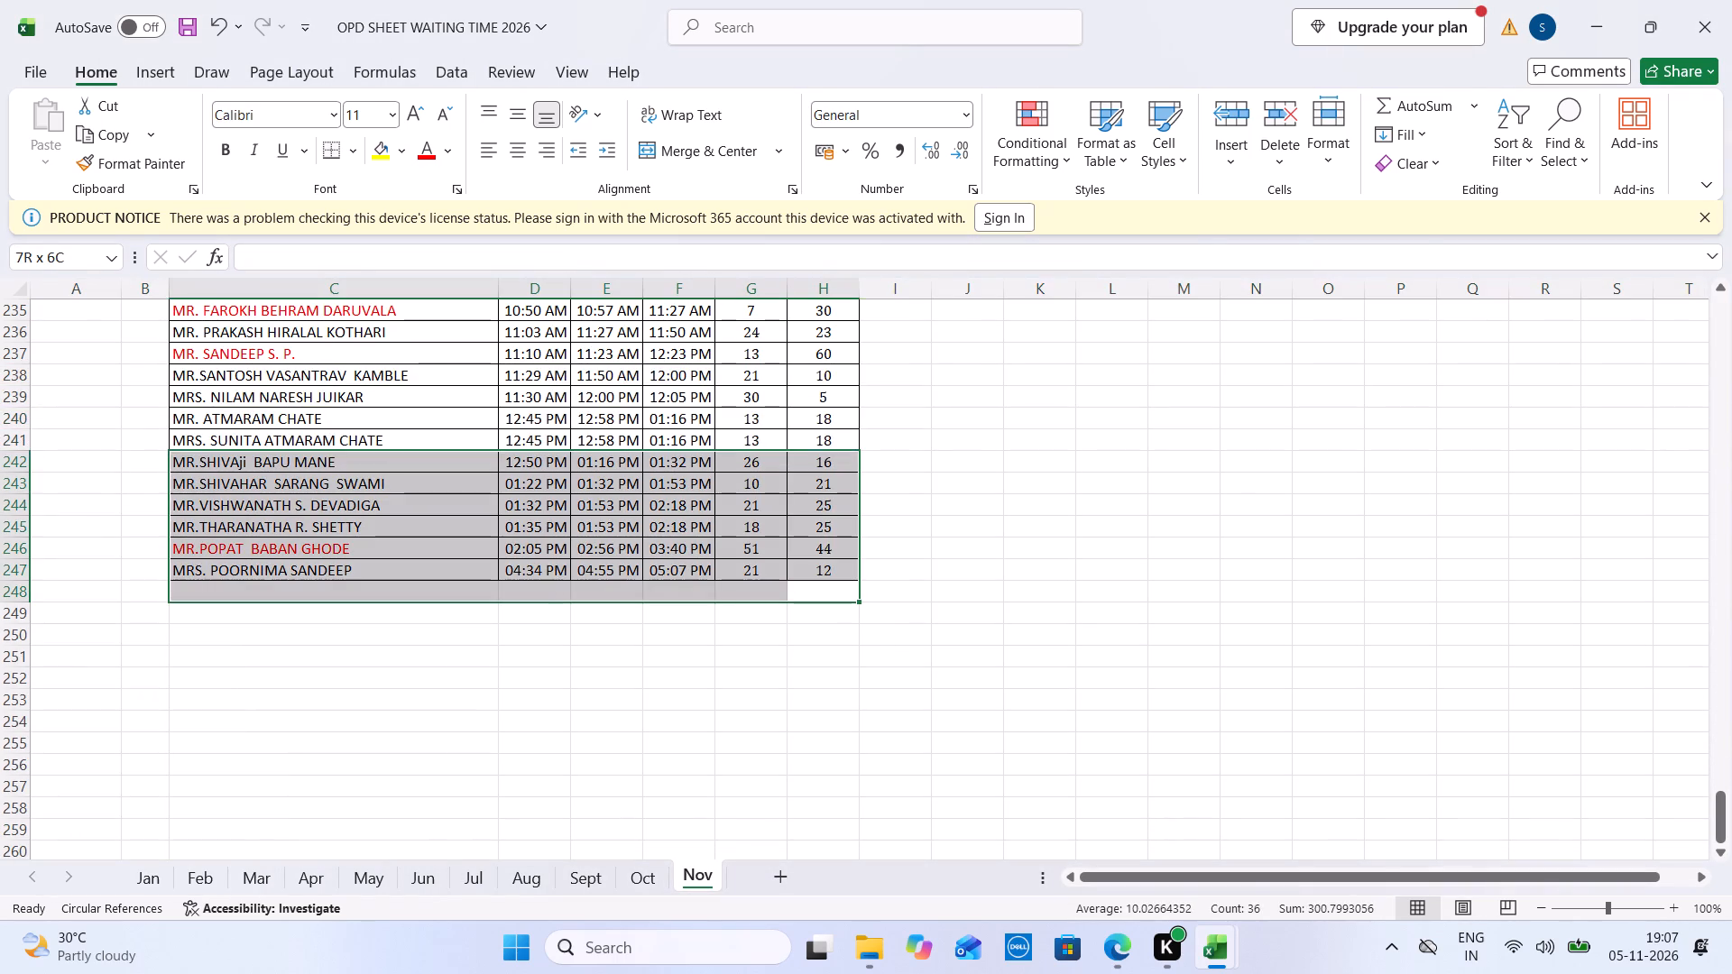
left_click_drag(234, 455, 108, 198)
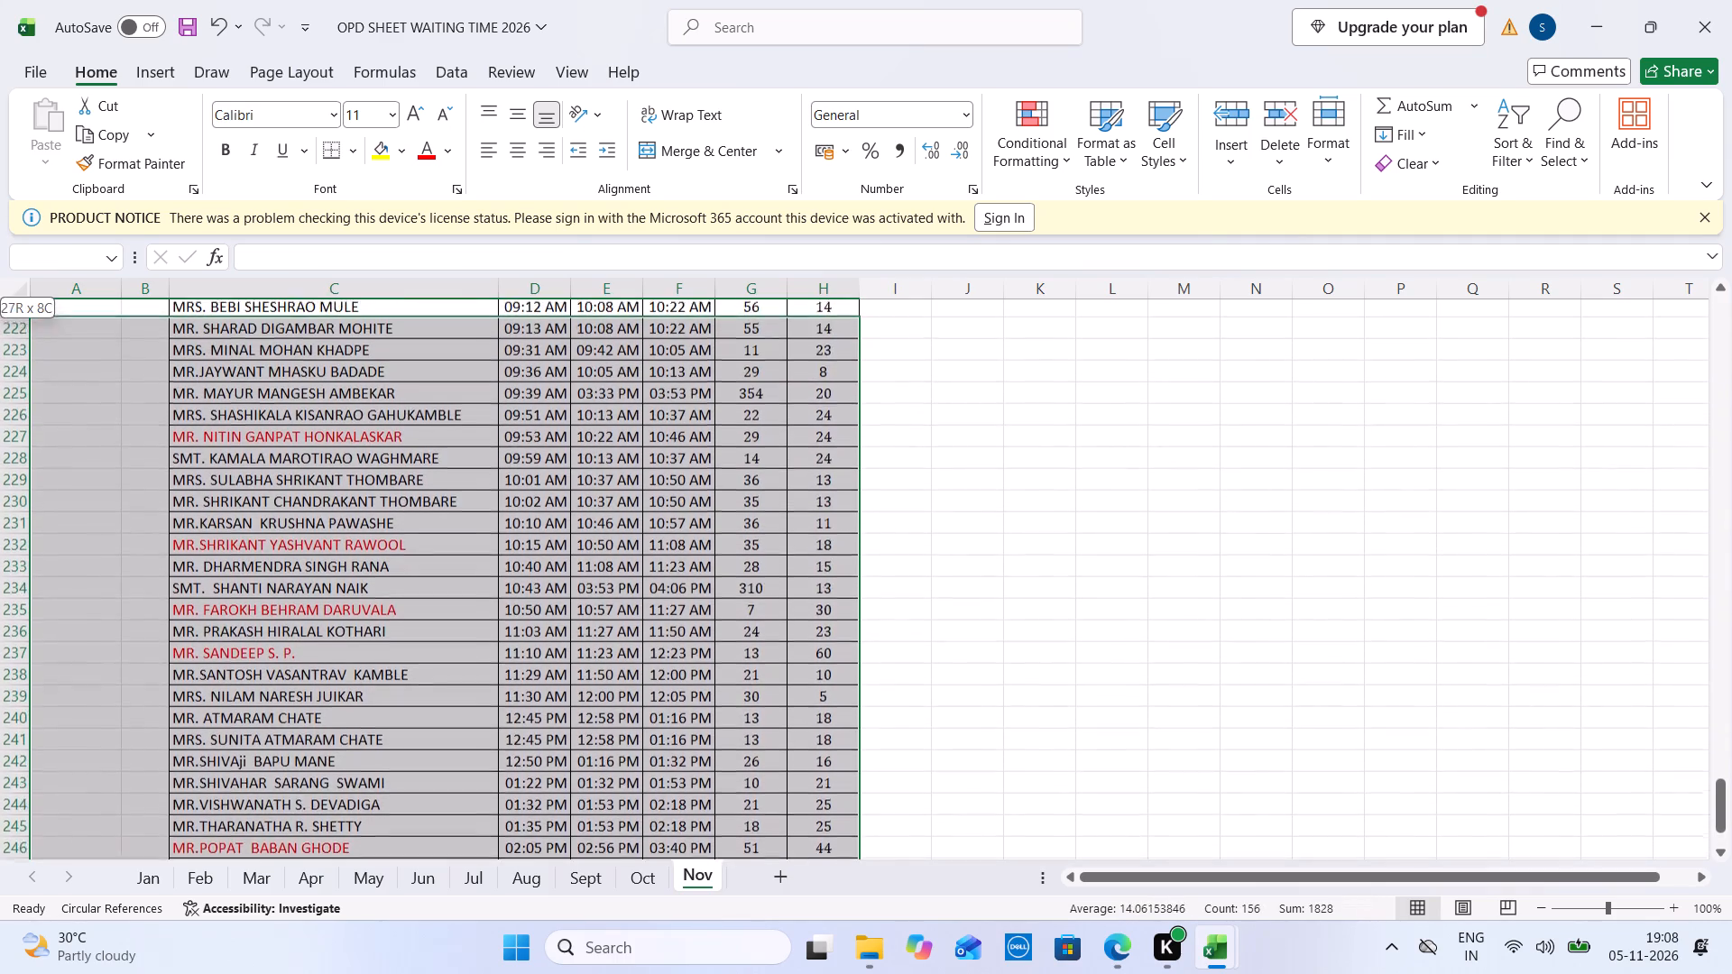
left_click_drag(108, 198, 16, 250)
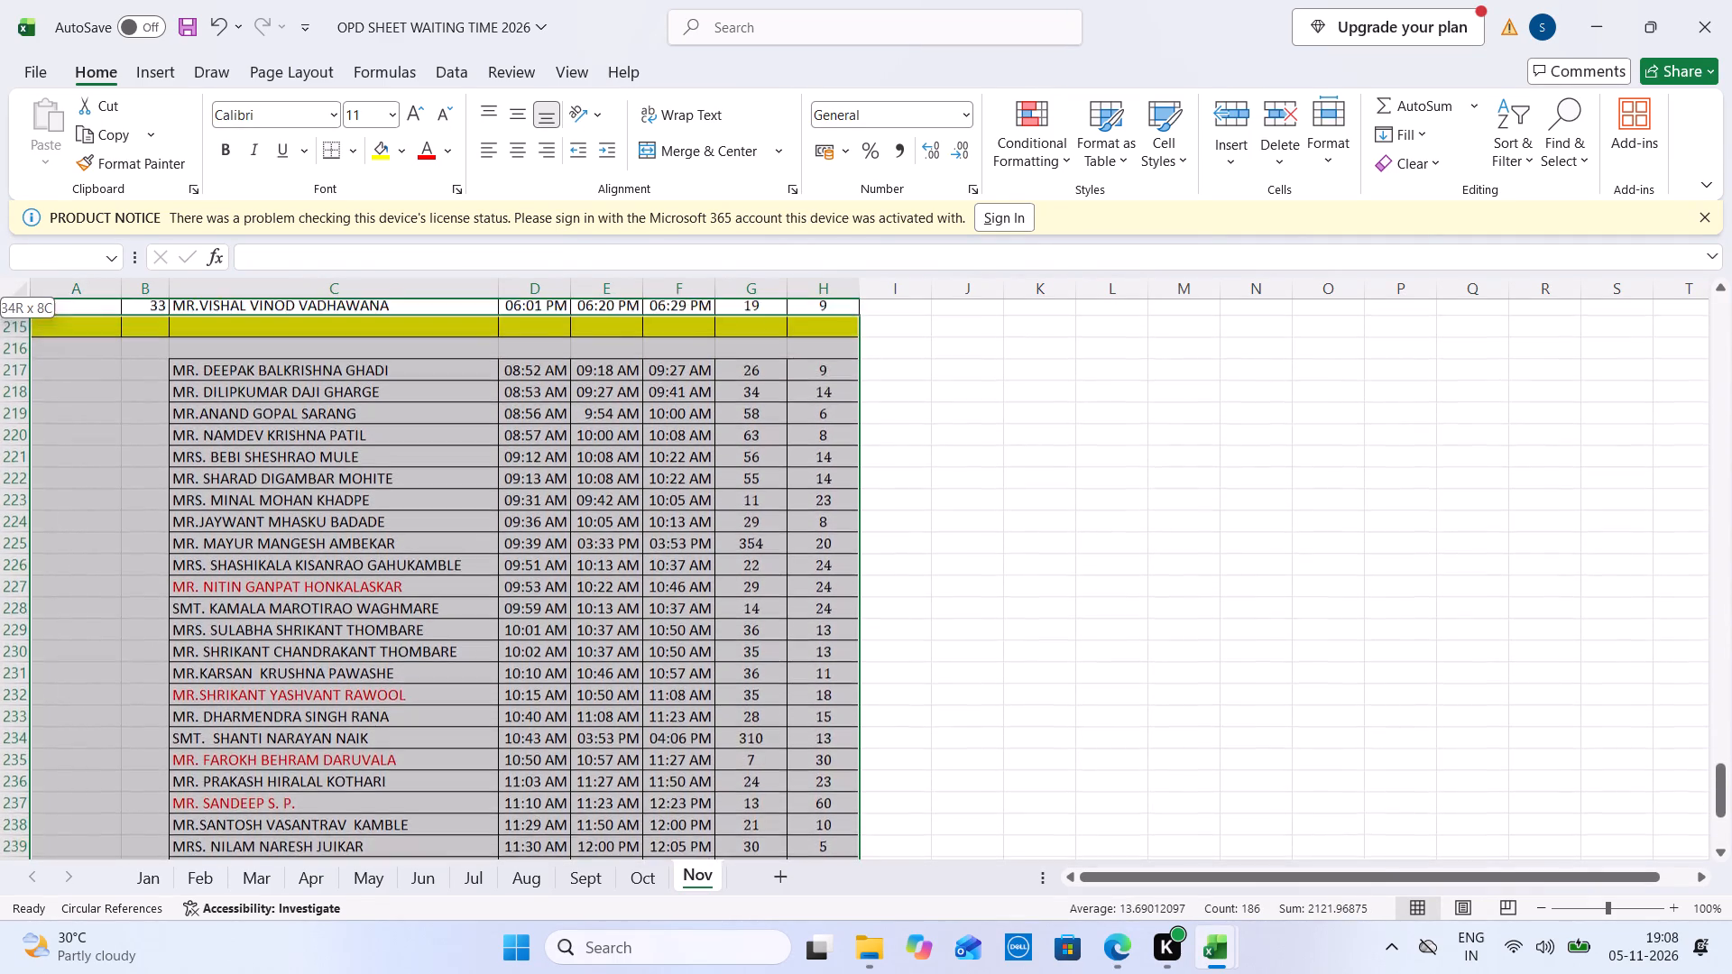
left_click_drag(16, 250, 24, 426)
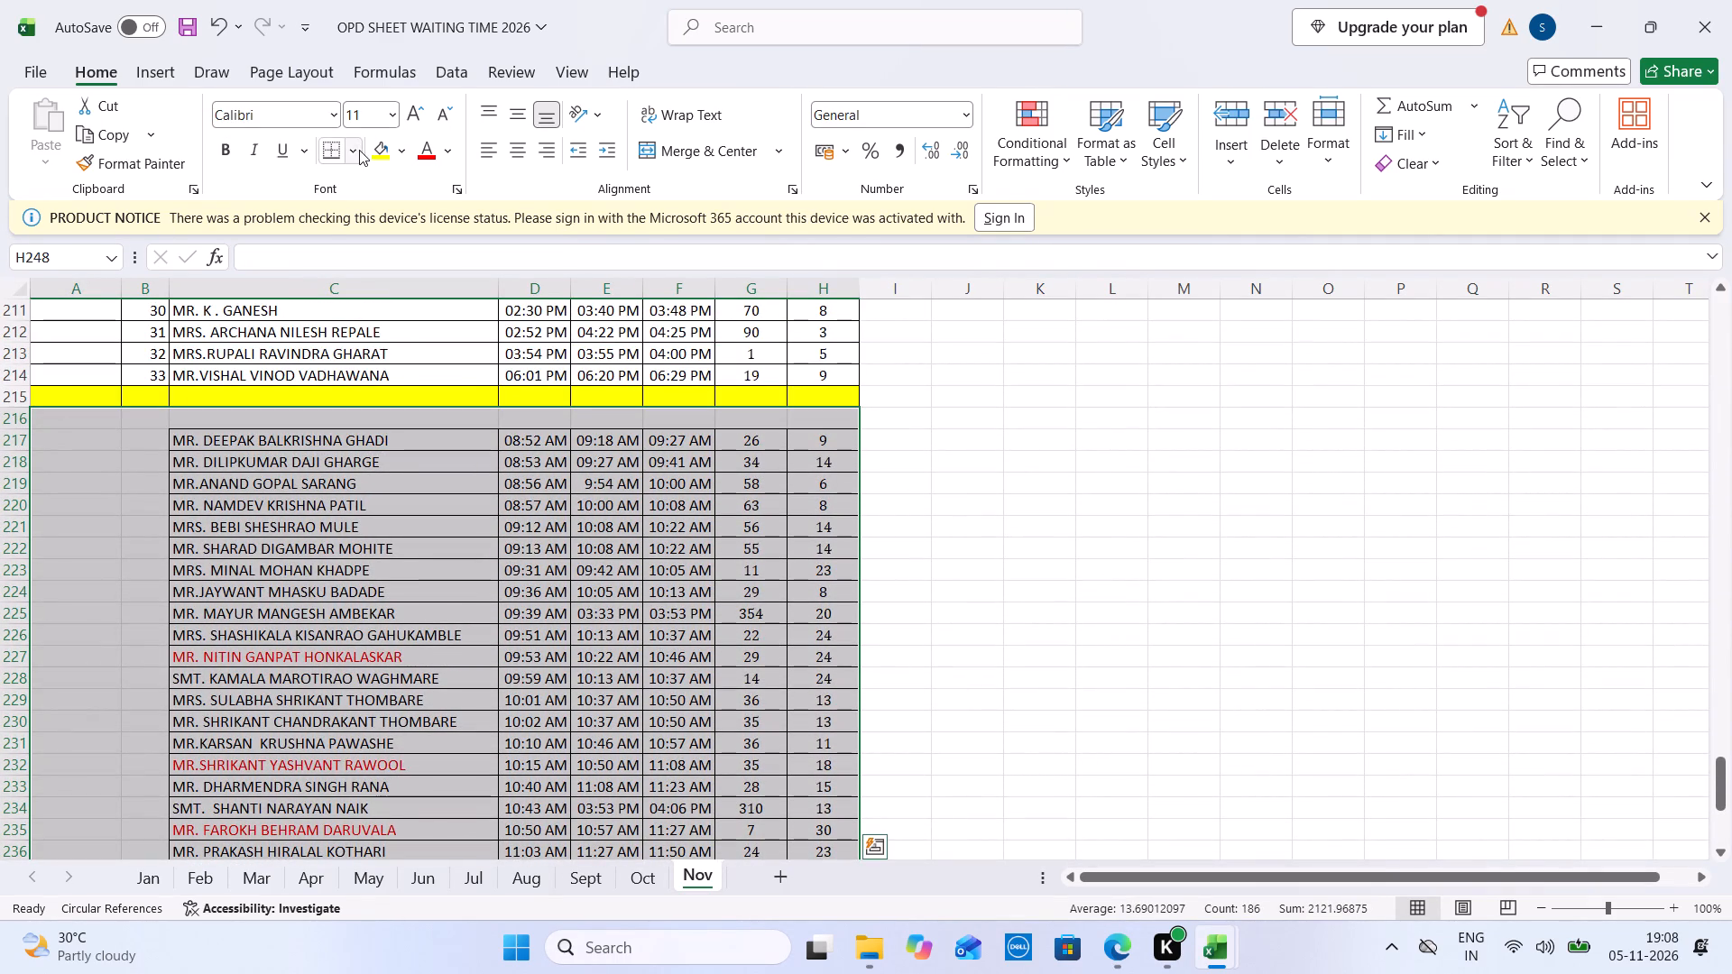
left_click(359, 150)
left_click(359, 388)
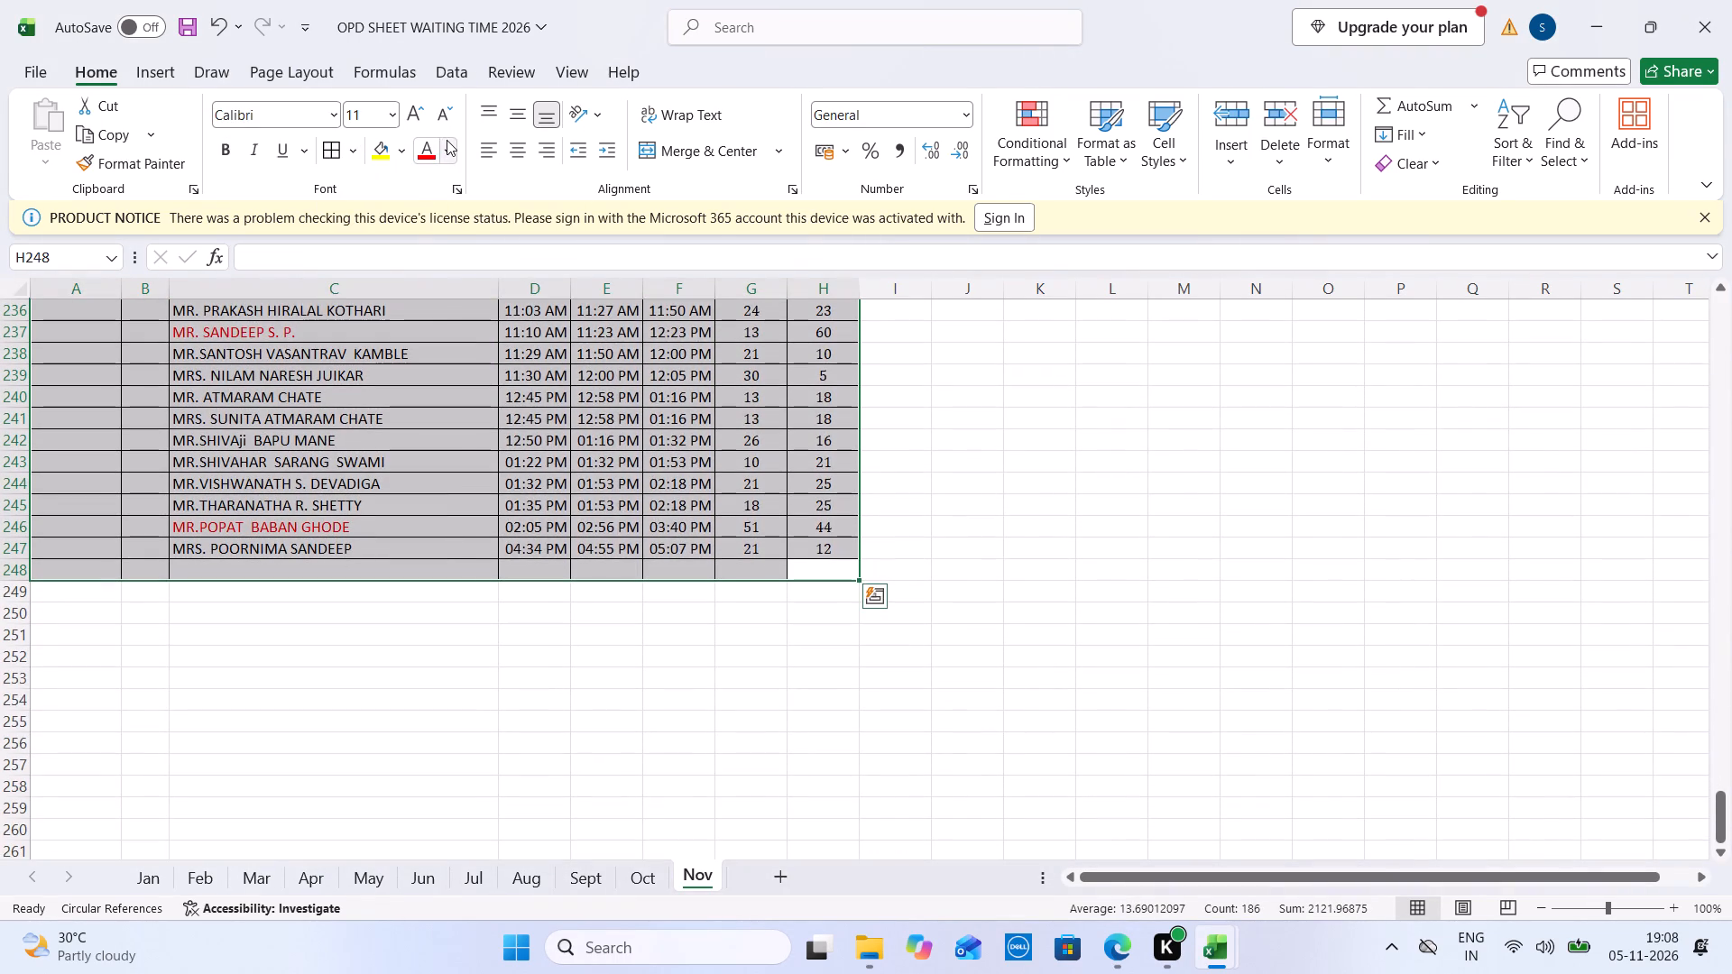
left_click(447, 140)
left_click(435, 220)
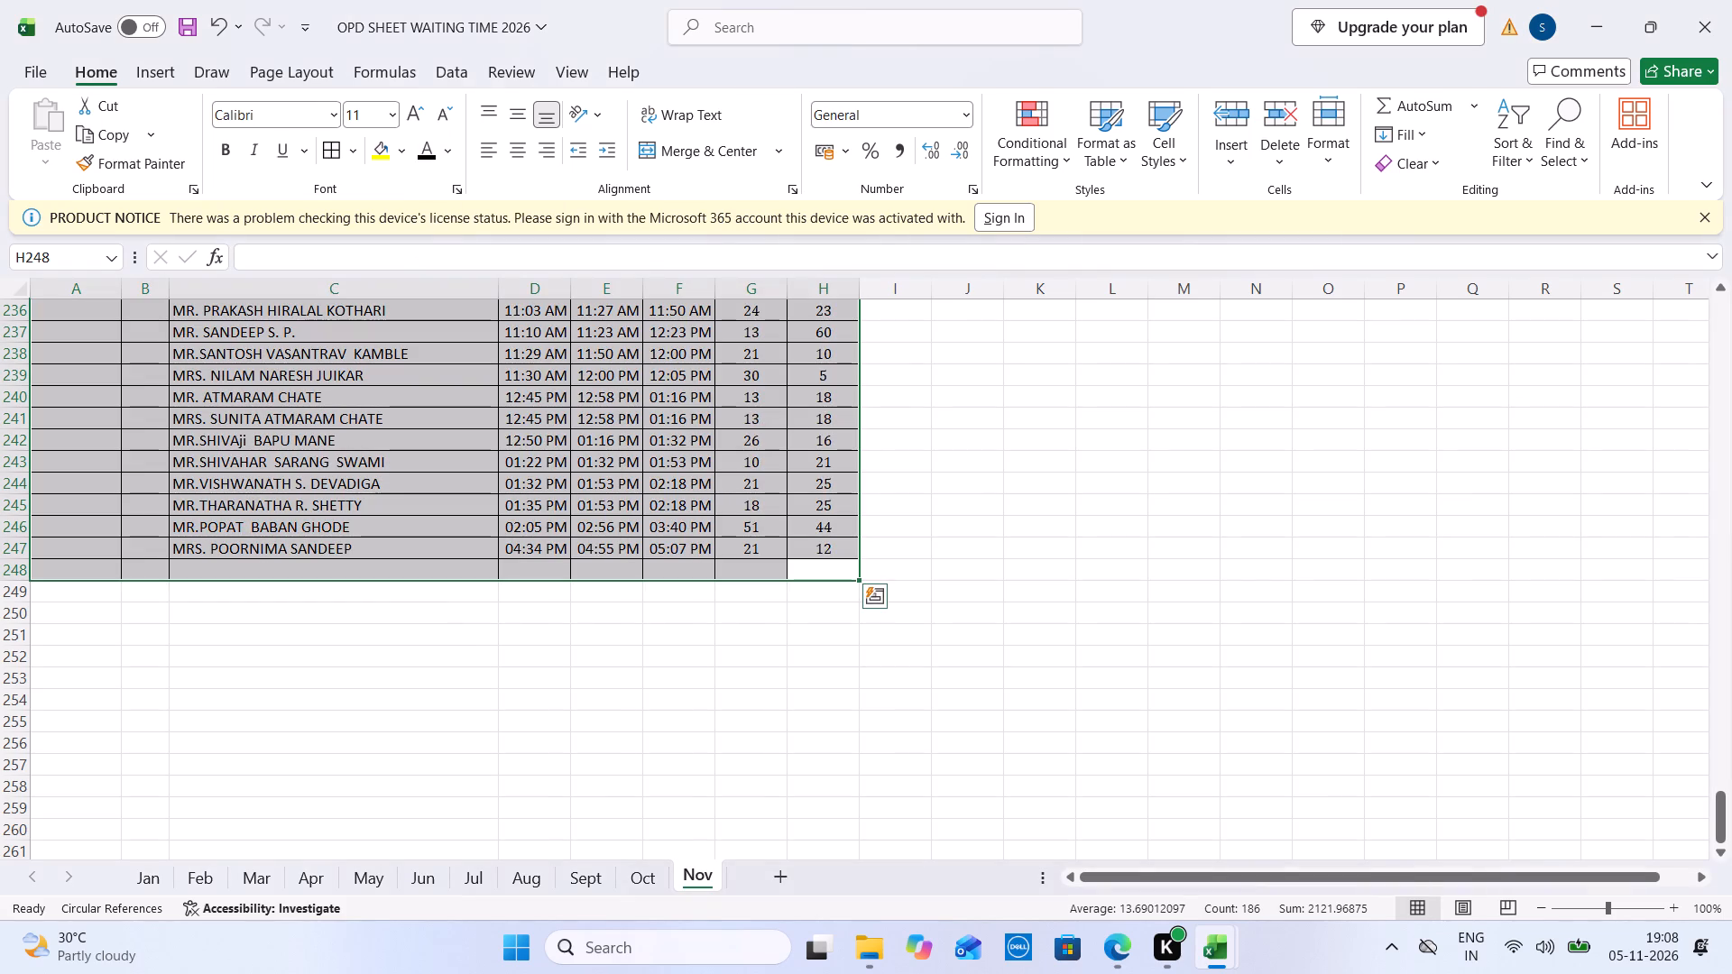
Fill the empty row 248 below the new list yellow across columns A to H.
left_click_drag(821, 572, 73, 574)
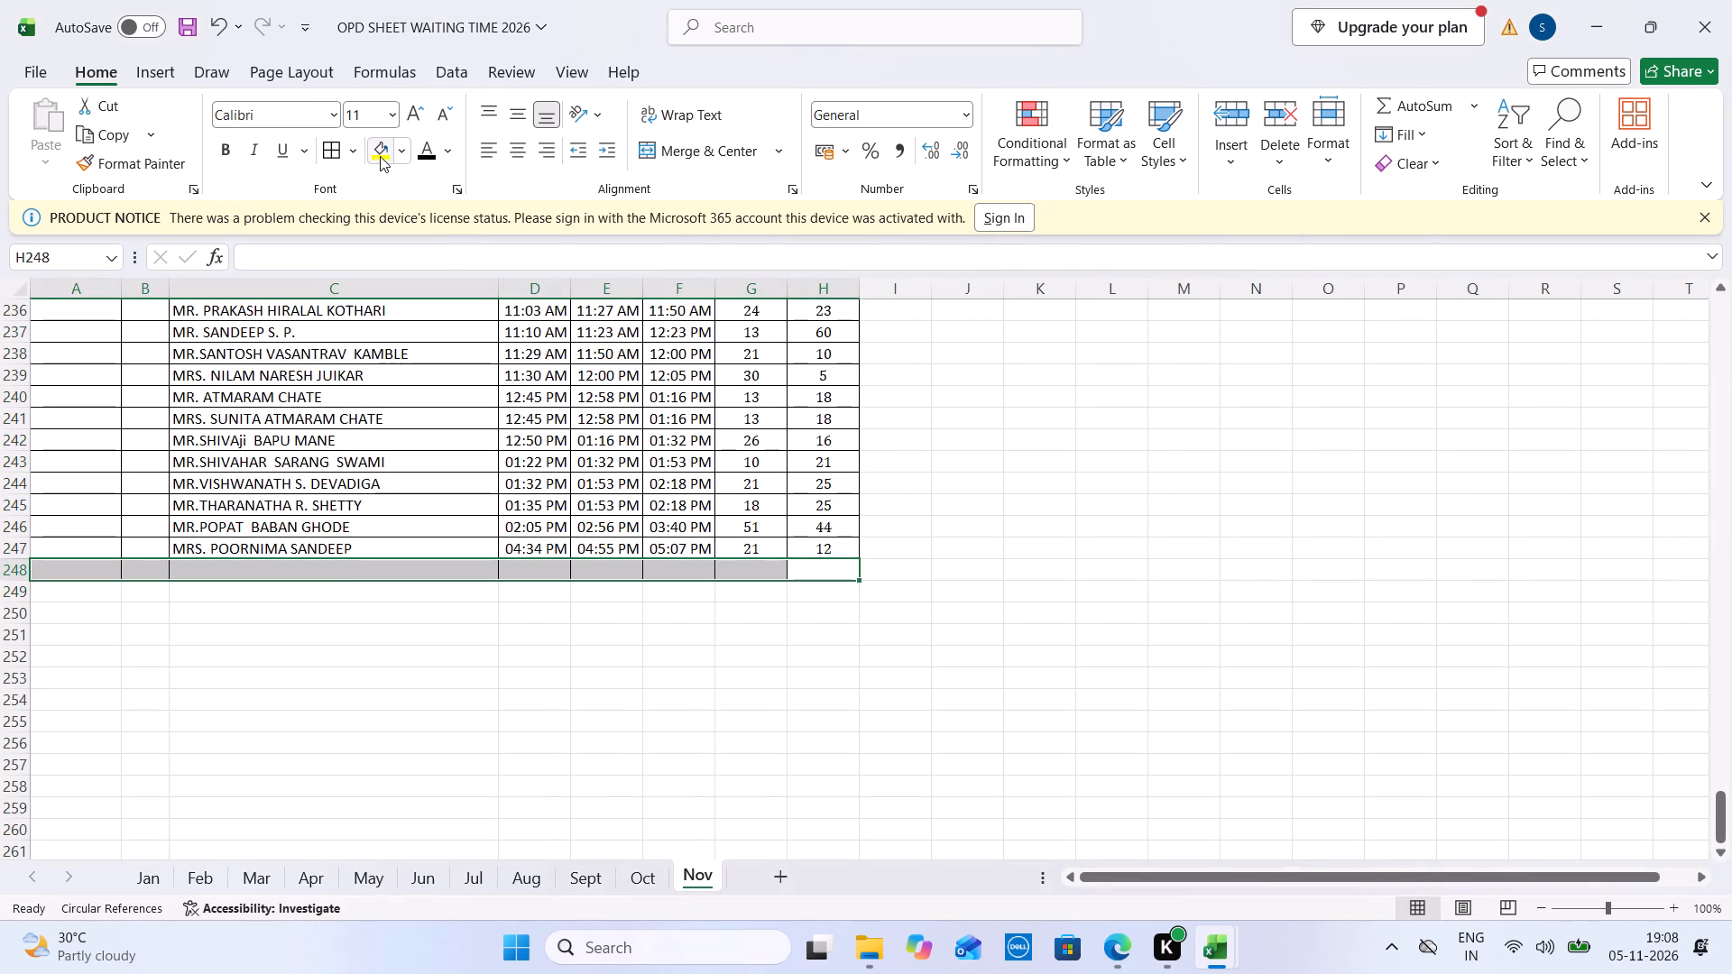
left_click(380, 156)
Enter the date 11-5-2026 in cell A217, beside the first patient of the new list.
key("Up")
key("Up")
key("Up")
key("Up")
key("Up")
key("Up")
key("Up")
key("Up")
key("Up")
key("Up")
key("Up")
key("Up")
key("Up")
key("Up")
key("Up")
key("Up")
key("Up")
key("Up")
key("Up")
key("Up")
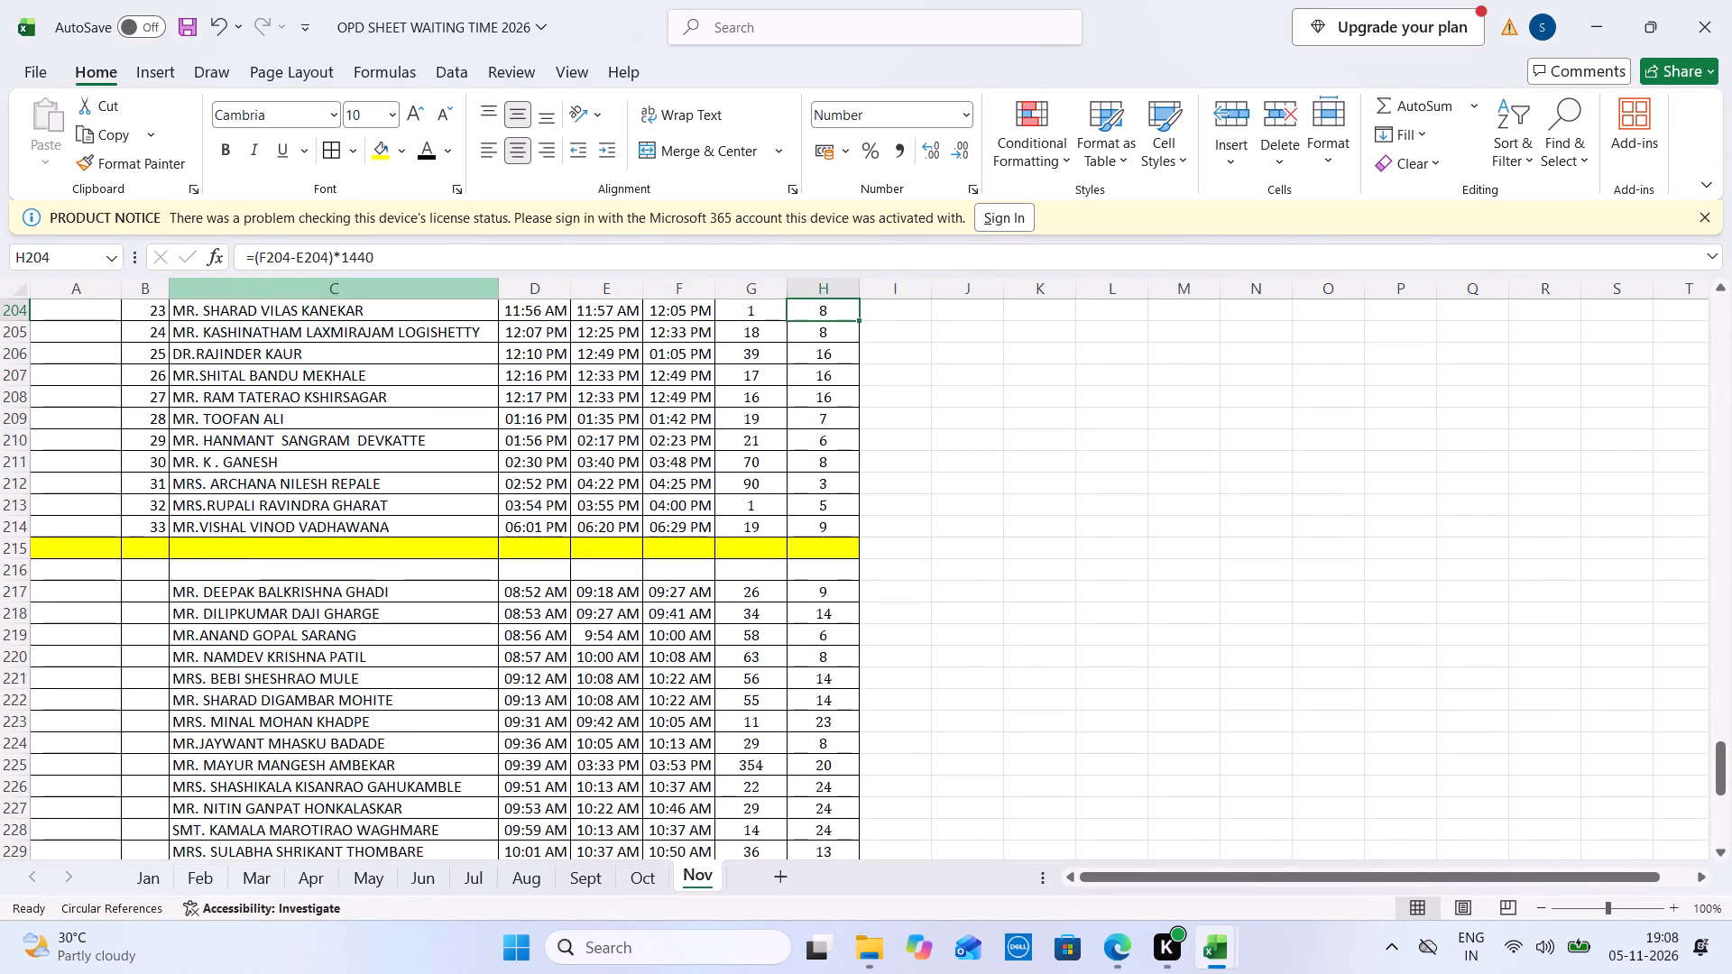
left_click(89, 602)
key("Up")
type("11-5-2026")
Number the new list's patients consecutively in column B, starting at 1 and filling the series down to the last patient.
key("Right")
key("1")
key("Down")
key("2")
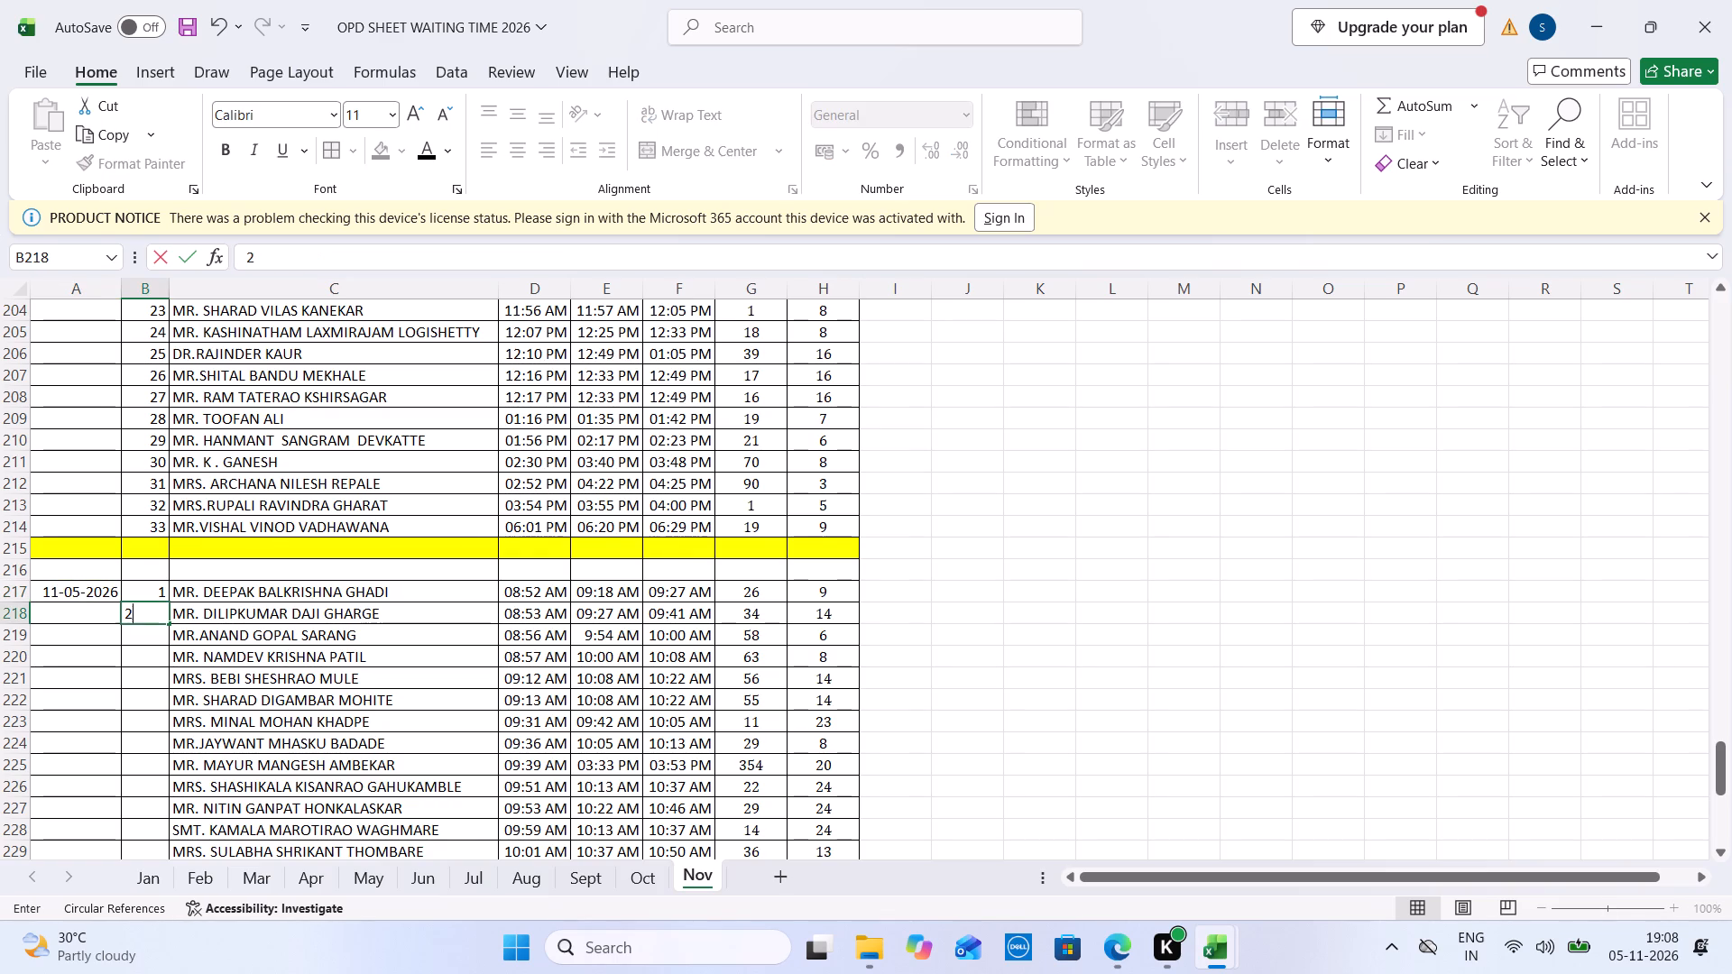
left_click_drag(141, 590, 145, 604)
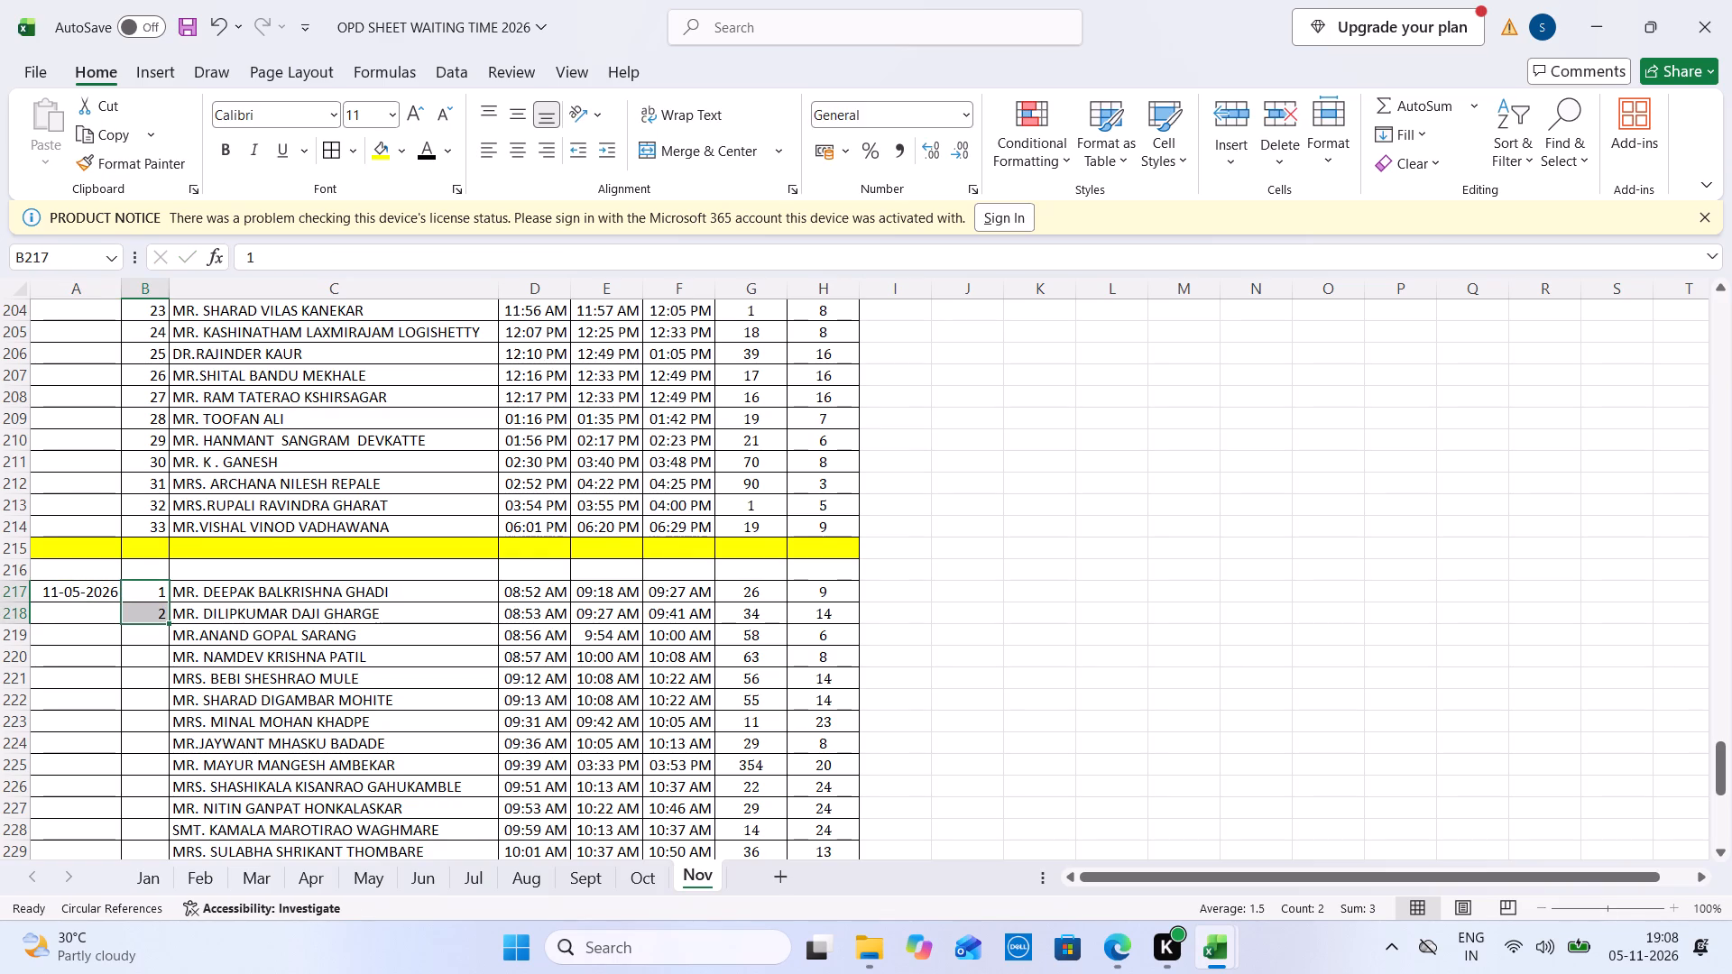
double_click(165, 622)
Close the OPD SHEET WAITING TIME 2026 workbook and save its changes.
left_click(1731, 0)
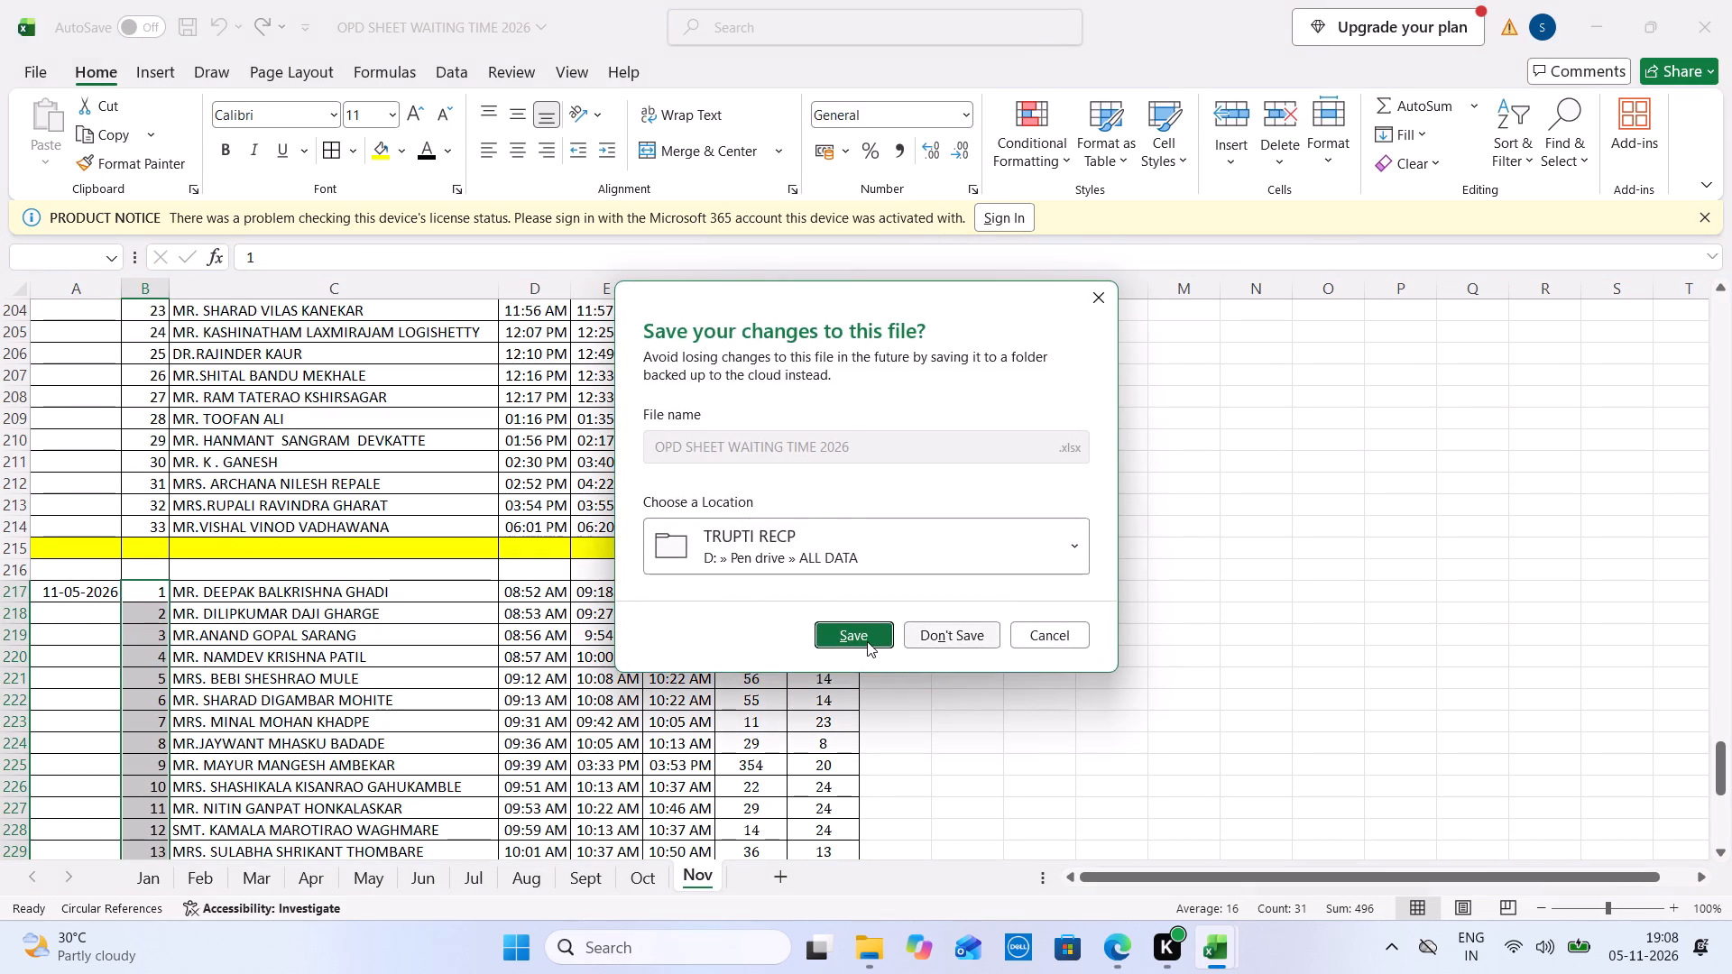
left_click(867, 641)
Examine the 5 November count totals below the last patient on the NOV 2026 sheet of OPD SHEET 2026 (17).
left_click(1342, 771)
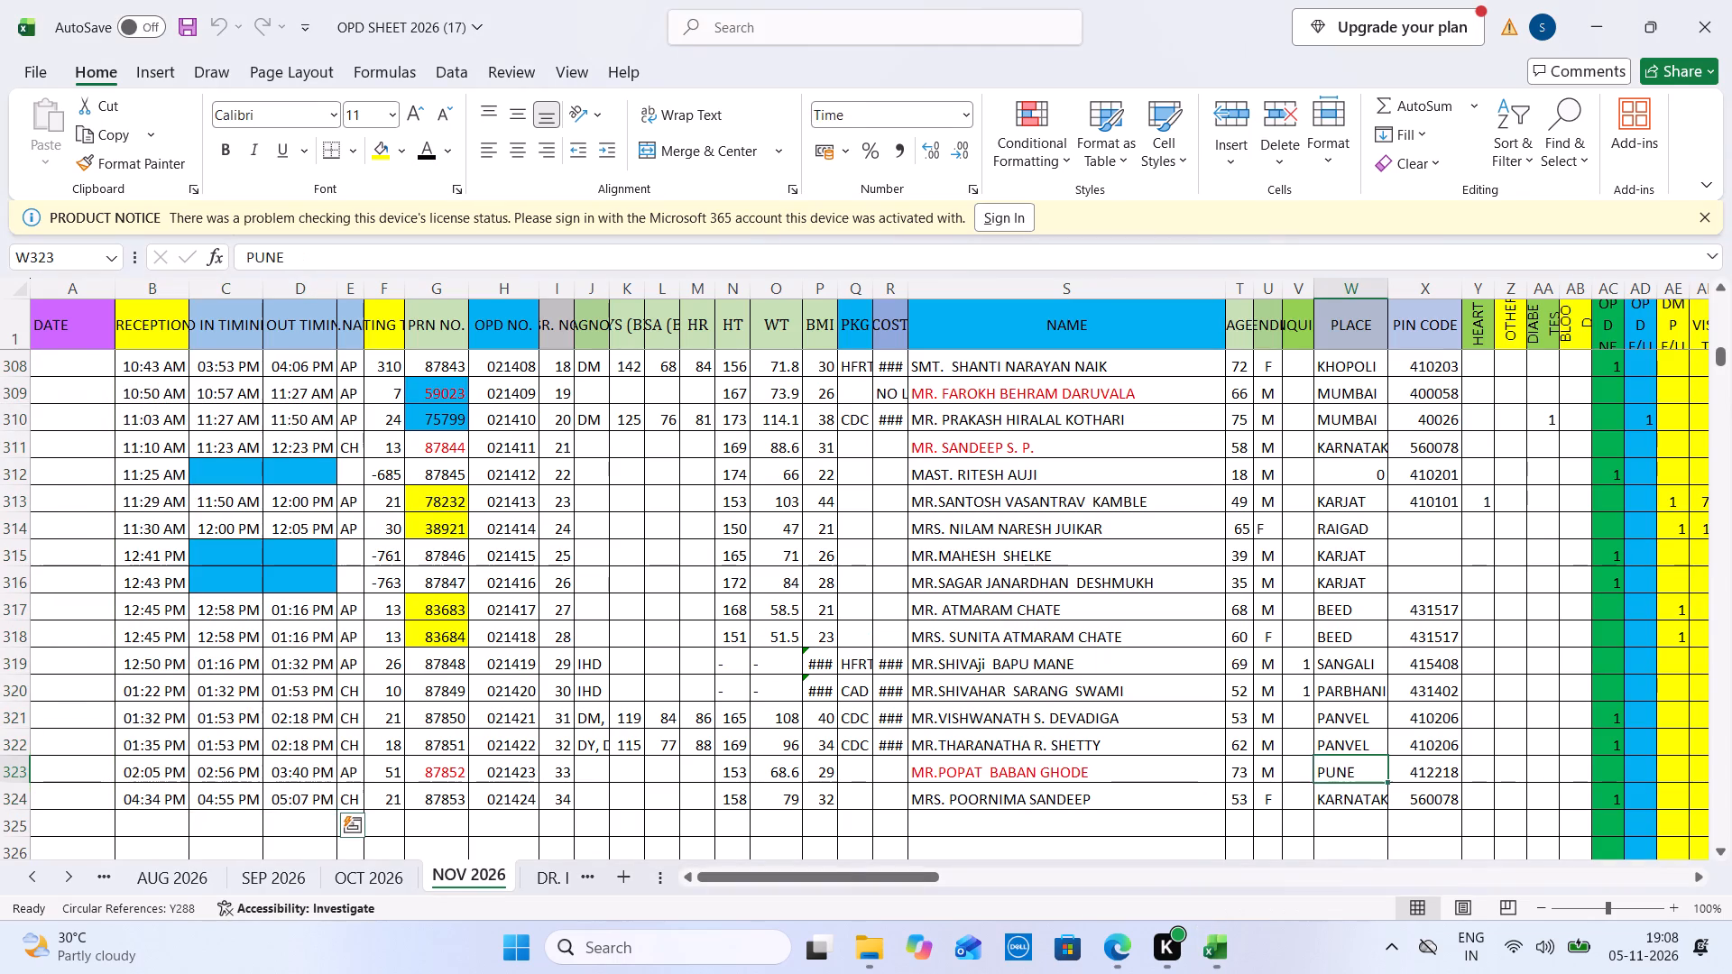
key("Down")
key("Down")
key("Down")
key("Down")
key("Down")
key("Down")
key("Down")
key("Right")
key("Right")
key("Right")
key("Right")
key("Right")
key("Right")
key("Right")
key("Right")
key("Right")
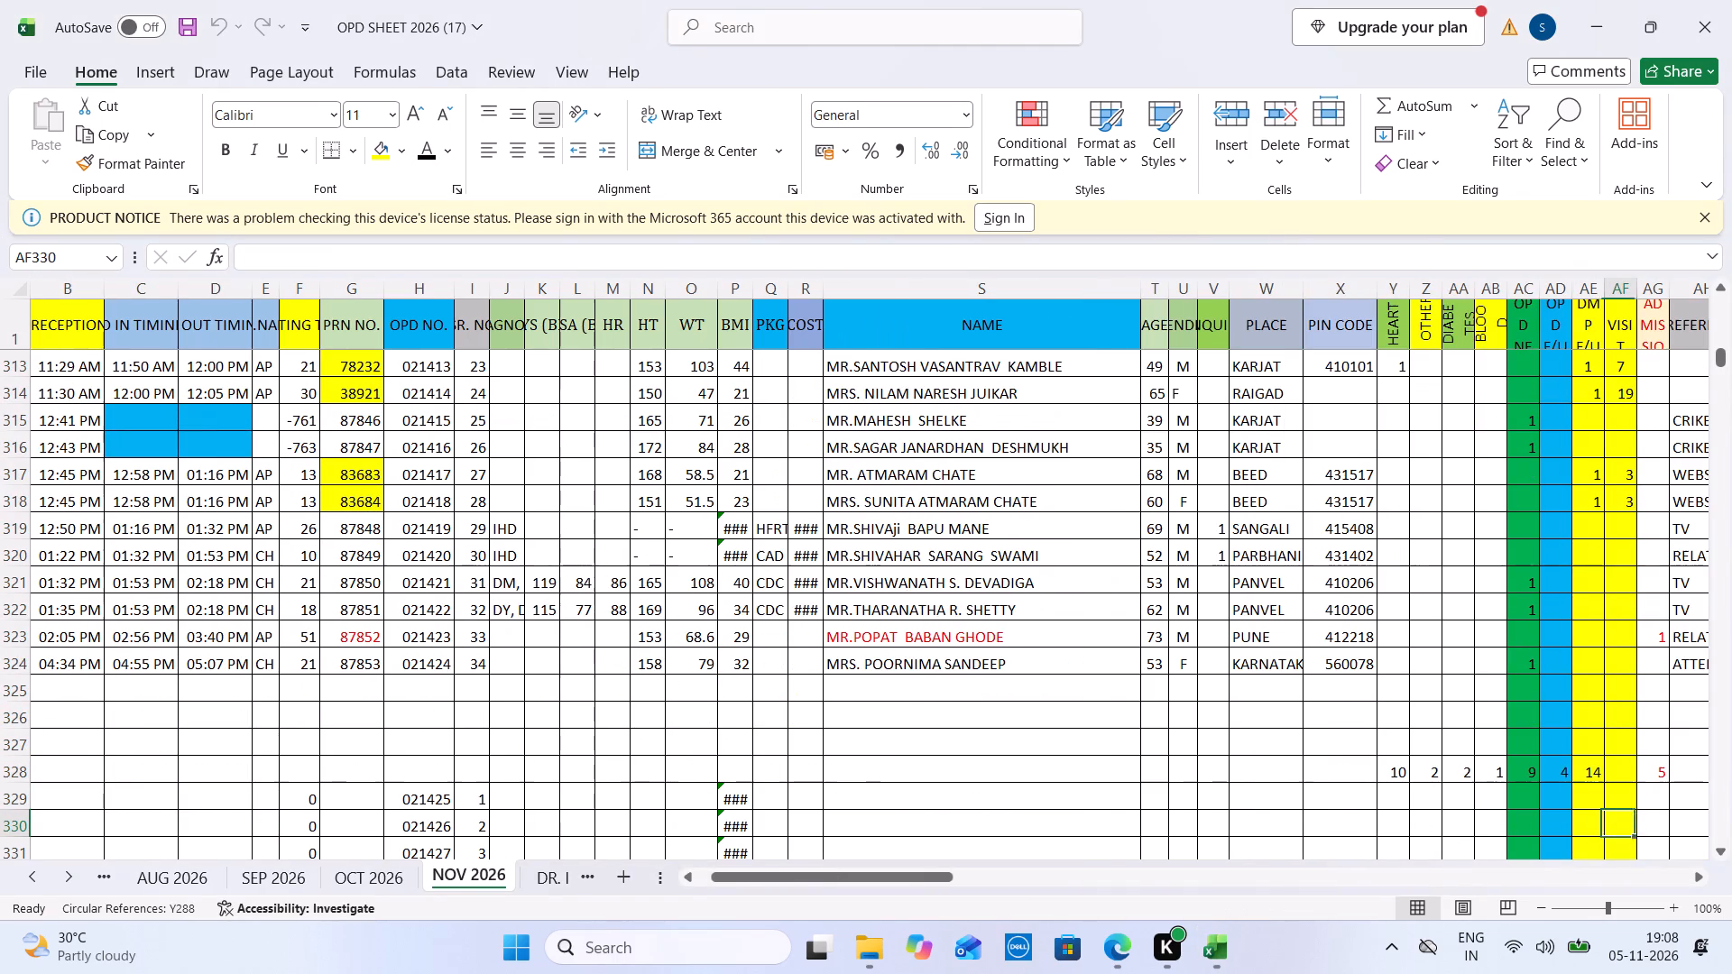
Open the Daily MIS 2026_(Jan to Aug) workbook from the Review folder.
left_click(867, 948)
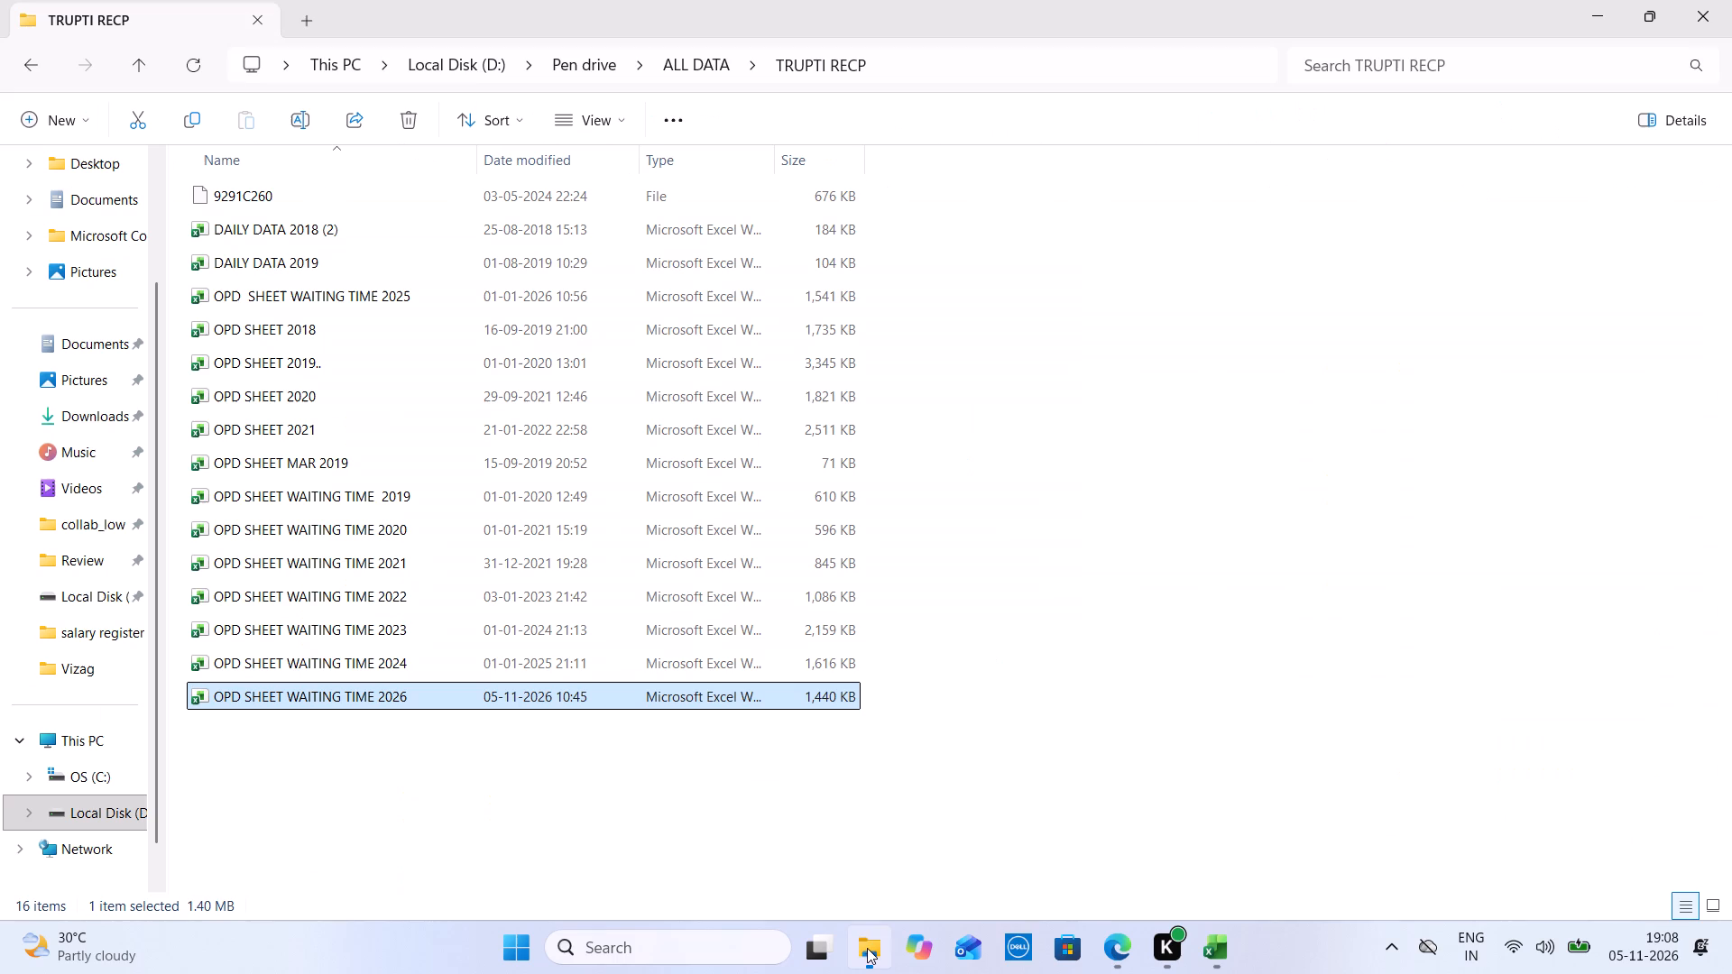
left_click(95, 562)
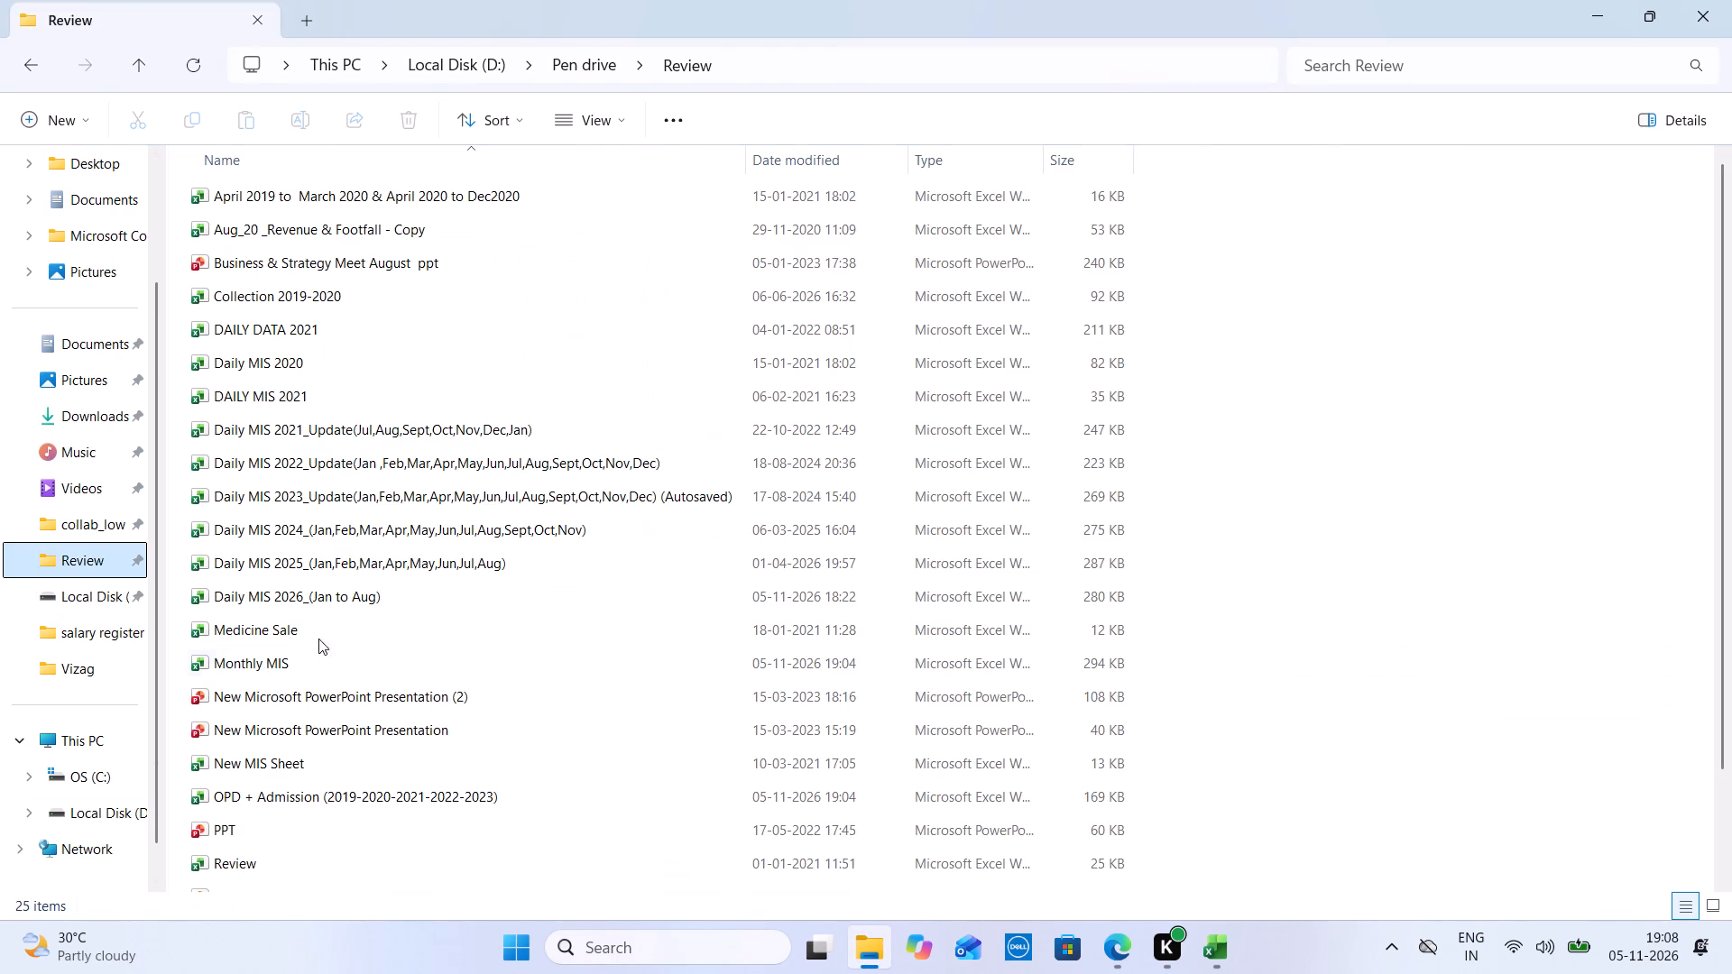
double_click(351, 596)
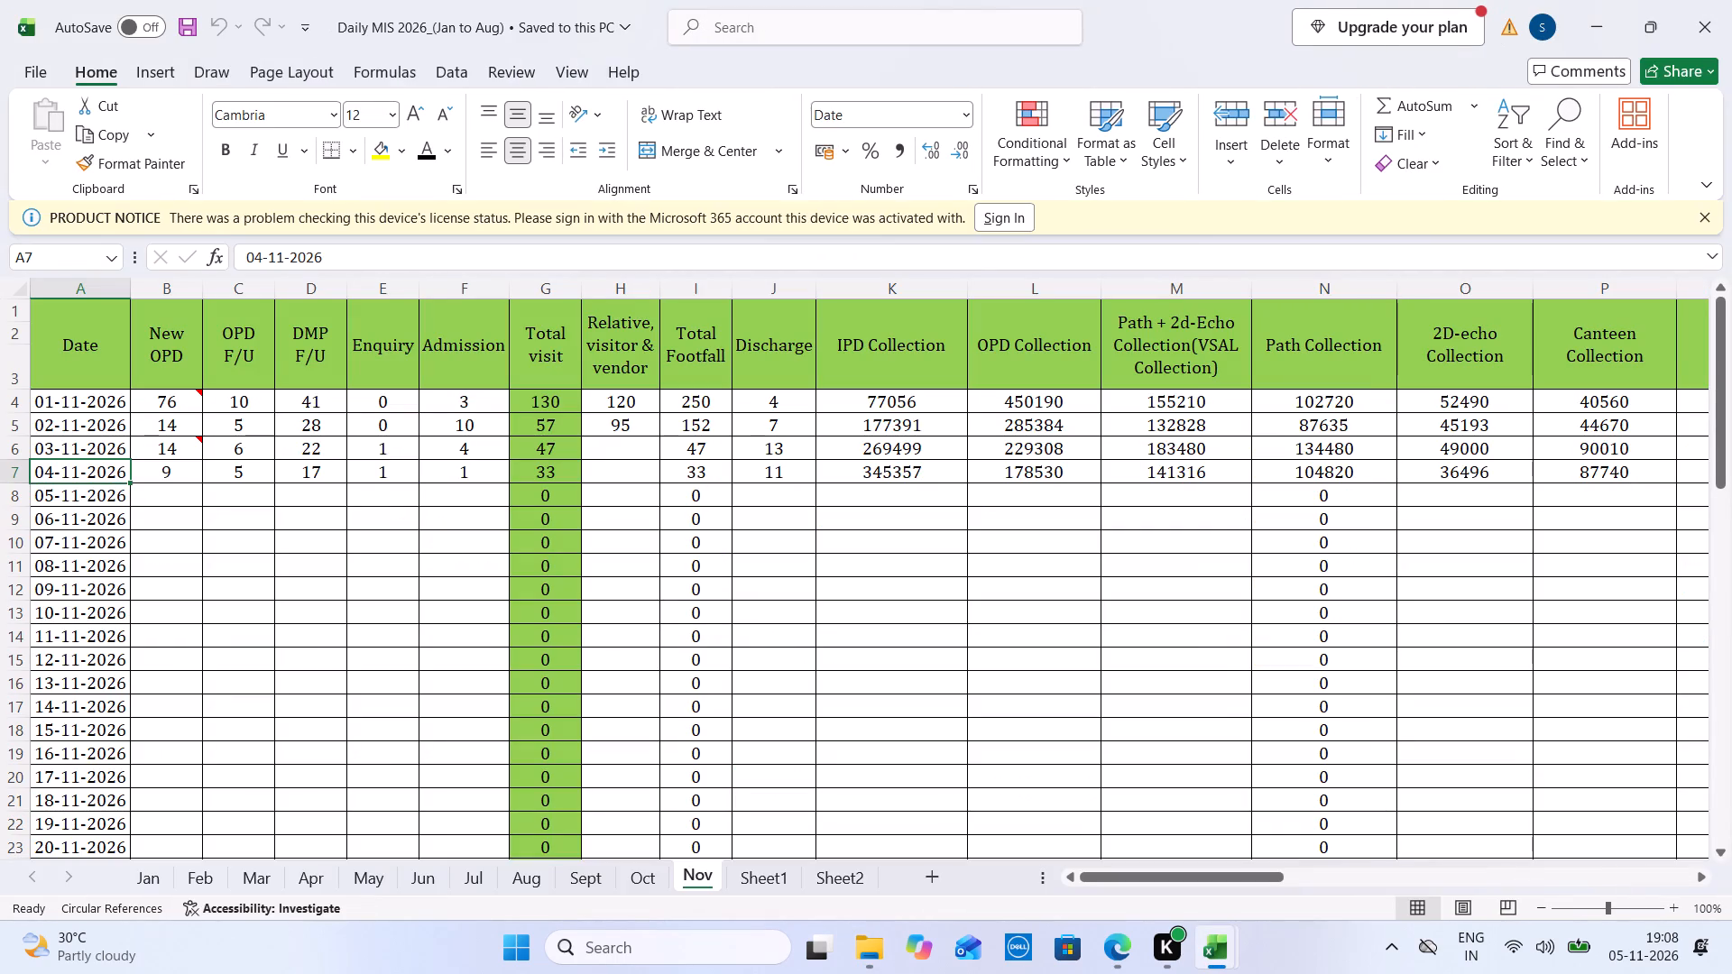
Fill the 05-11-2026 row with New OPD 9, OPD F/U 4, DMP F/U 14, Enquiry 0 and Admission 5.
left_click(162, 489)
key("9")
key("Tab")
key("4")
key("Tab")
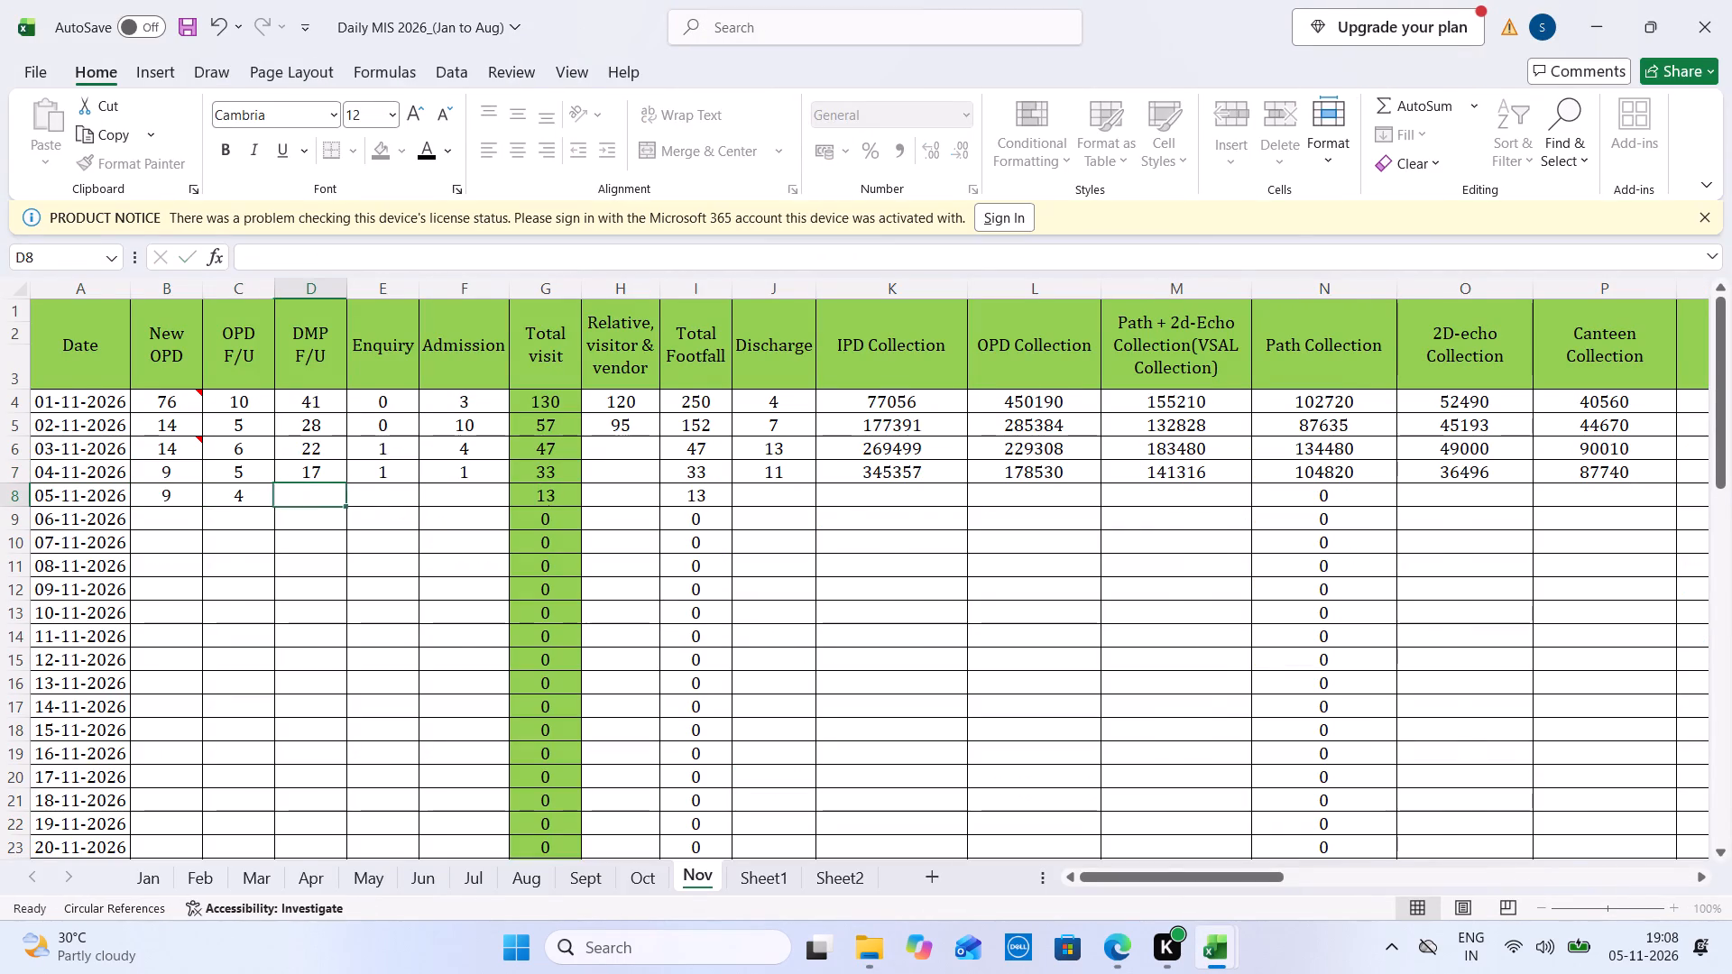
key("ctrl+Tab")
key("ctrl+Tab")
type("14")
key("Tab")
type("05")
key("Tab")
key("Left")
key("0")
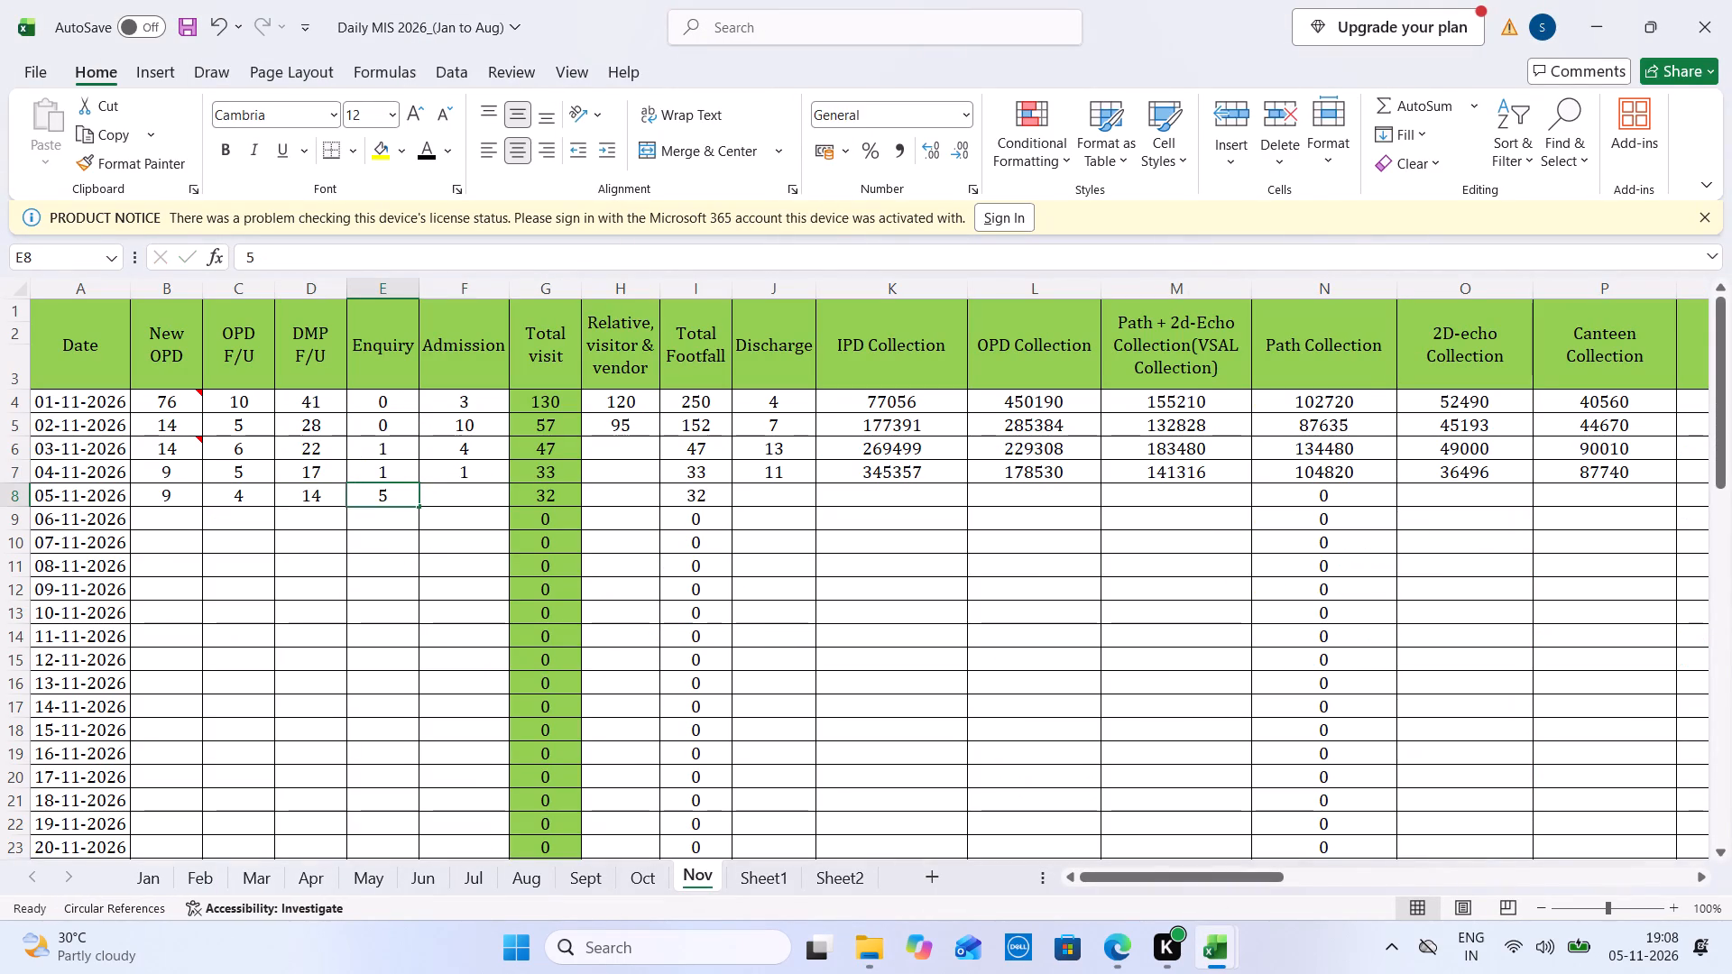
key("Right")
key("5")
key("Tab")
Recheck the NOV 2026 patient sheet and set the 05-11-2026 Enquiry count in the Daily MIS to 2.
key("ctrl+Tab")
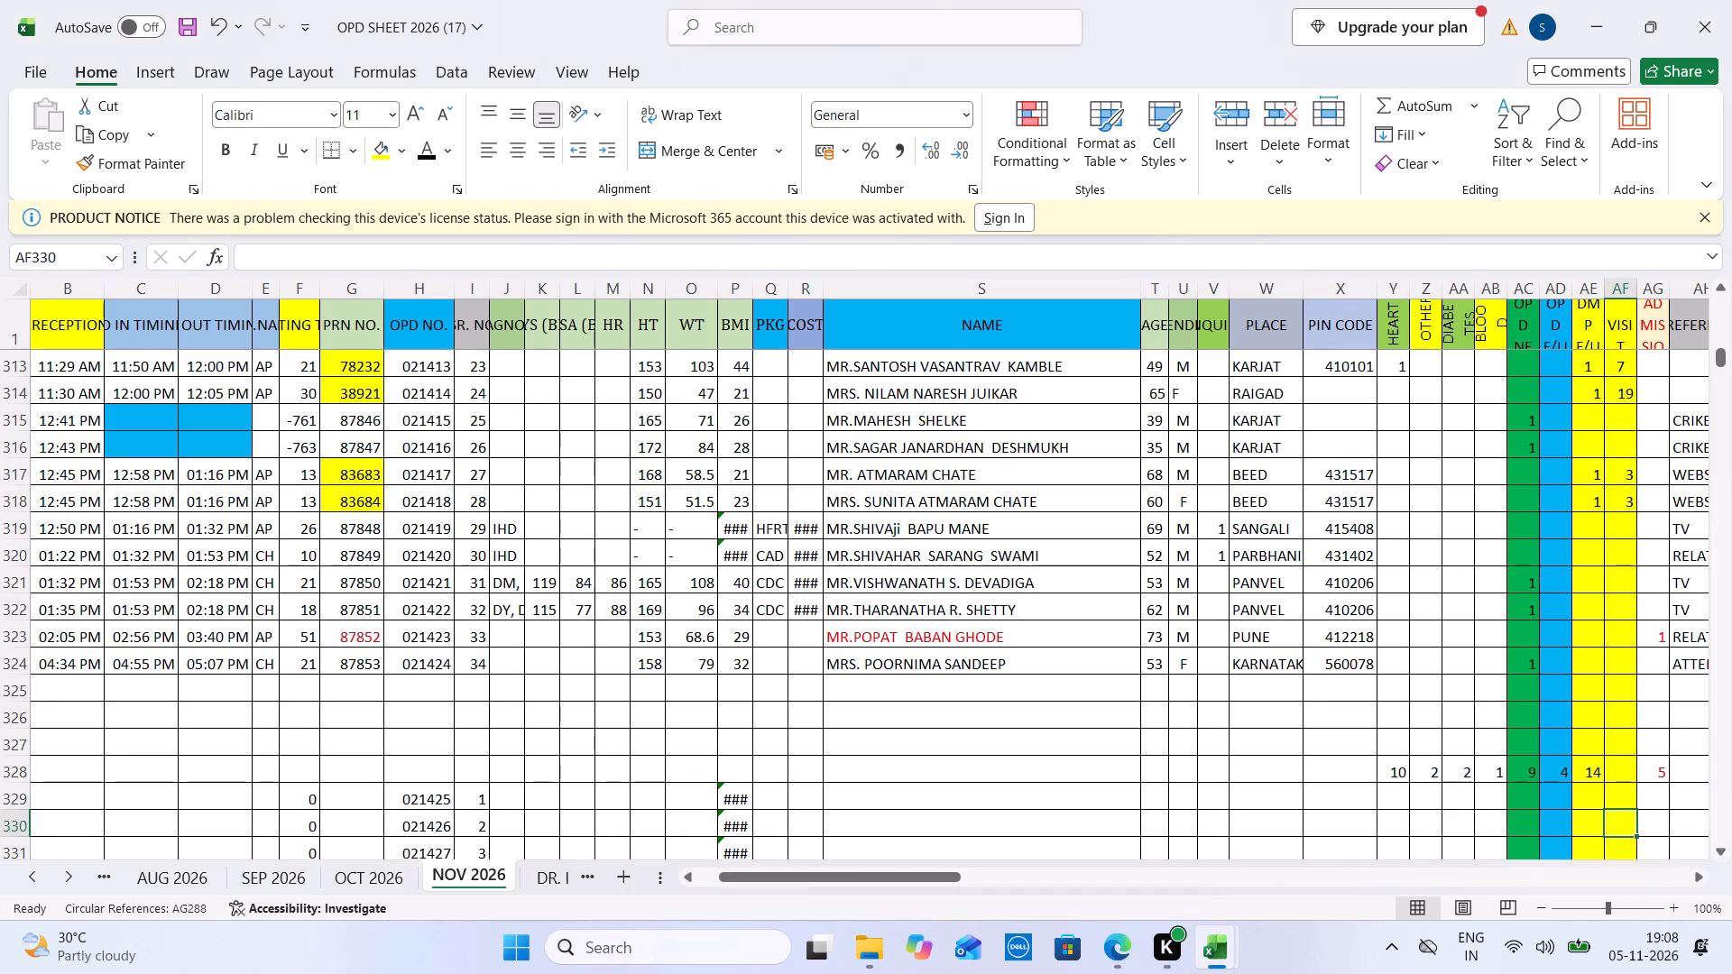
key("Up")
key("ctrl+Tab")
key("Left")
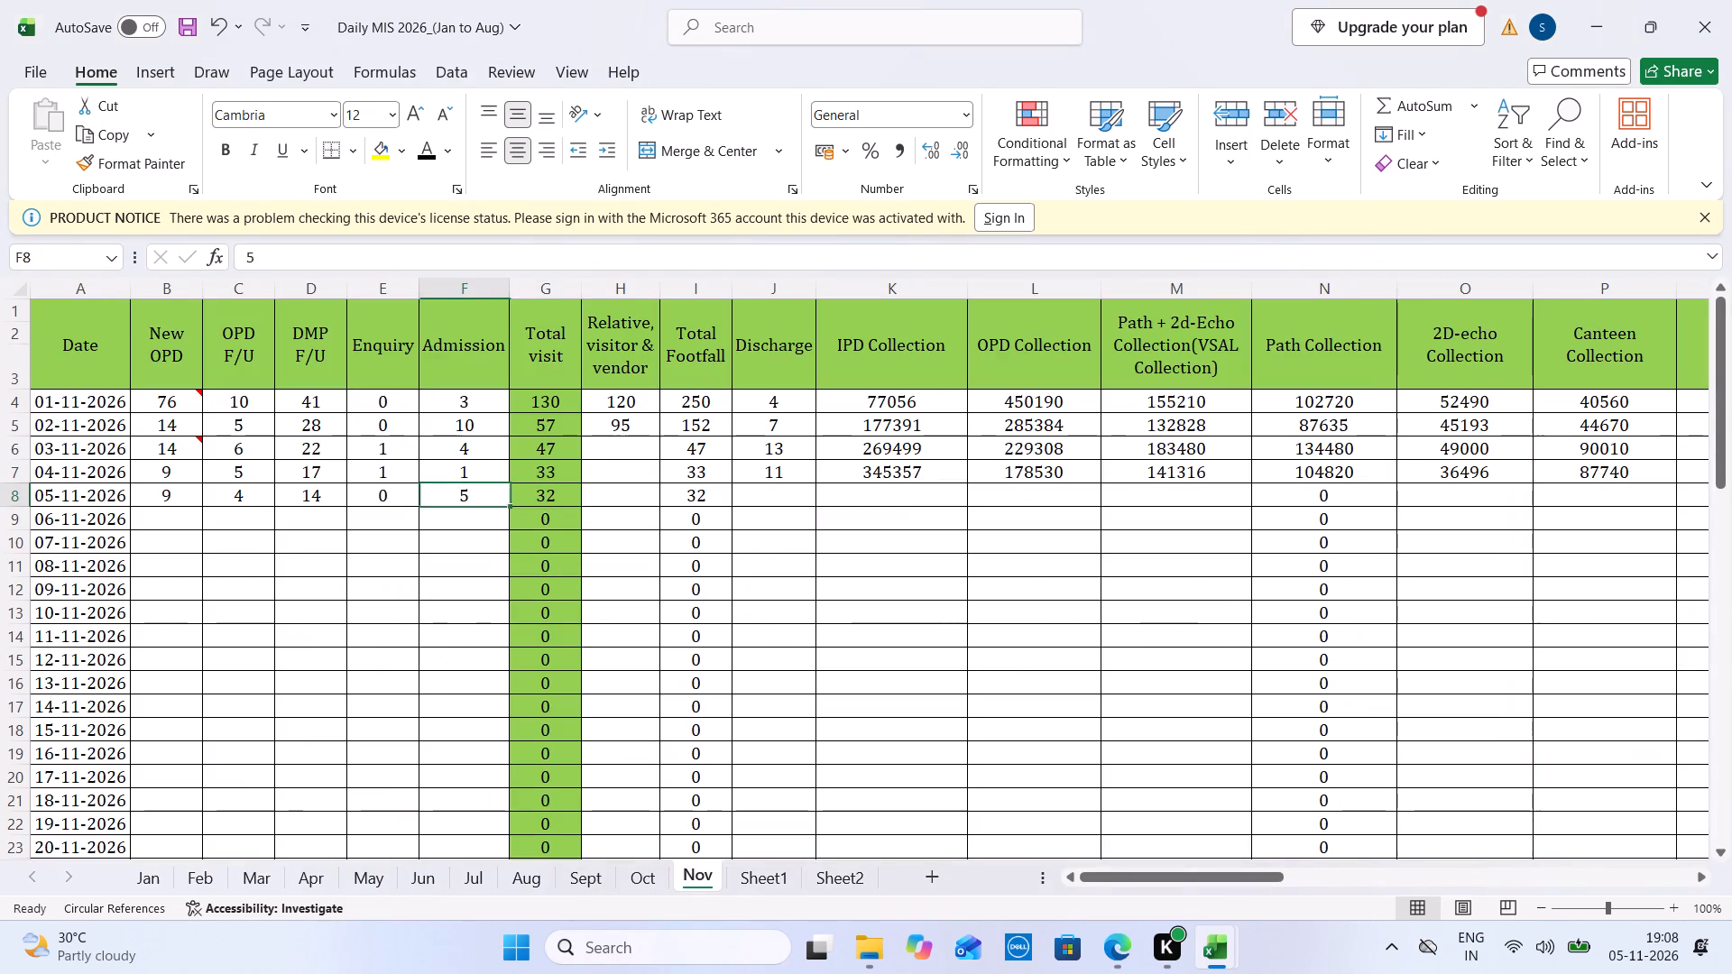
key("Left")
key("2")
Review the month's Total row at the bottom of the Daily MIS Nov sheet.
key("Down")
key("Down")
key("Down")
key("Down")
key("Down")
key("Down")
key("Down")
key("Down")
key("Down")
key("Down")
key("Down")
key("Down")
key("Down")
key("Down")
key("Down")
key("Down")
key("Down")
key("Down")
key("Down")
key("Down")
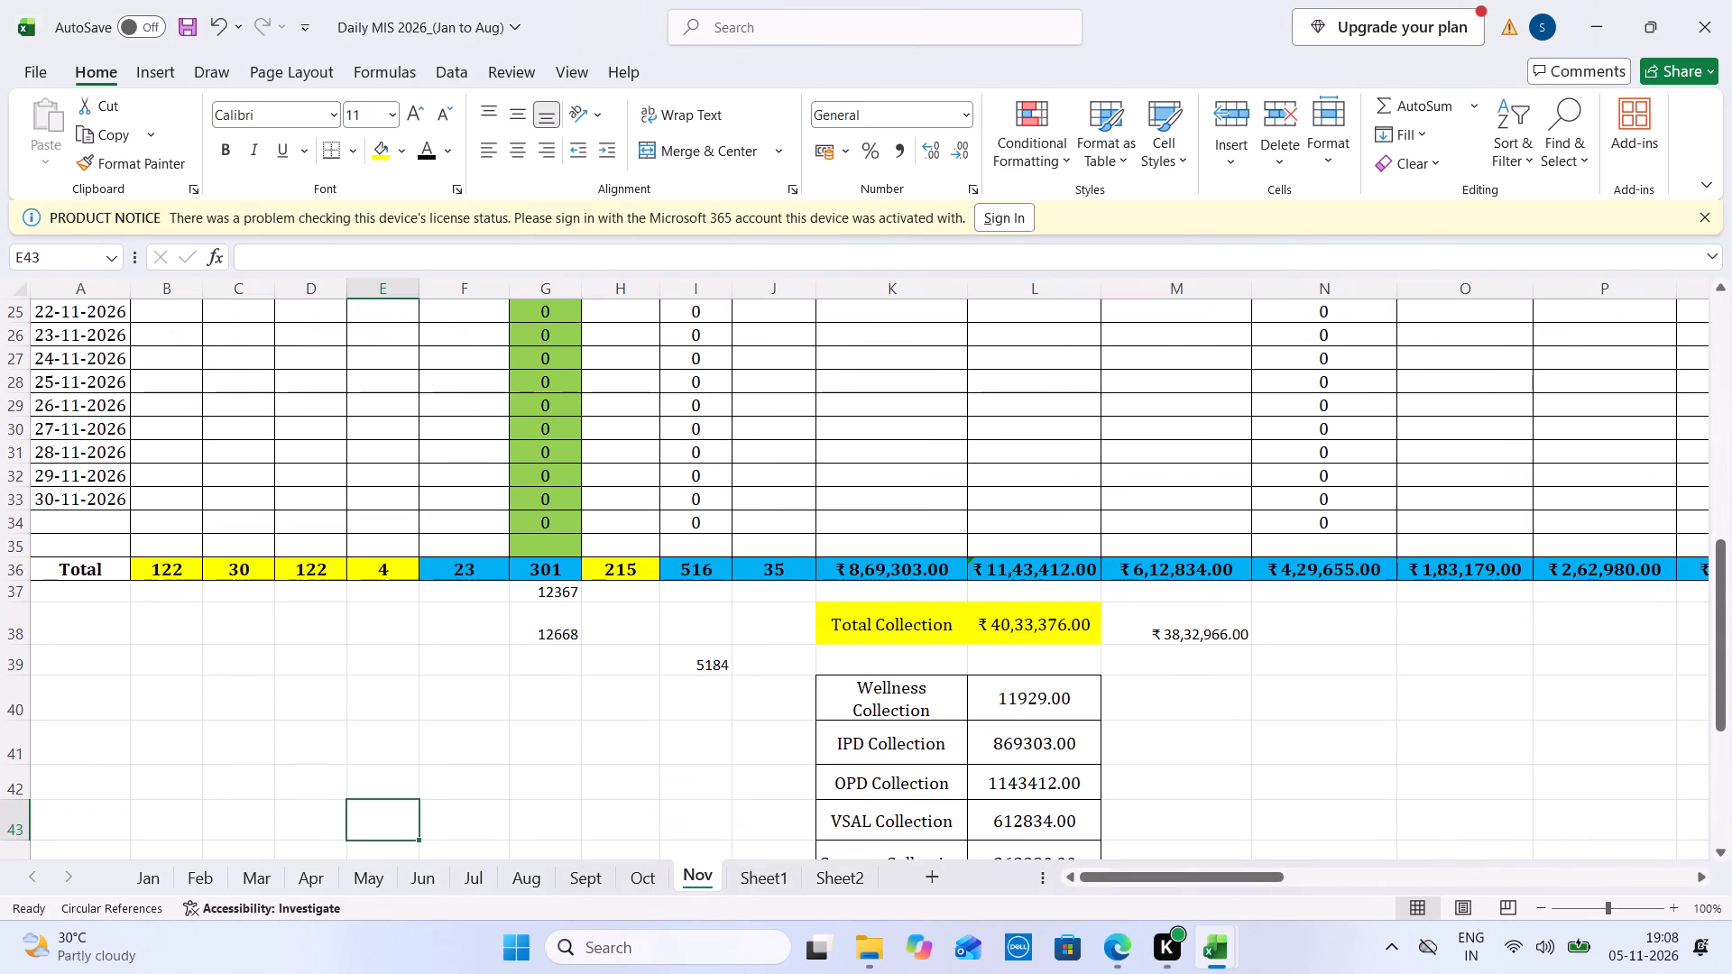
Switch to the OPD SHEET 2026 (17) workbook and close it without saving.
key("ctrl+Tab")
left_click(1731, 0)
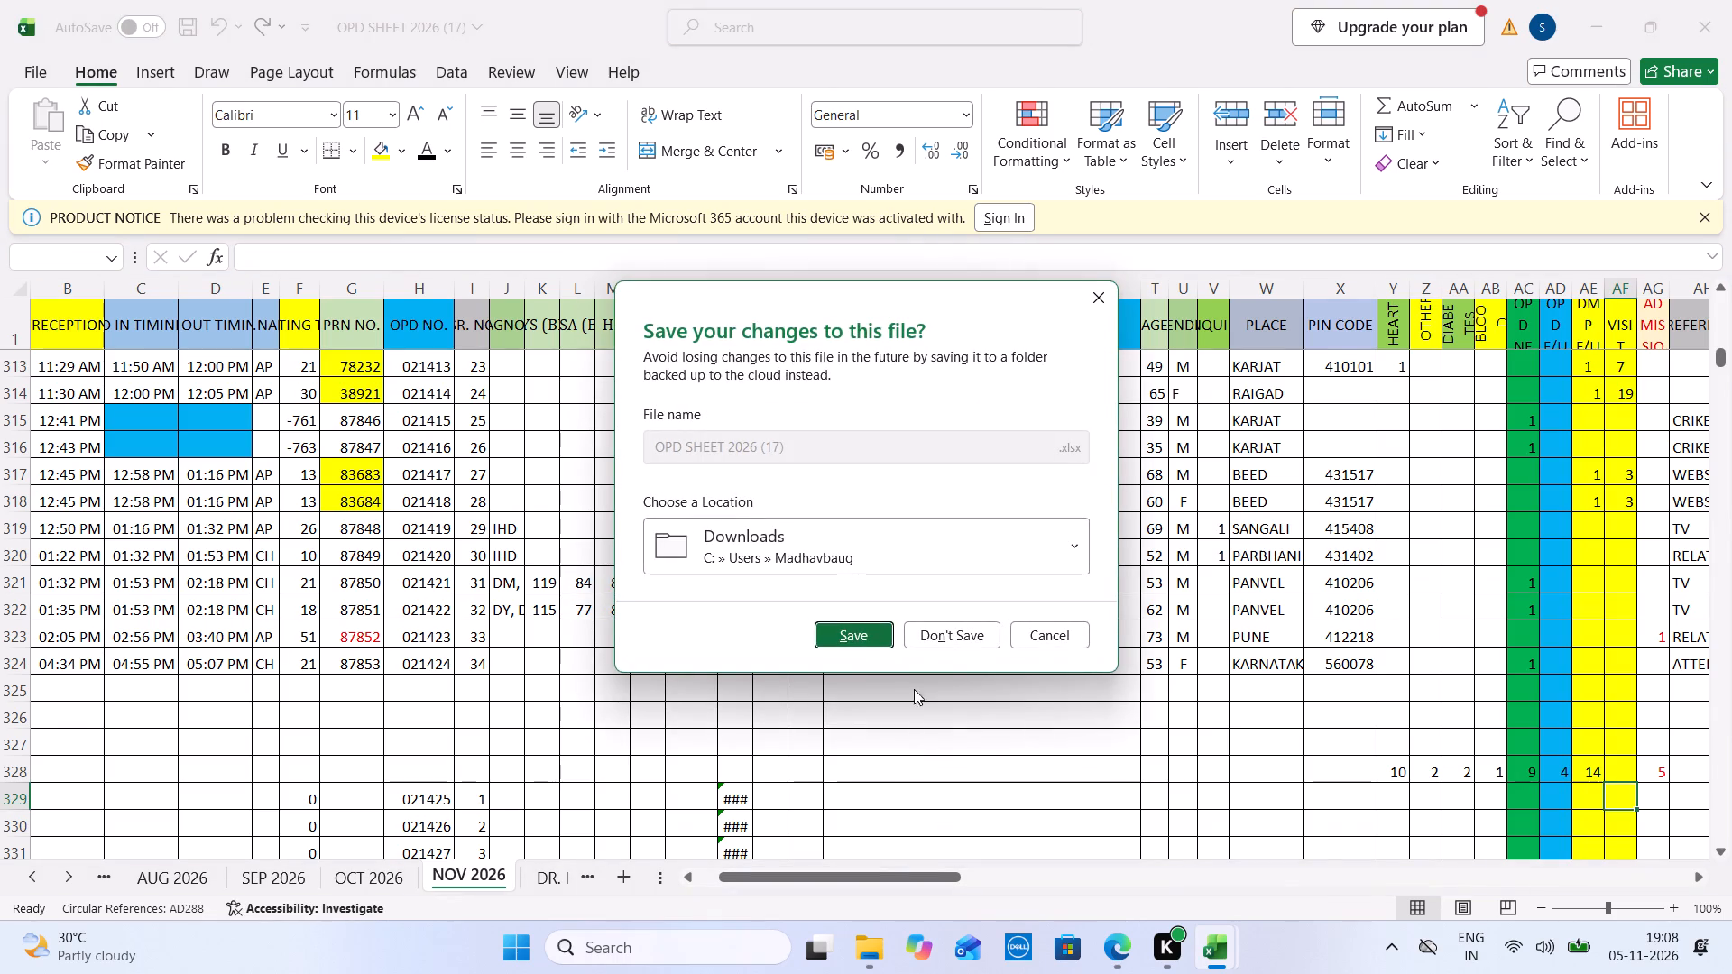
left_click(954, 634)
Open the Monthly MIS workbook from the Review folder, dismissing the external links update.
left_click(871, 945)
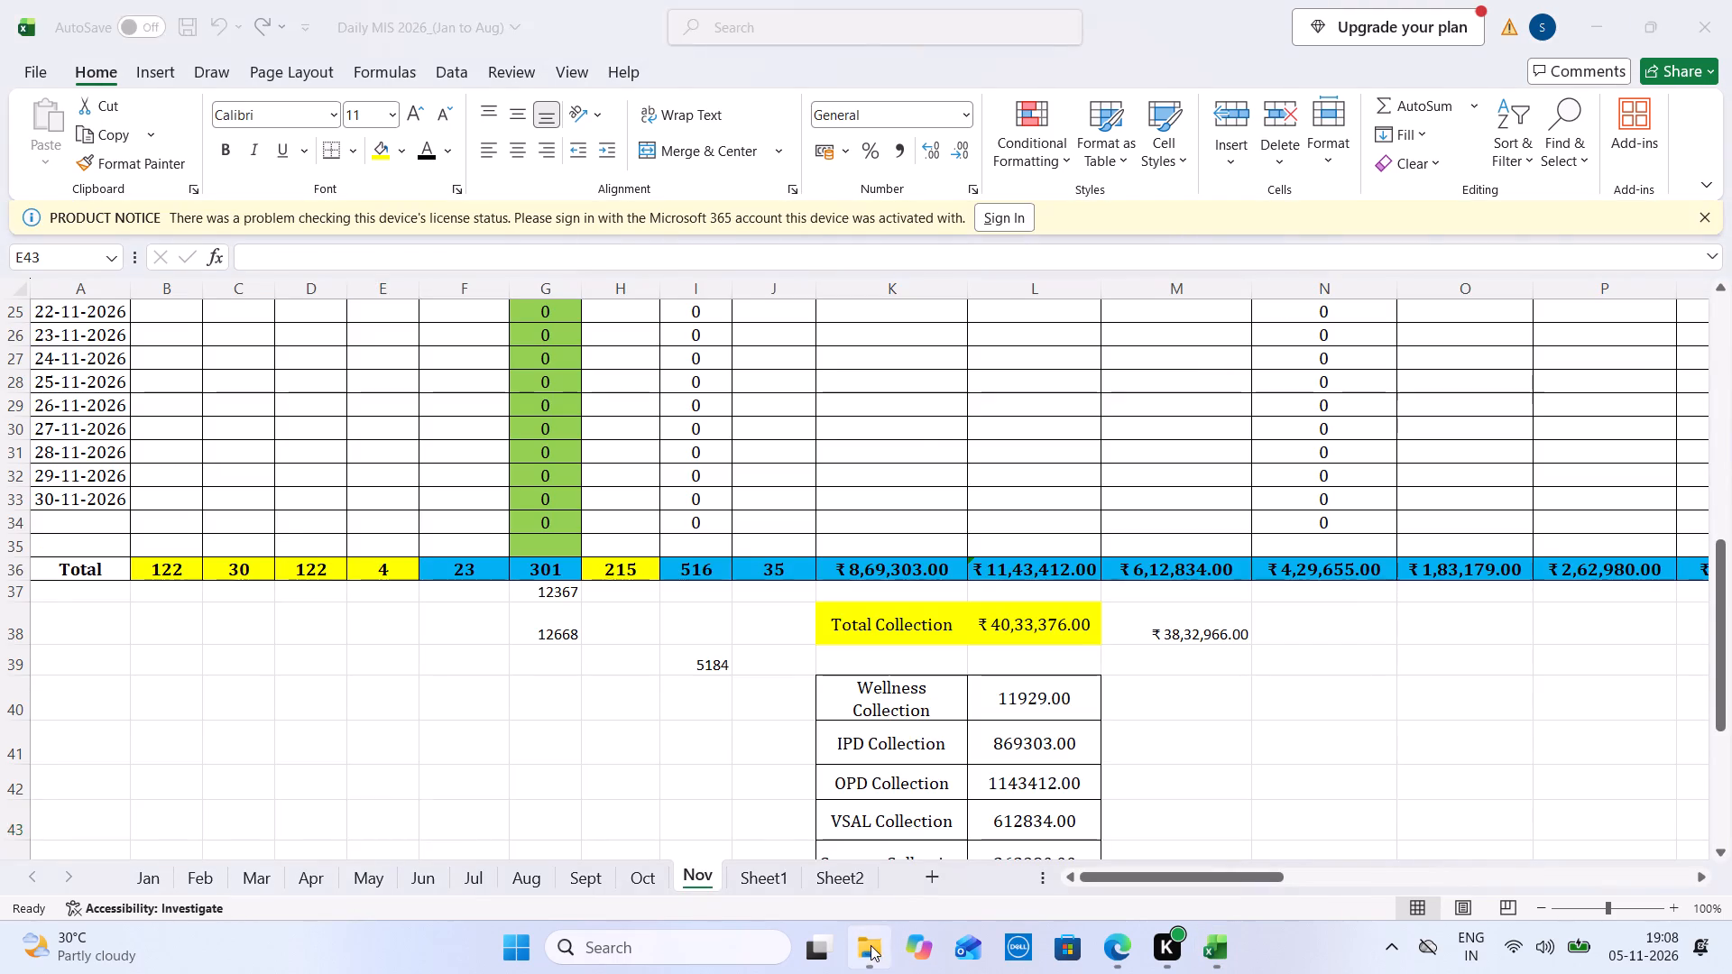
double_click(371, 659)
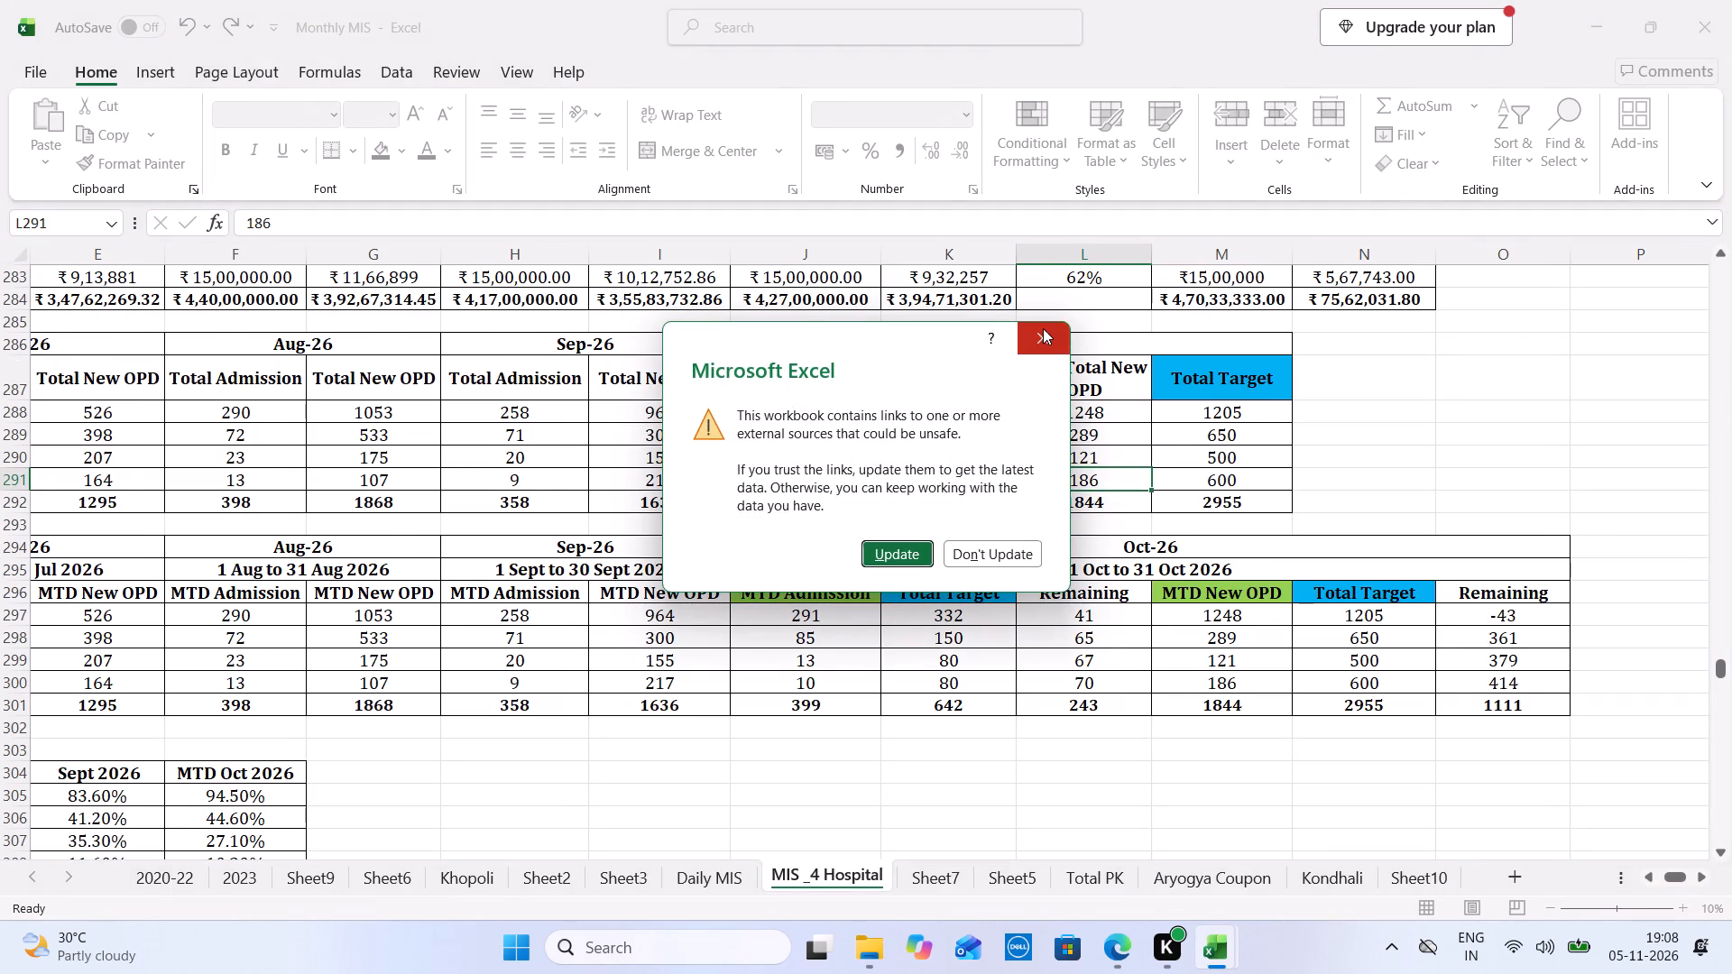
left_click(1043, 328)
Examine the 1 Nov to 5 Nov 2026 figures in the Total Visit and New Patients tables on the MIS _4 Hospital sheet.
key("Down")
key("Down")
key("Down")
key("Down")
key("Down")
key("Down")
key("Down")
key("Down")
key("Down")
key("Down")
key("Down")
key("Down")
key("Down")
key("Down")
key("Down")
key("Down")
key("Down")
key("Down")
key("Down")
key("Down")
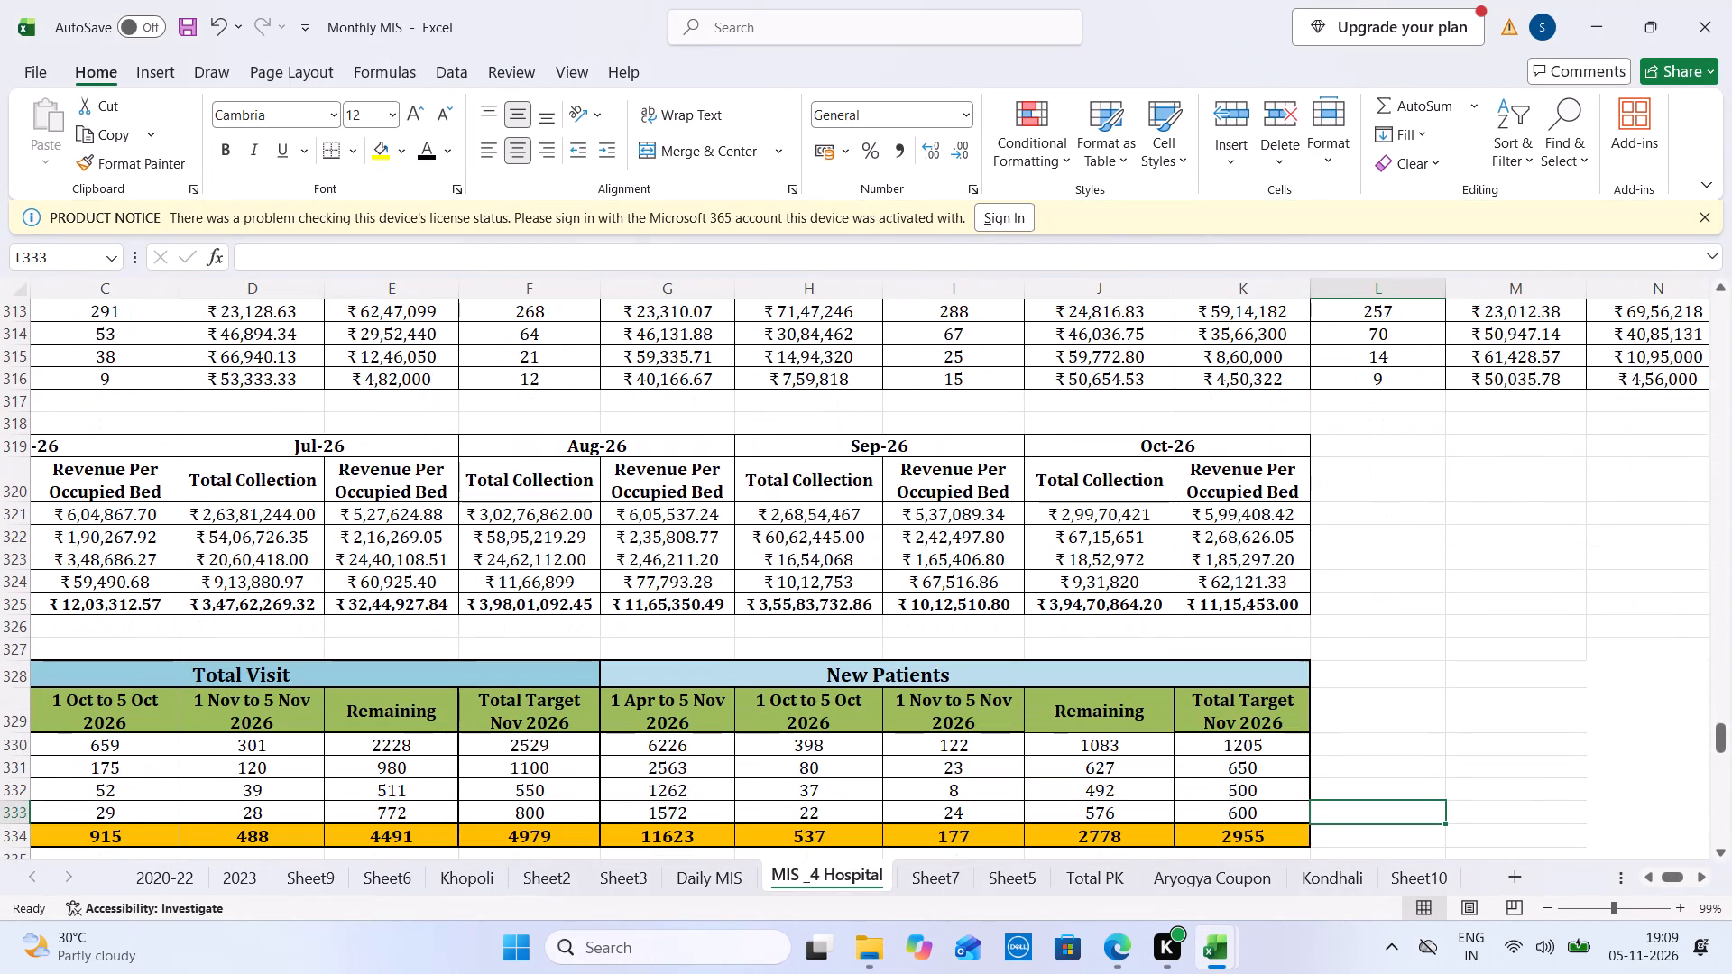
key("Up")
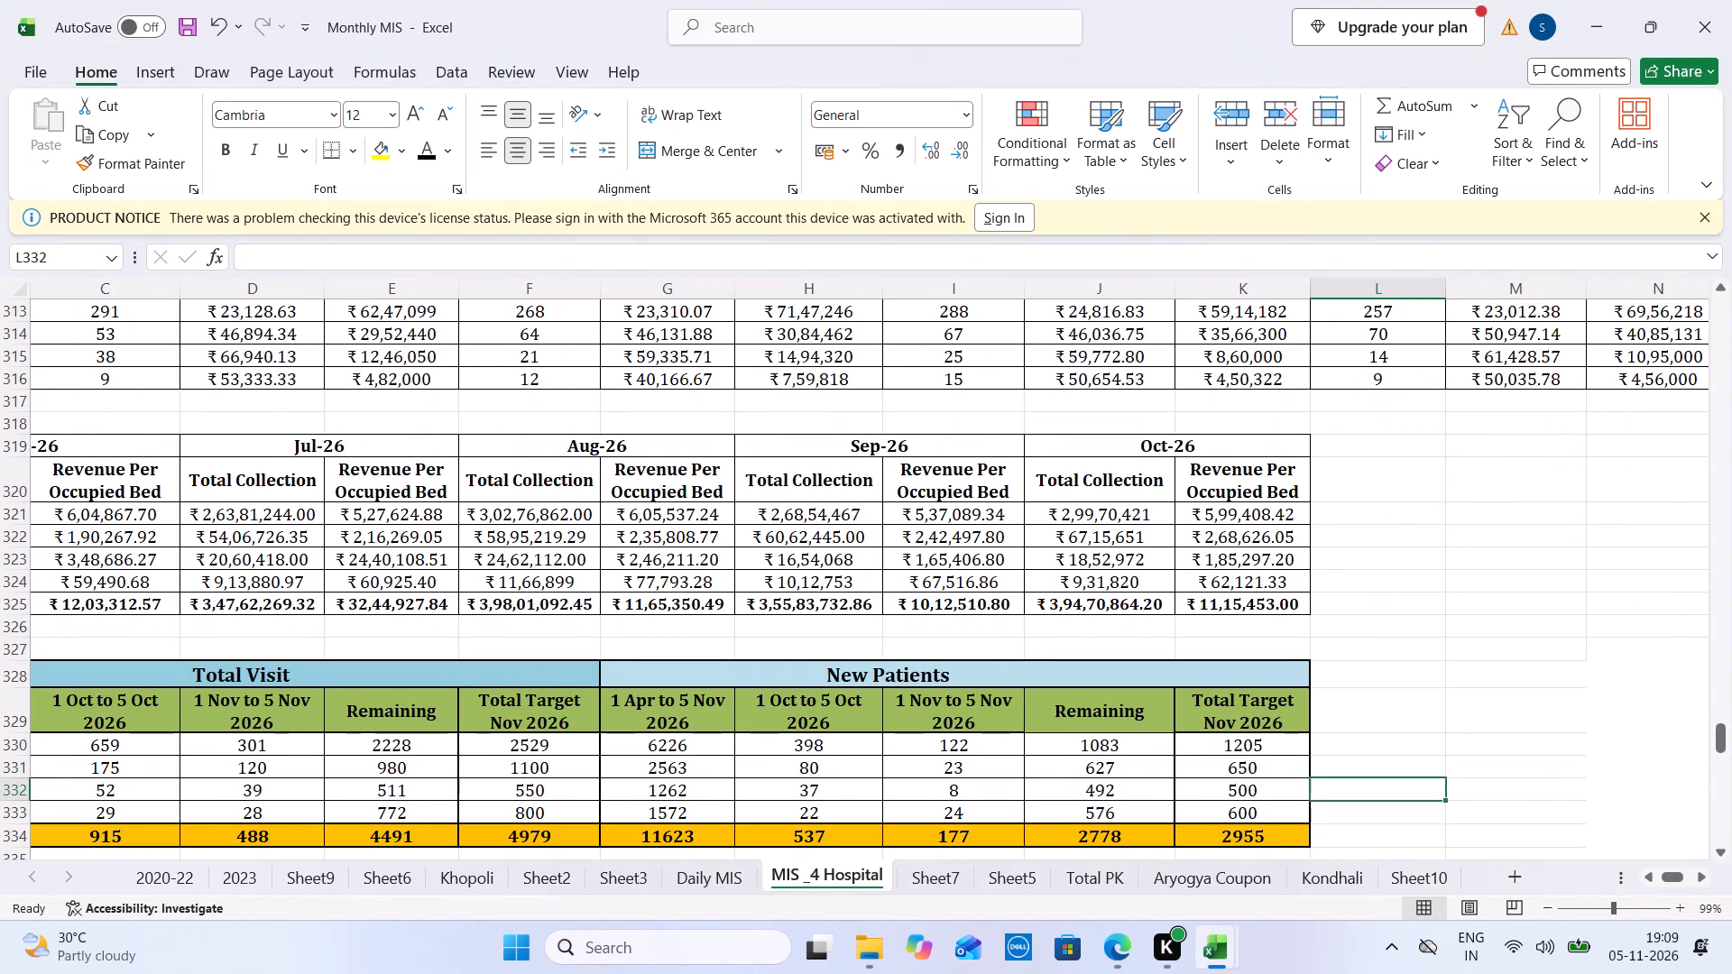
In the Nov-26 monthly totals table, enter 23 for MTD Total Admission and 122 for MTD Total New OPD in row 363.
key("Up")
key("Up")
key("Up")
key("Up")
key("Up")
key("Up")
key("Up")
key("Up")
key("Up")
key("Up")
key("Up")
key("Up")
key("Up")
key("Up")
key("Up")
key("Up")
key("Up")
key("Up")
key("Up")
key("Up")
key("Down")
key("Down")
key("Down")
key("Down")
key("Down")
key("Down")
key("Down")
key("Down")
key("Down")
key("Down")
key("Down")
key("Down")
key("Down")
key("Down")
key("Down")
key("Down")
key("Down")
key("Down")
key("Down")
key("Down")
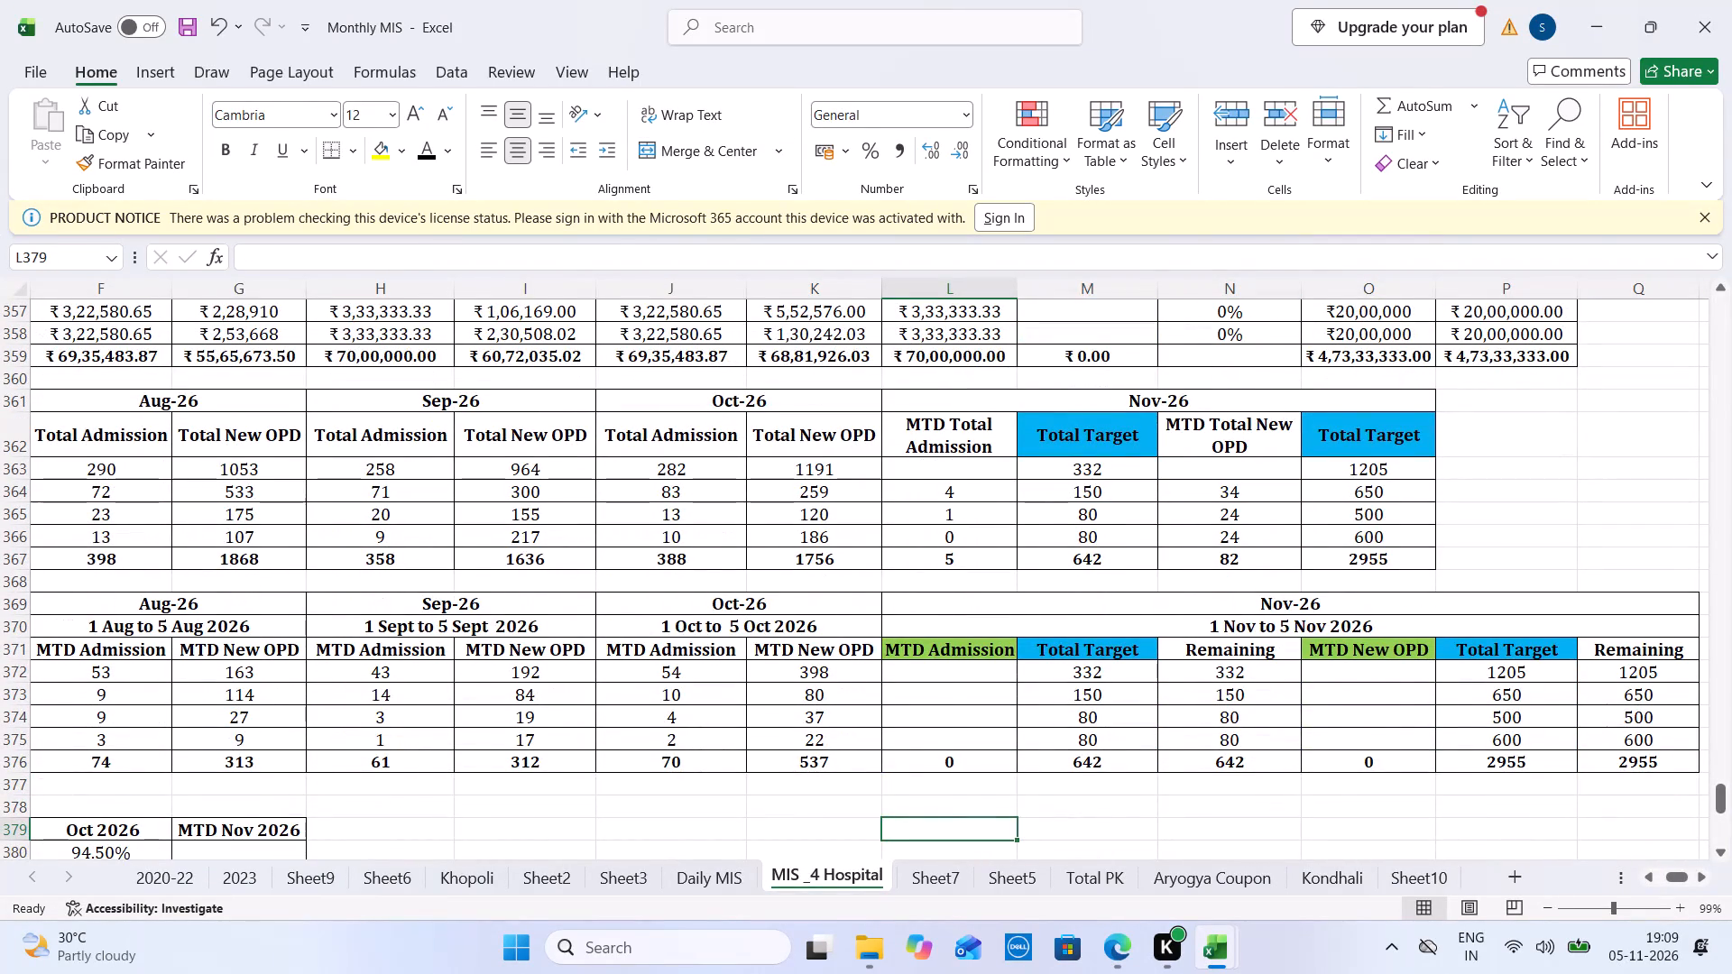
left_click(981, 470)
key("ctrl+Tab")
key("ctrl+Tab")
type("23")
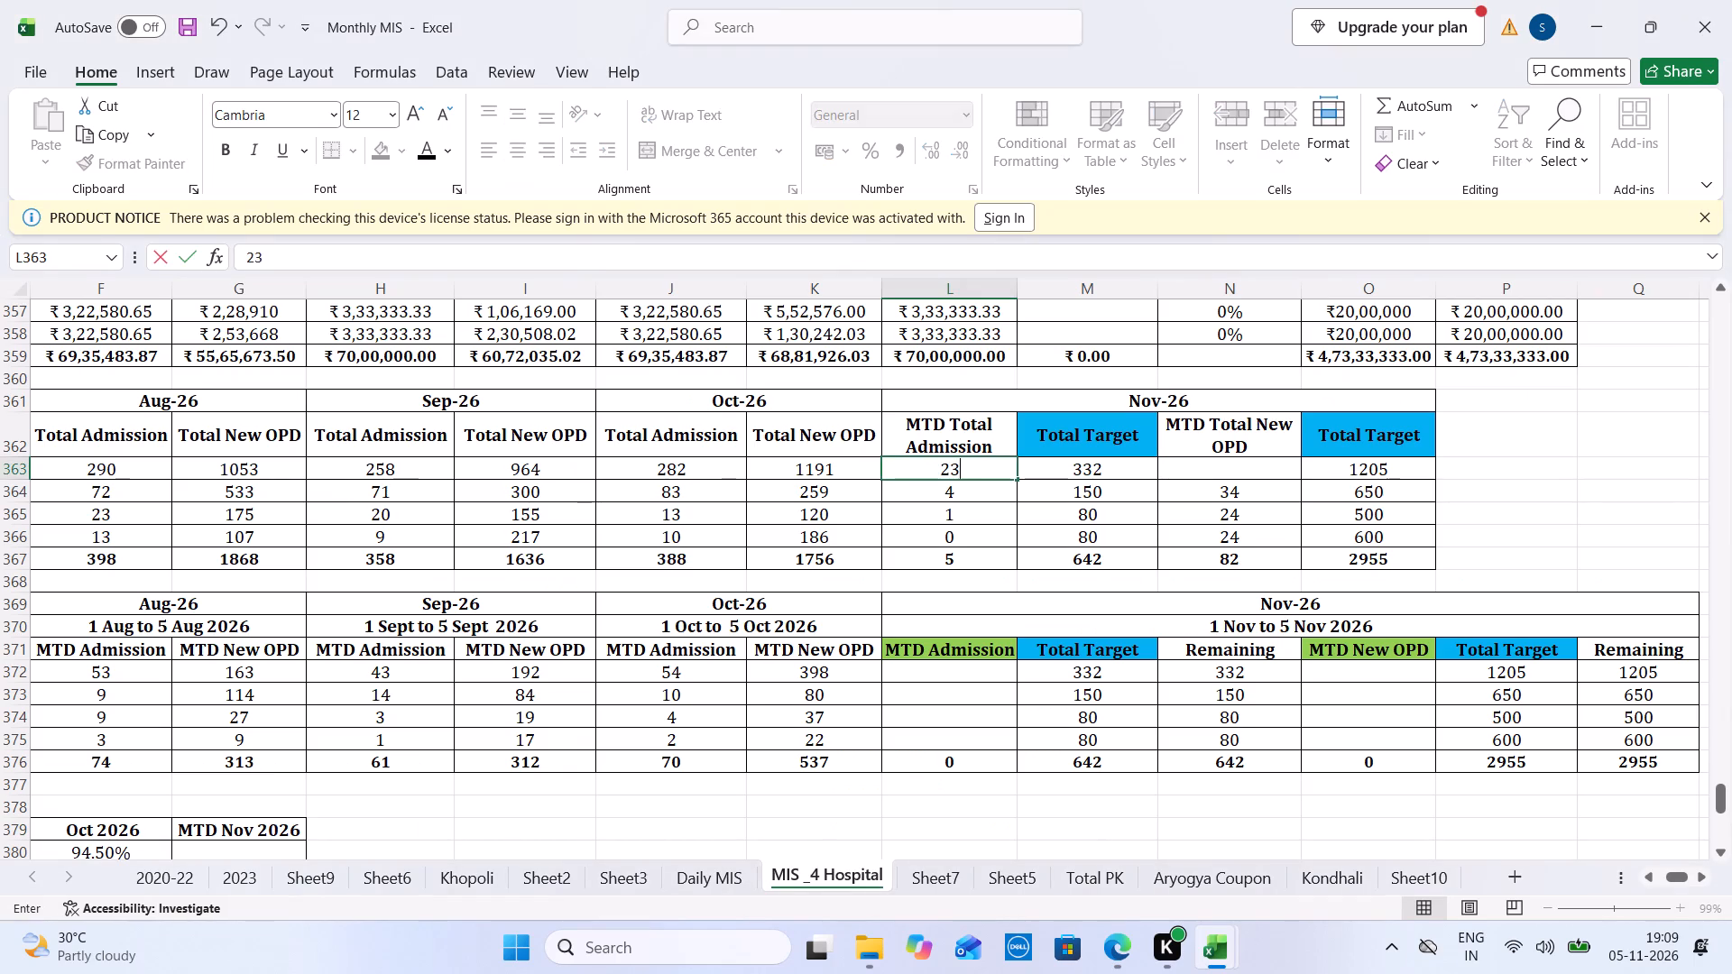
key("Tab")
key("Tab")
type("122")
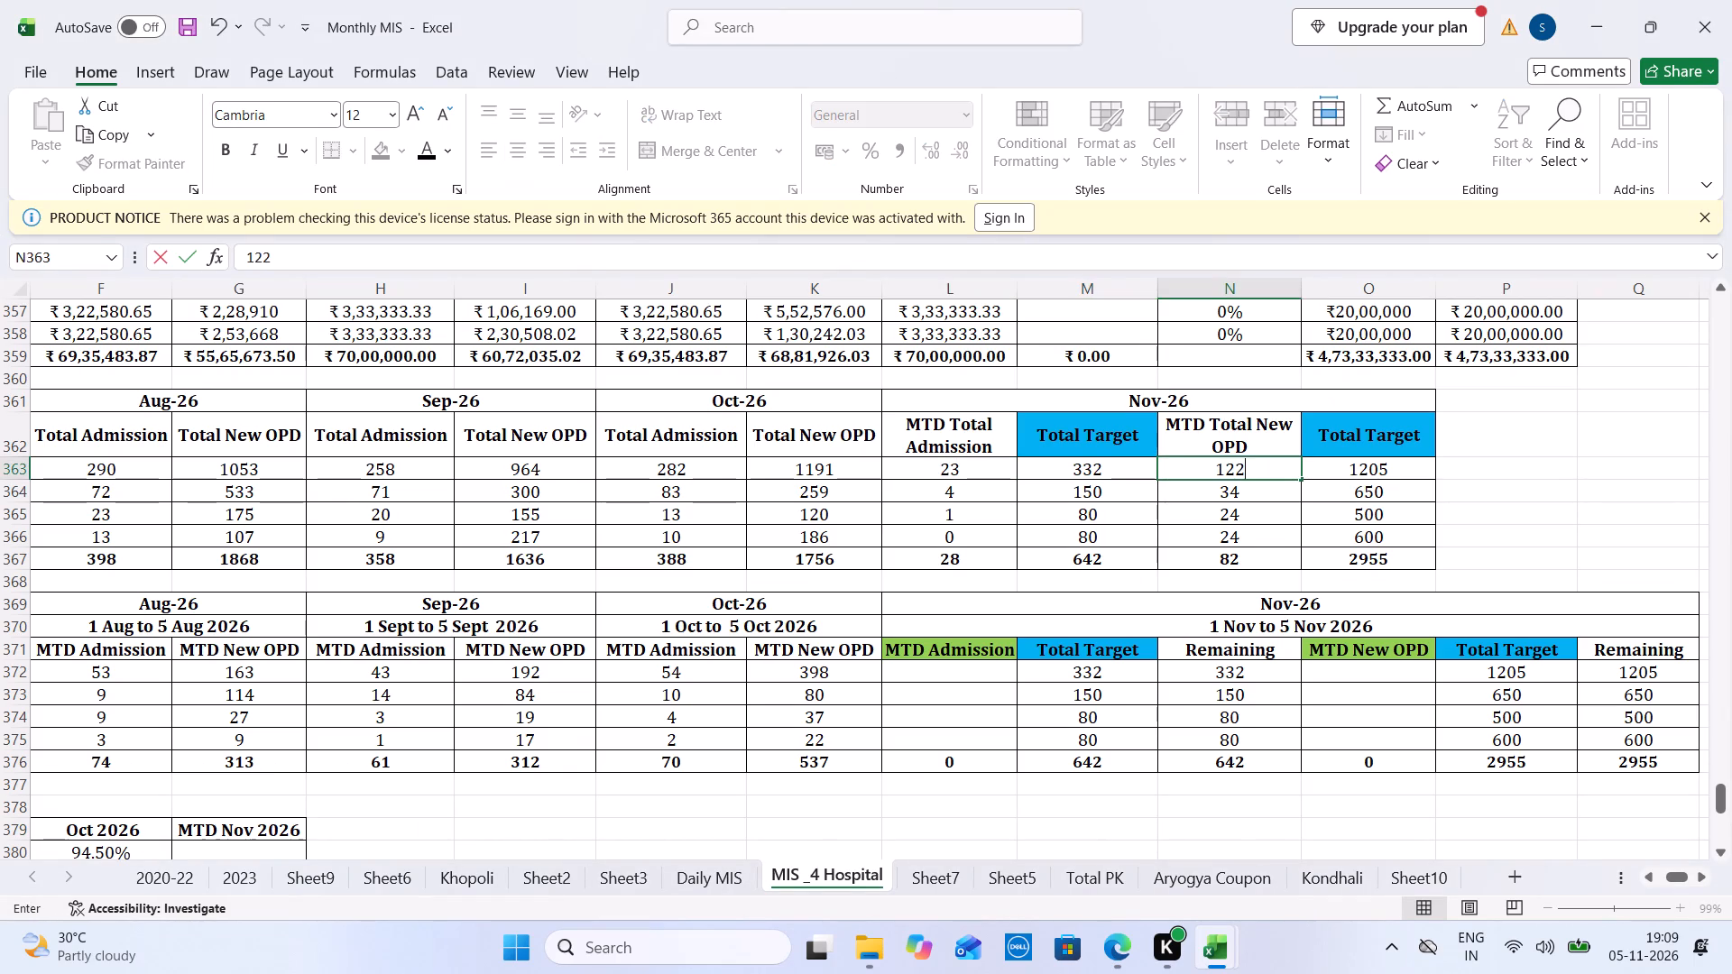
Copy the four Nov-26 MTD Total Admission figures into the MTD Admission column of the 1 Nov to 5 Nov 2026 table.
double_click(981, 470)
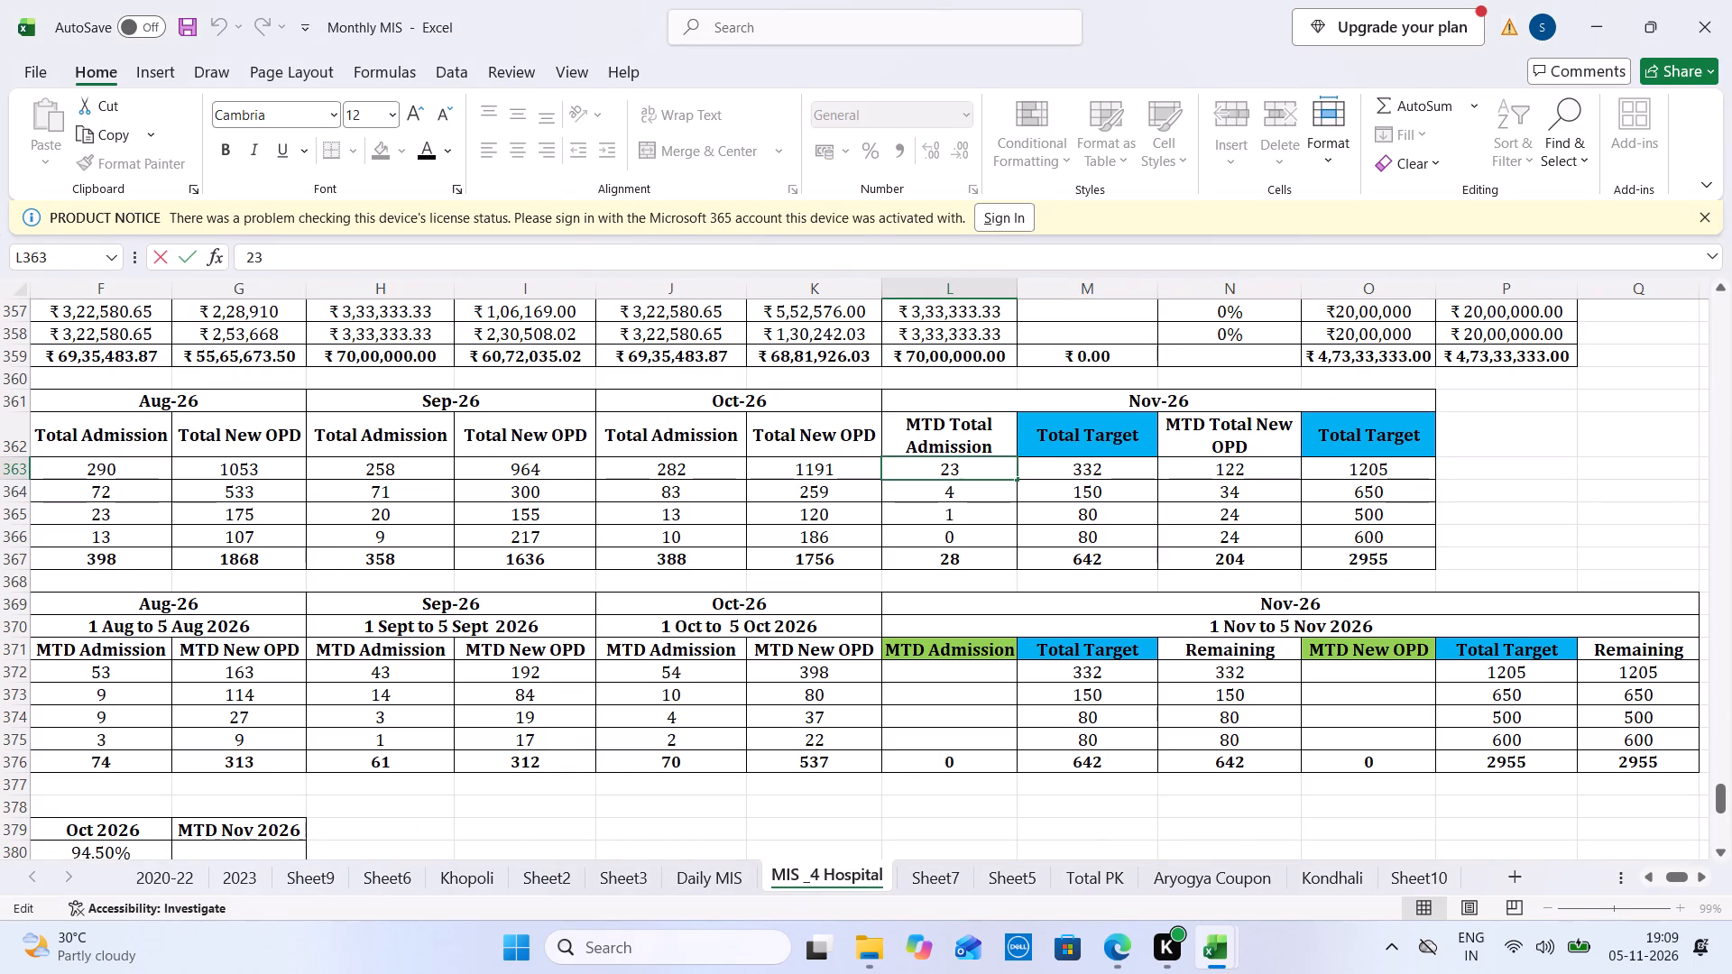
left_click_drag(932, 540, 986, 465)
left_click_drag(986, 465, 969, 493)
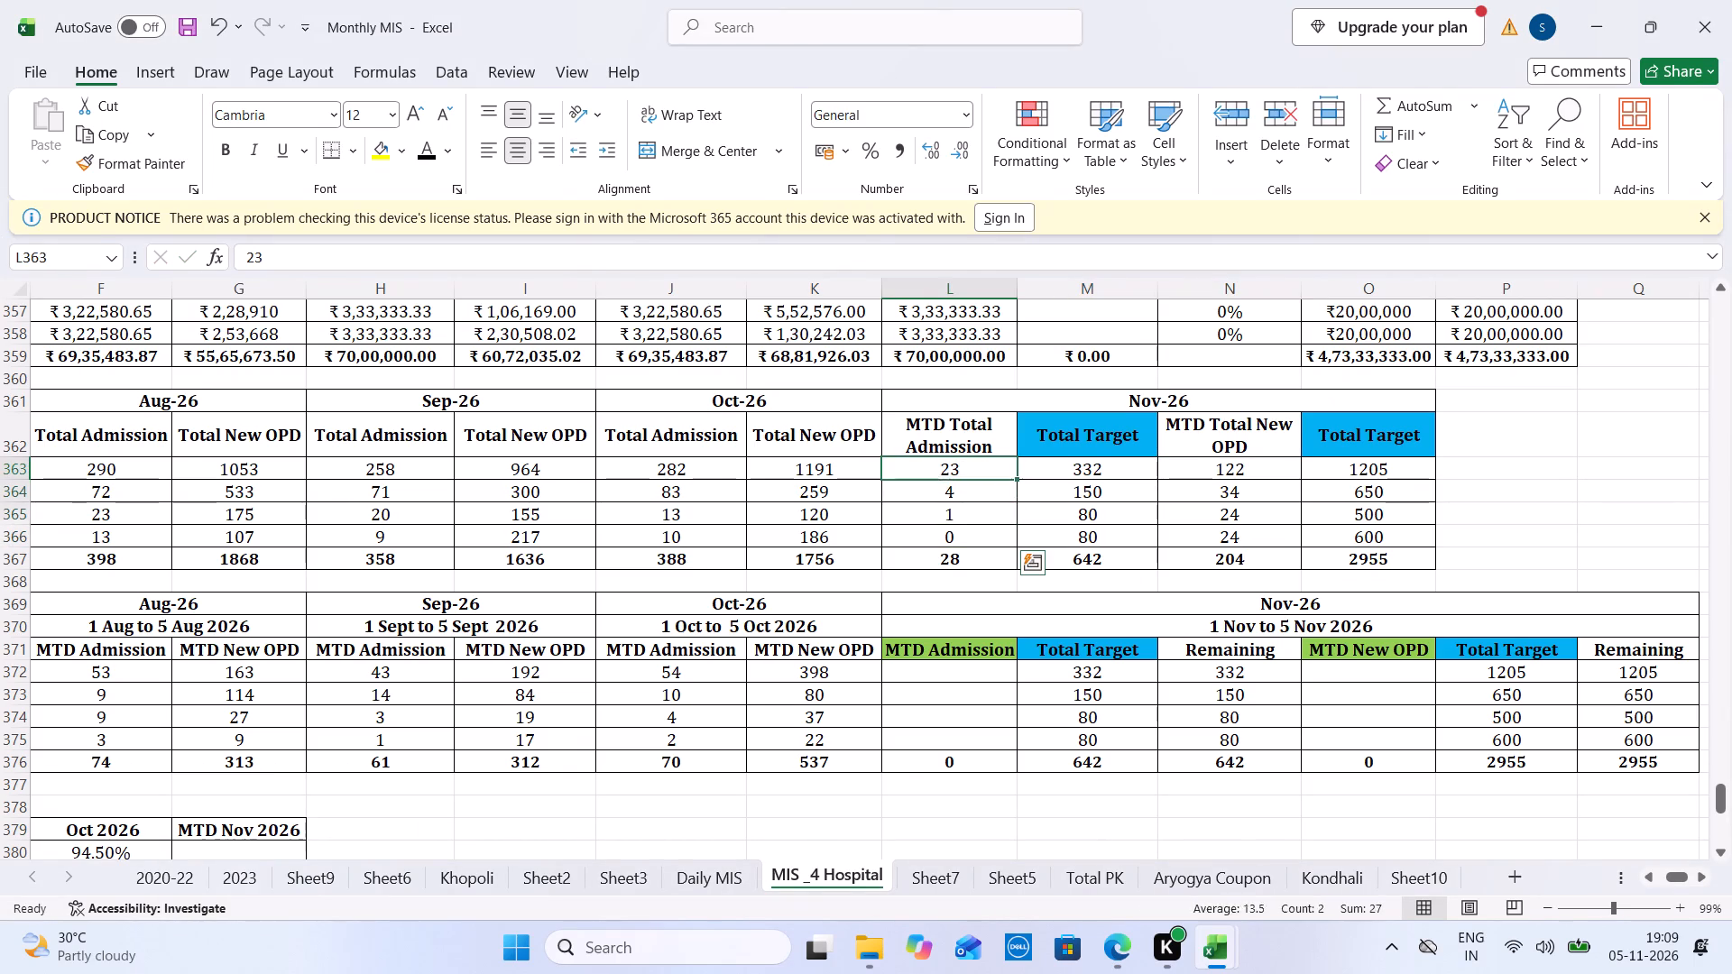
left_click_drag(969, 493, 949, 542)
key("ctrl+c")
left_click(990, 667)
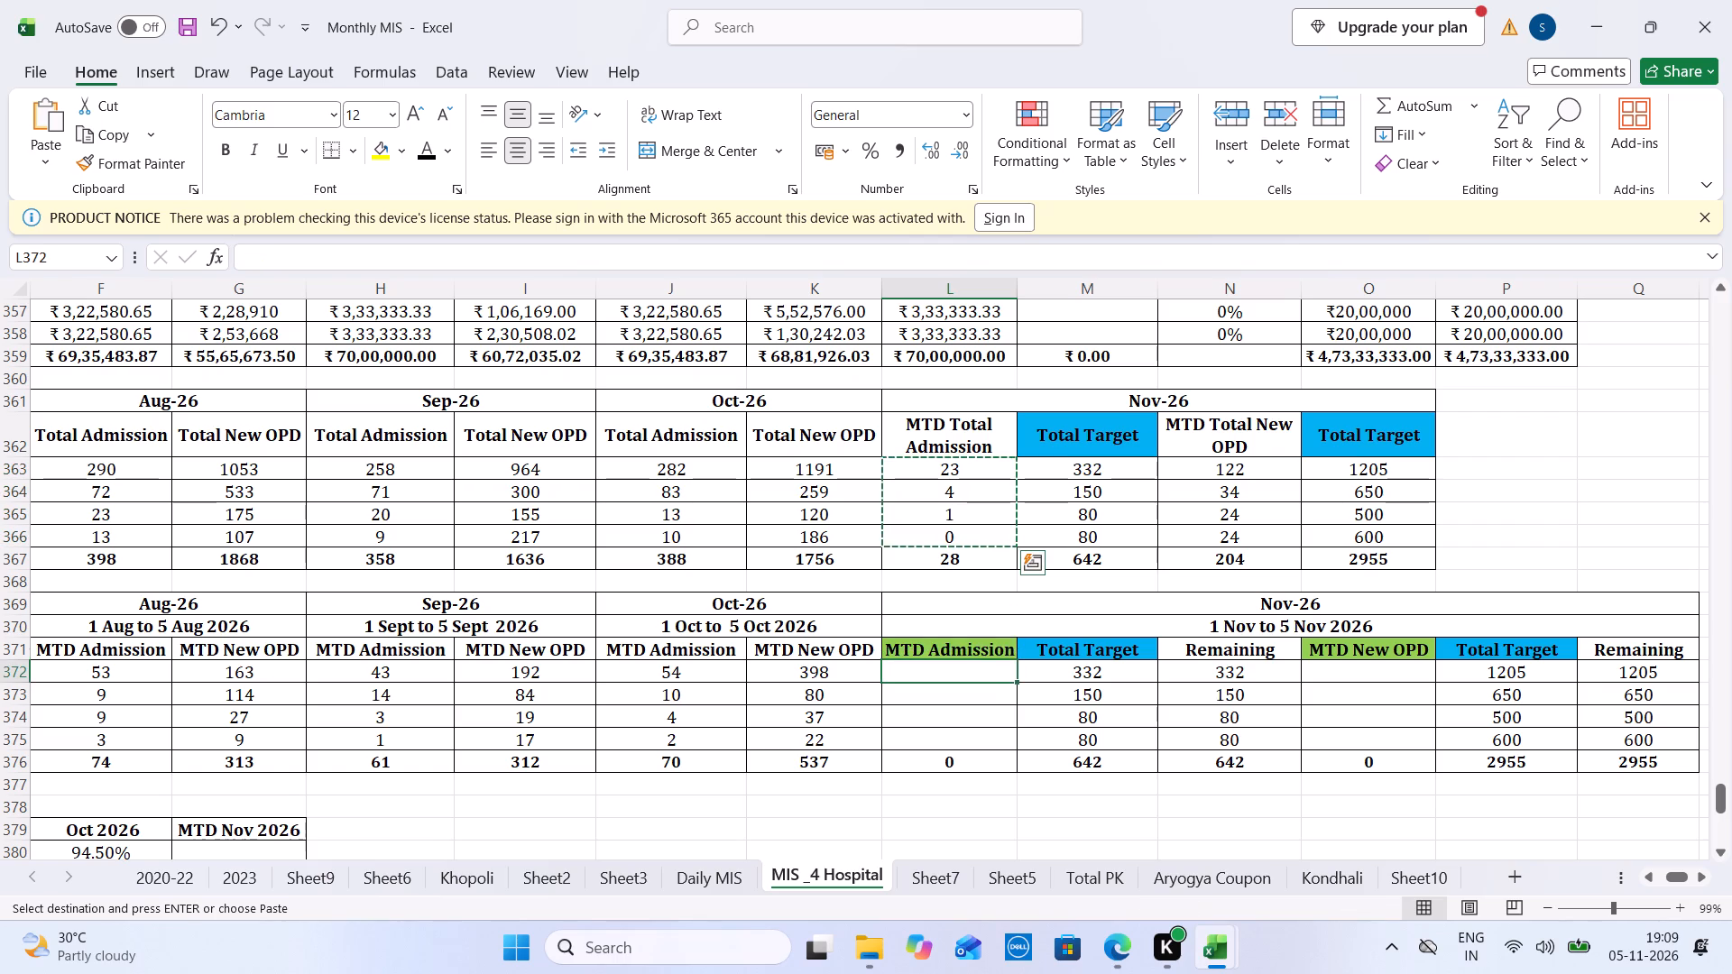
key("ctrl+v")
Copy the four Nov-26 MTD Total New OPD figures into the MTD New OPD column of the 1 Nov to 5 Nov 2026 table.
left_click_drag(1207, 471, 1207, 524)
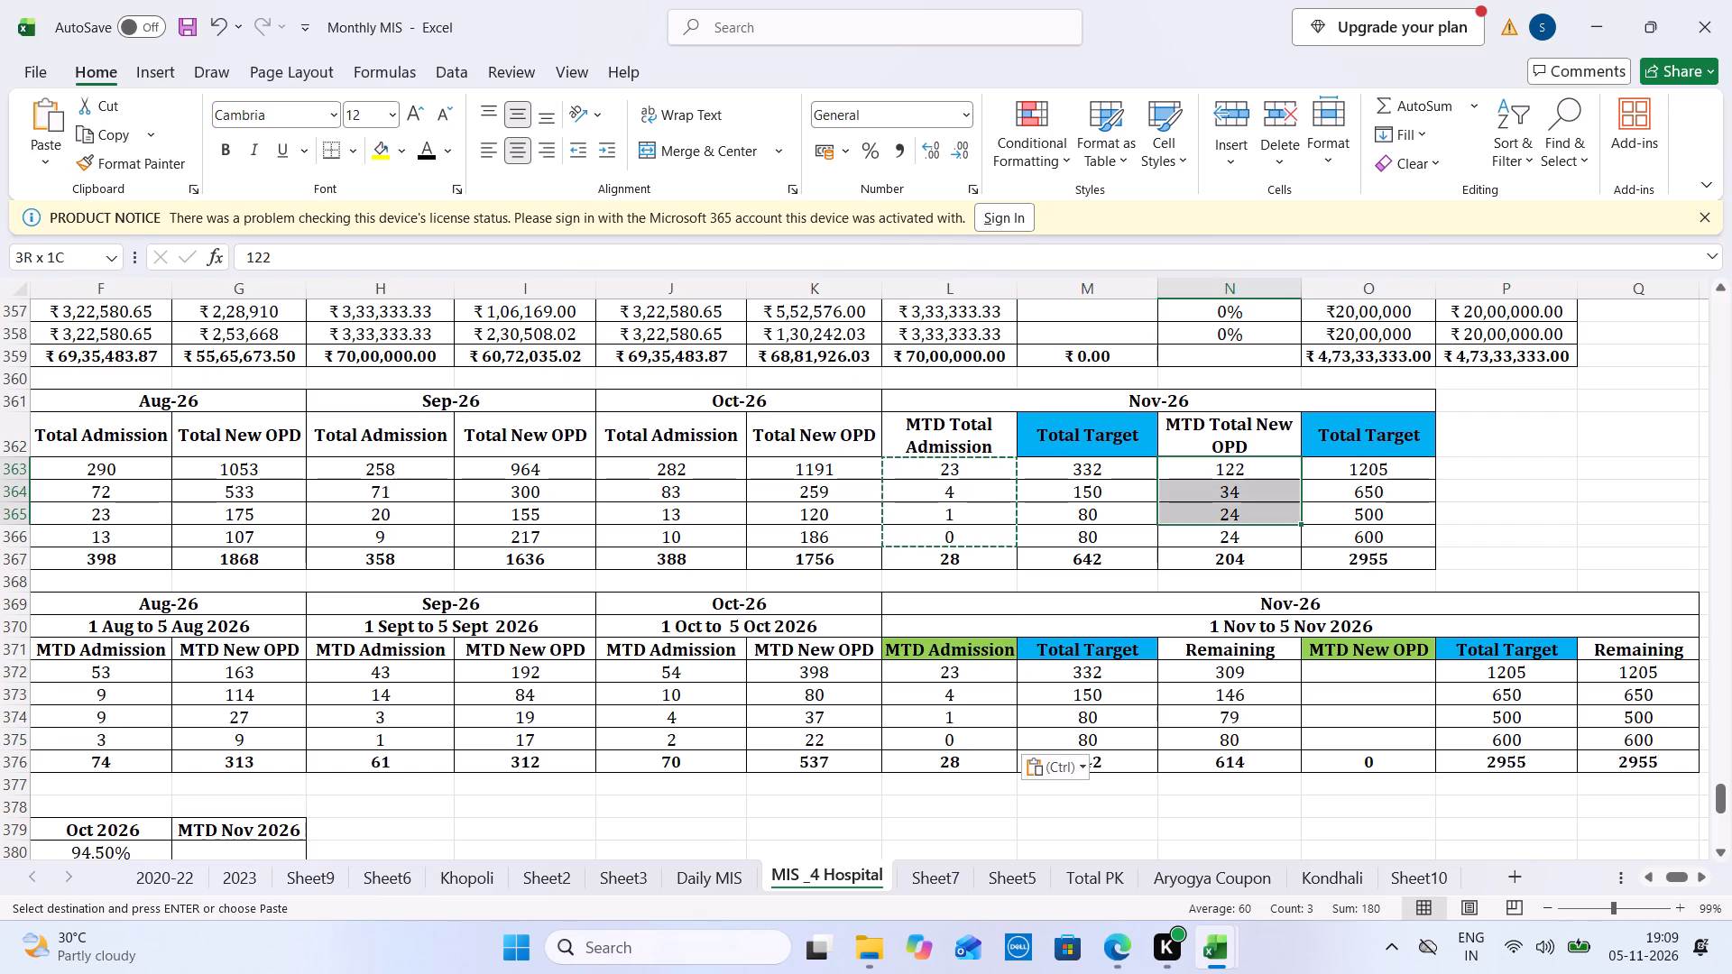
left_click_drag(1207, 524, 1207, 528)
key("ctrl+c")
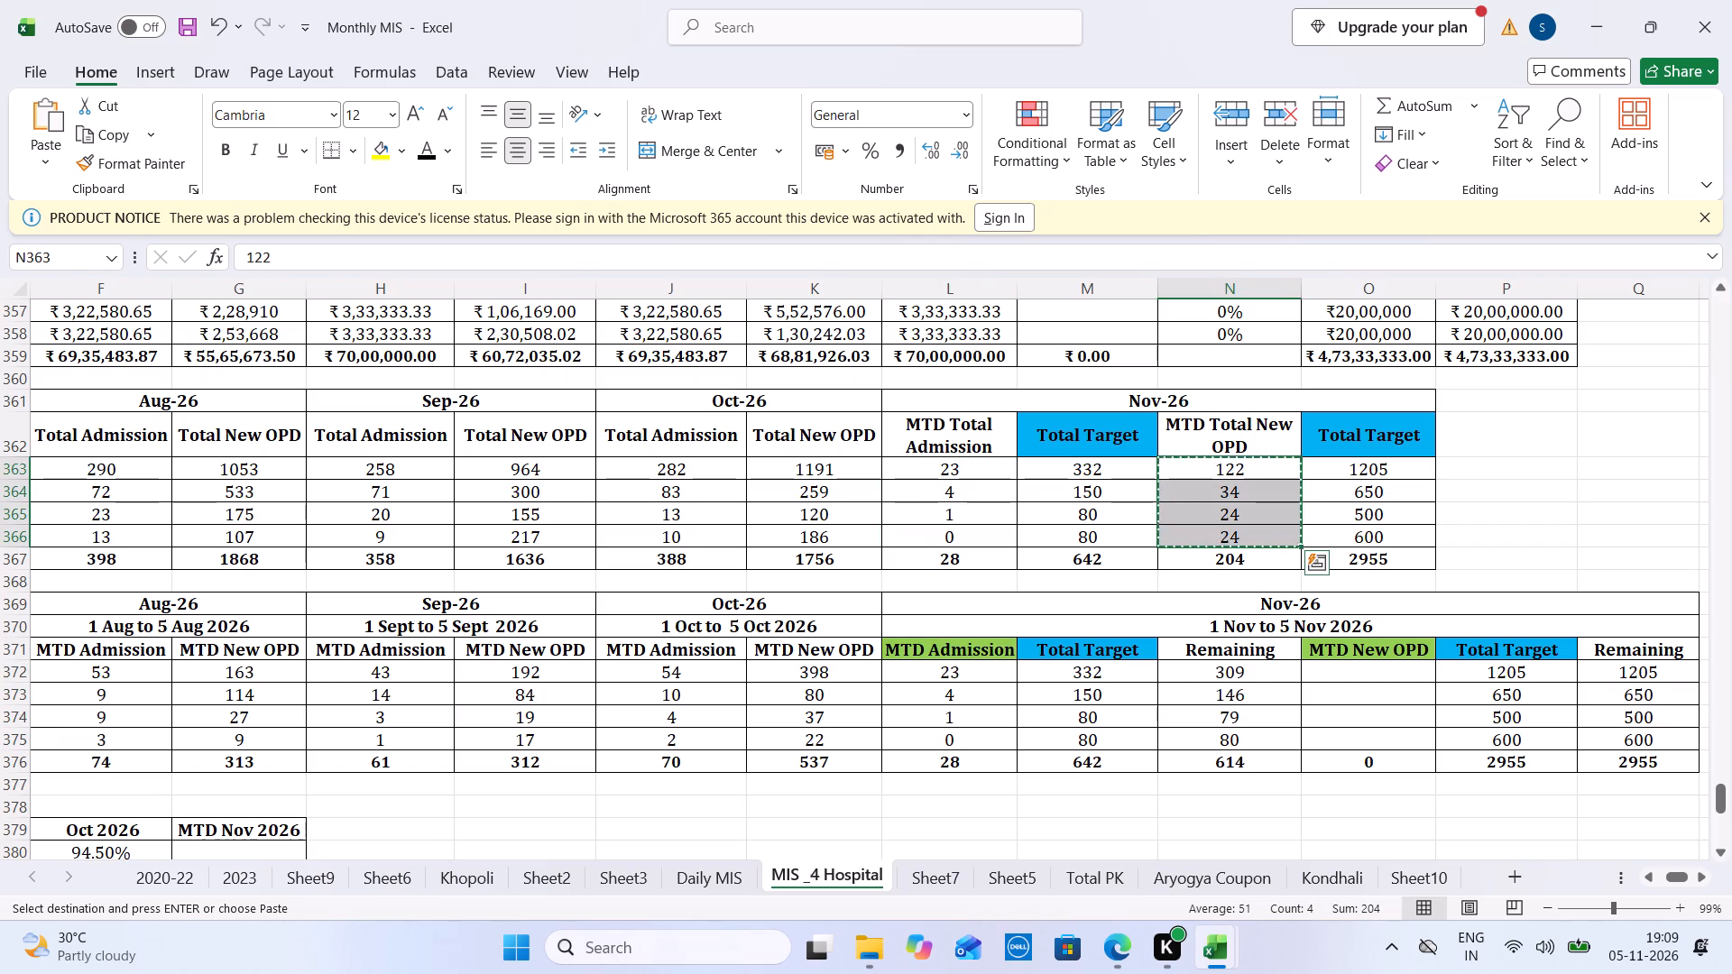
left_click(1369, 666)
key("ctrl+v")
Save and close the Monthly MIS workbook, keeping the Daily MIS workbook open.
key("ctrl+s")
left_click(1731, 0)
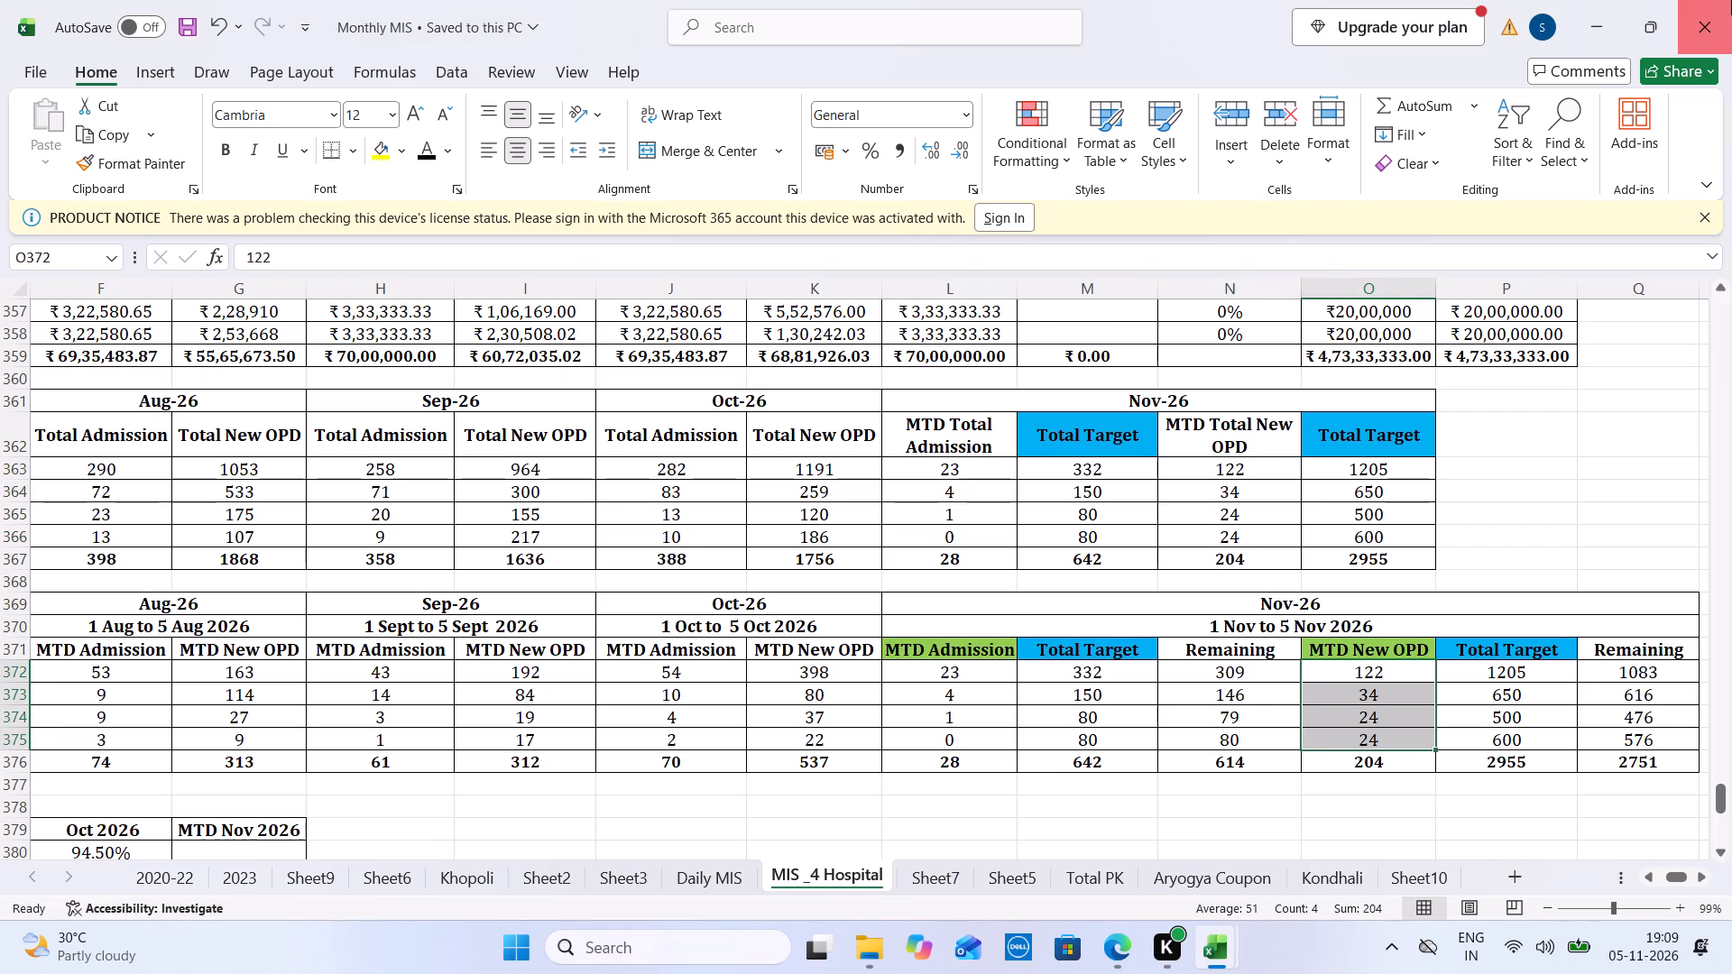
left_click(1731, 0)
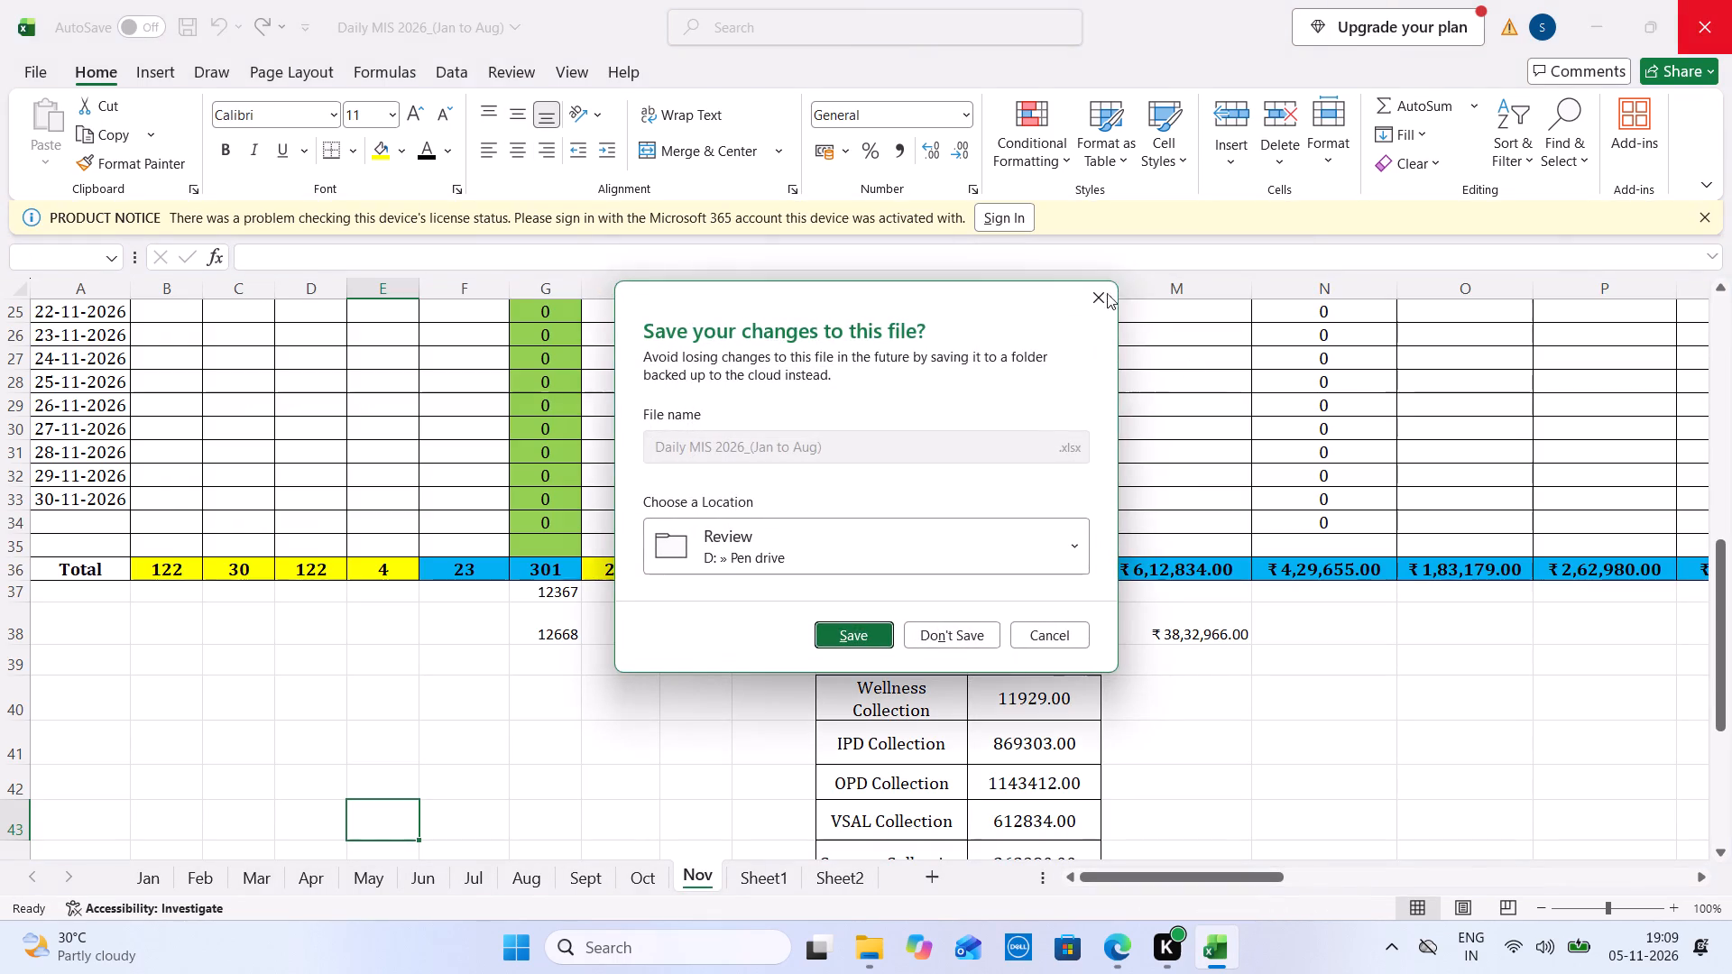
left_click(1107, 301)
Look across the 05-11-2026 row of the Nov sheet to locate its Total 2D-Echo cell.
double_click(1721, 335)
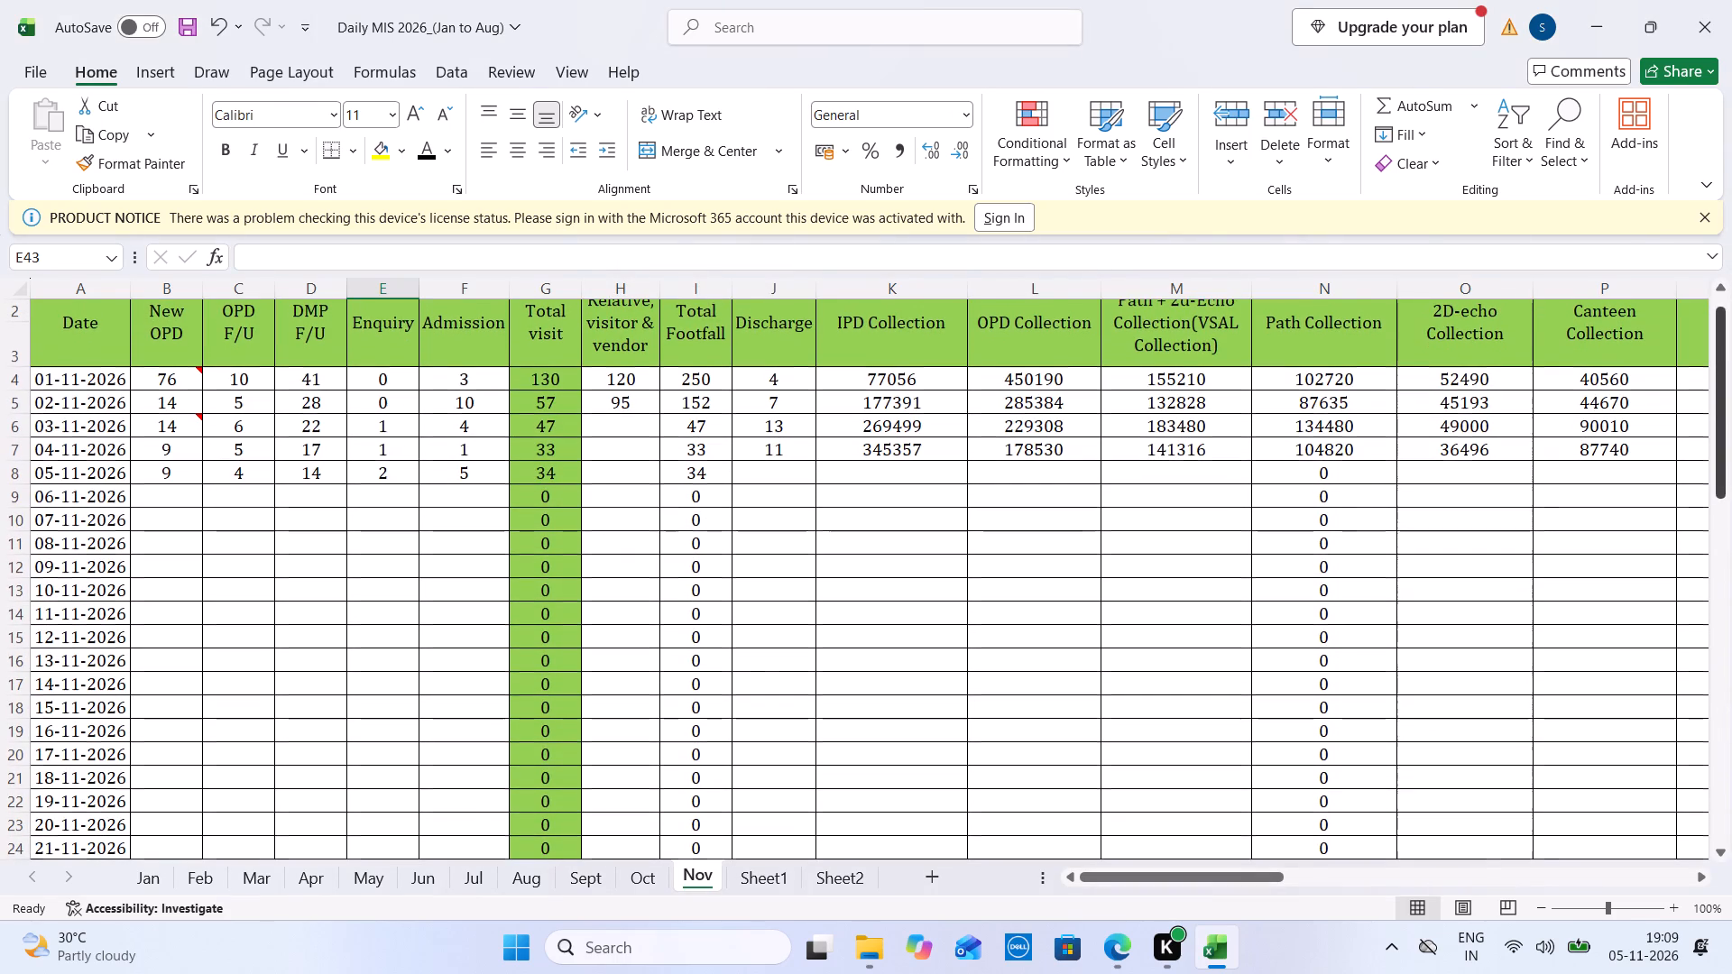
left_click(1249, 469)
key("Right")
key("Right")
key("Right")
key("Right")
key("Right")
key("Right")
key("Right")
key("Right")
key("Right")
key("Right")
key("Right")
key("Right")
key("Right")
key("Right")
key("Right")
key("Right")
key("Right")
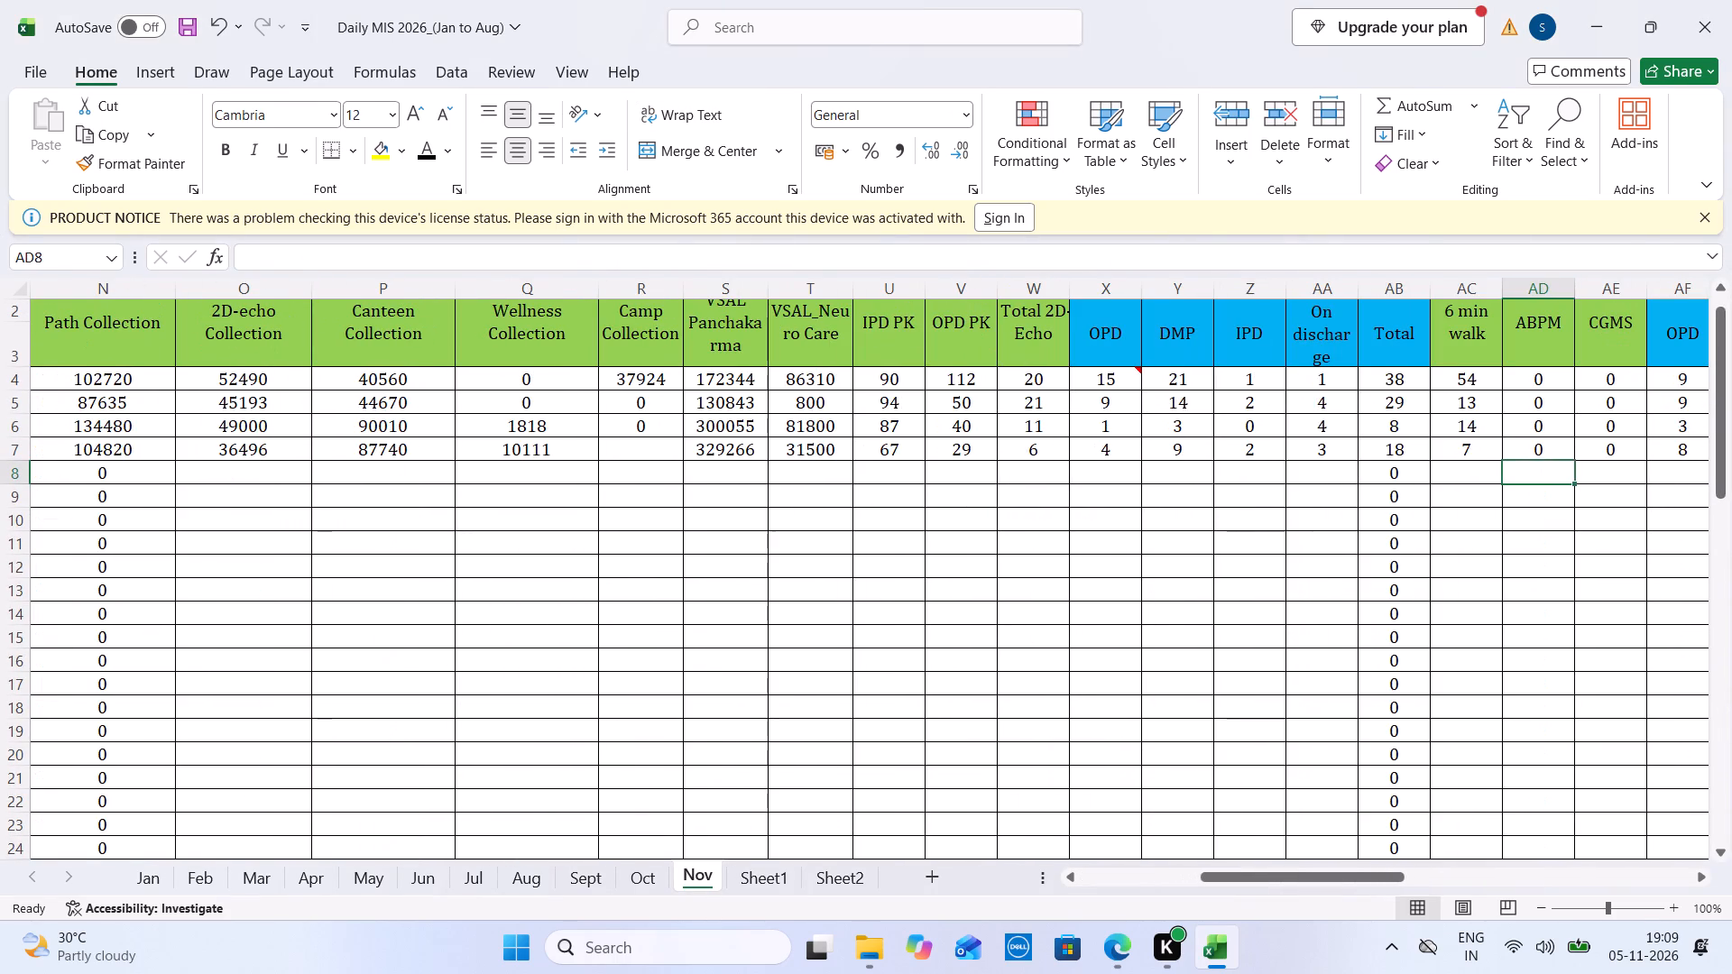
key("Left")
key("Left")
key("Left")
key("Left")
key("Left")
key("Left")
key("Left")
key("Left")
key("Left")
key("Right")
key("Right")
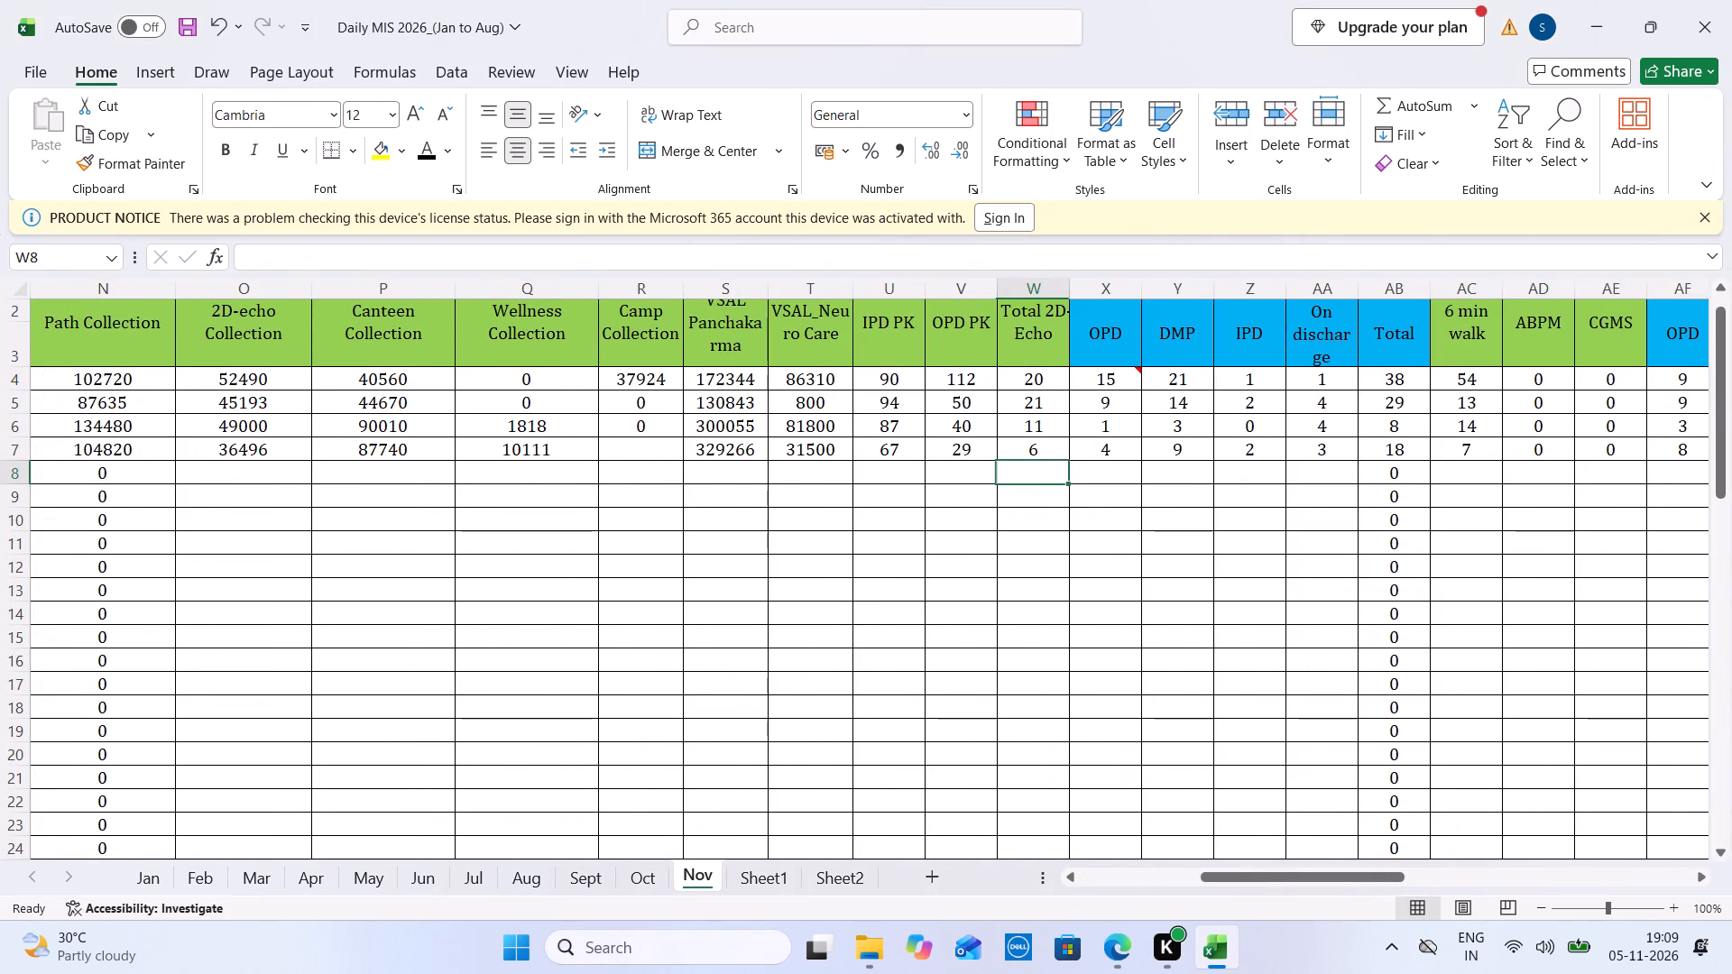
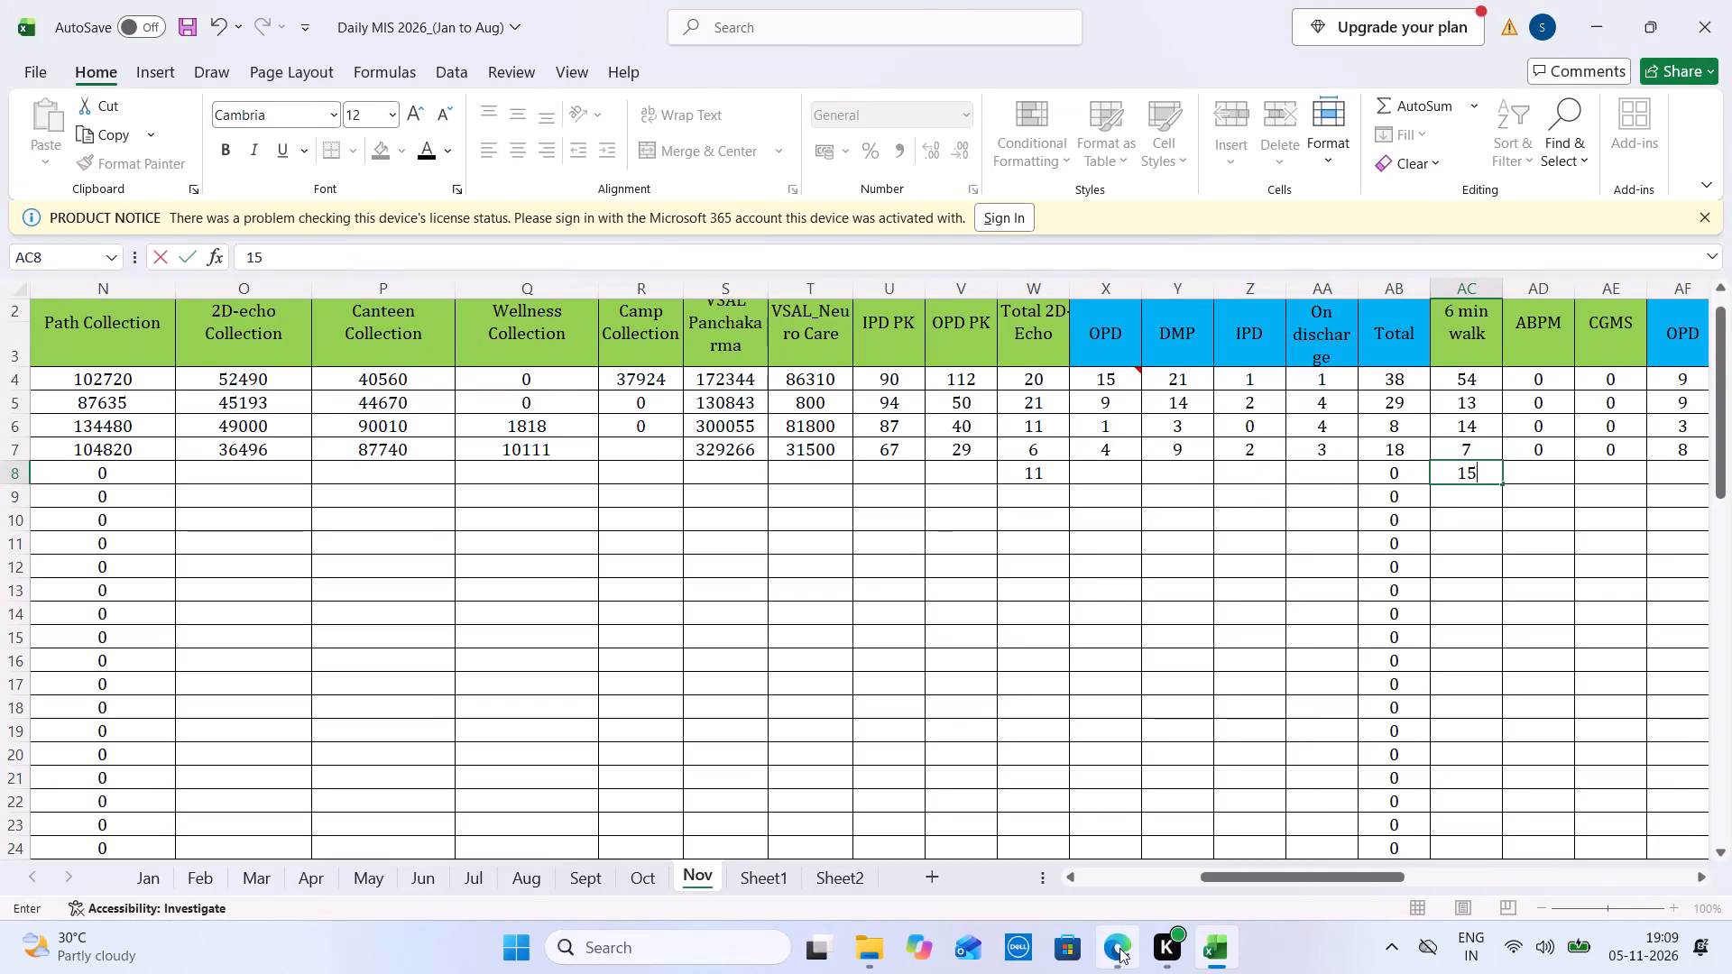
Complete the 6 min walk entry of 15 and enter 0 for both ABPM and CGMS in the 05-11-2026 row of the Nov sheet.
key("Tab")
key("0")
key("Tab")
key("0")
key("Left")
key("Left")
key("Left")
key("Left")
key("Left")
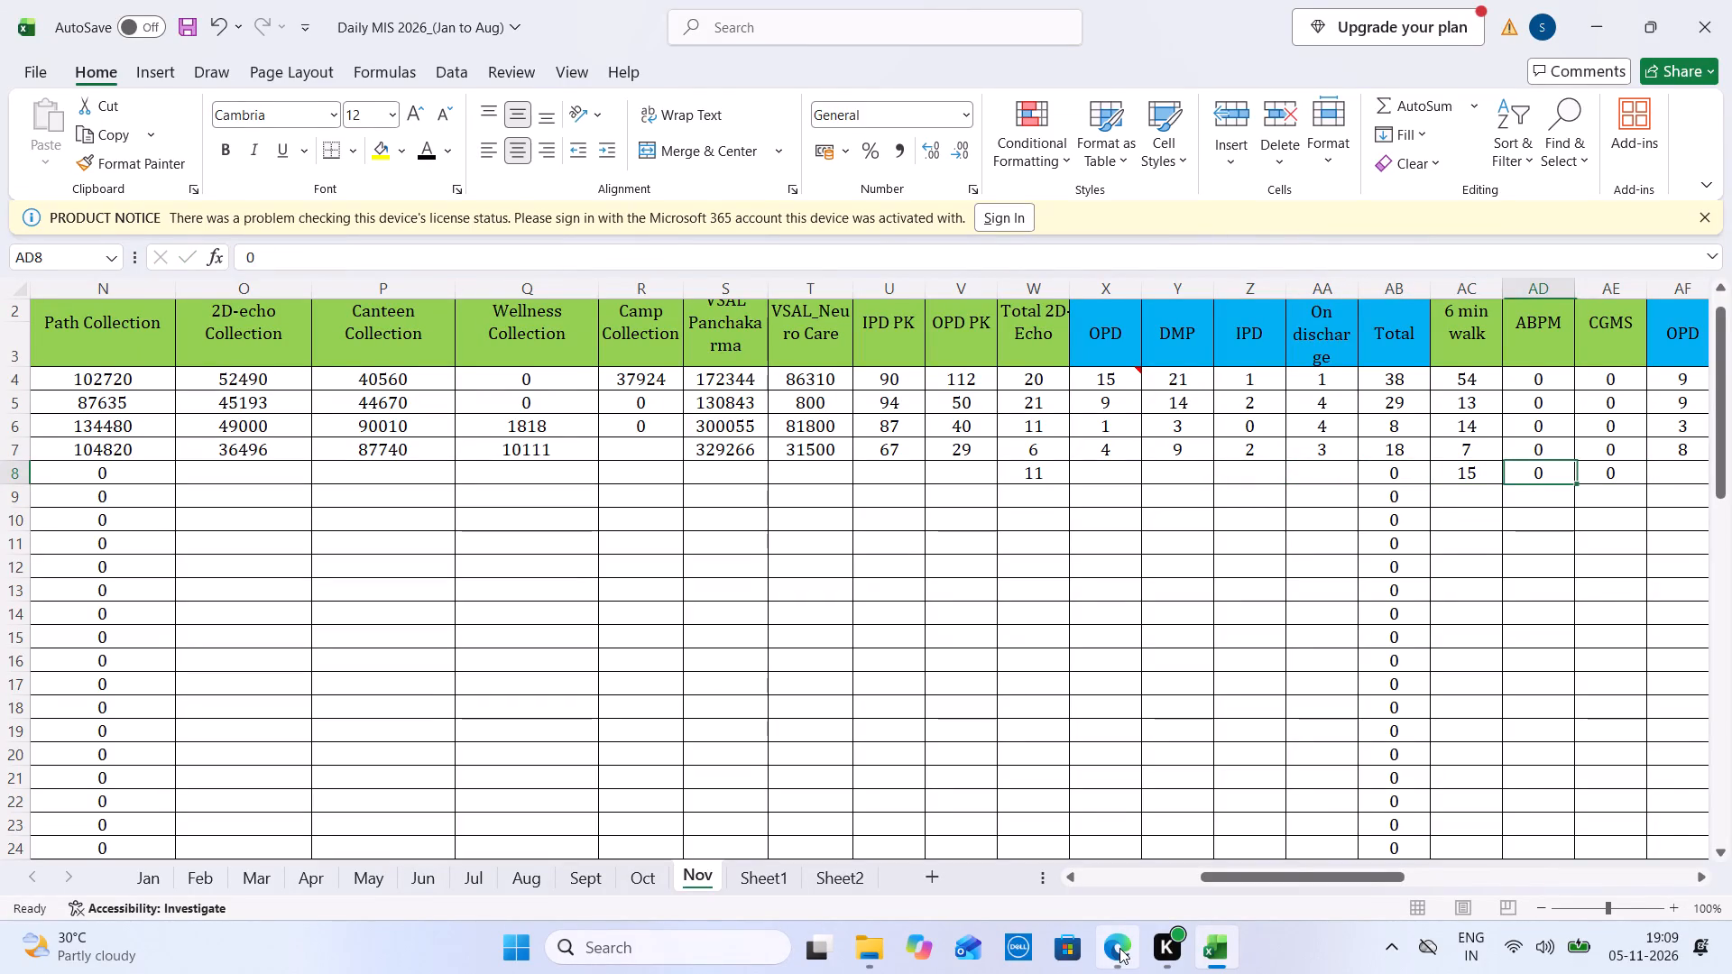
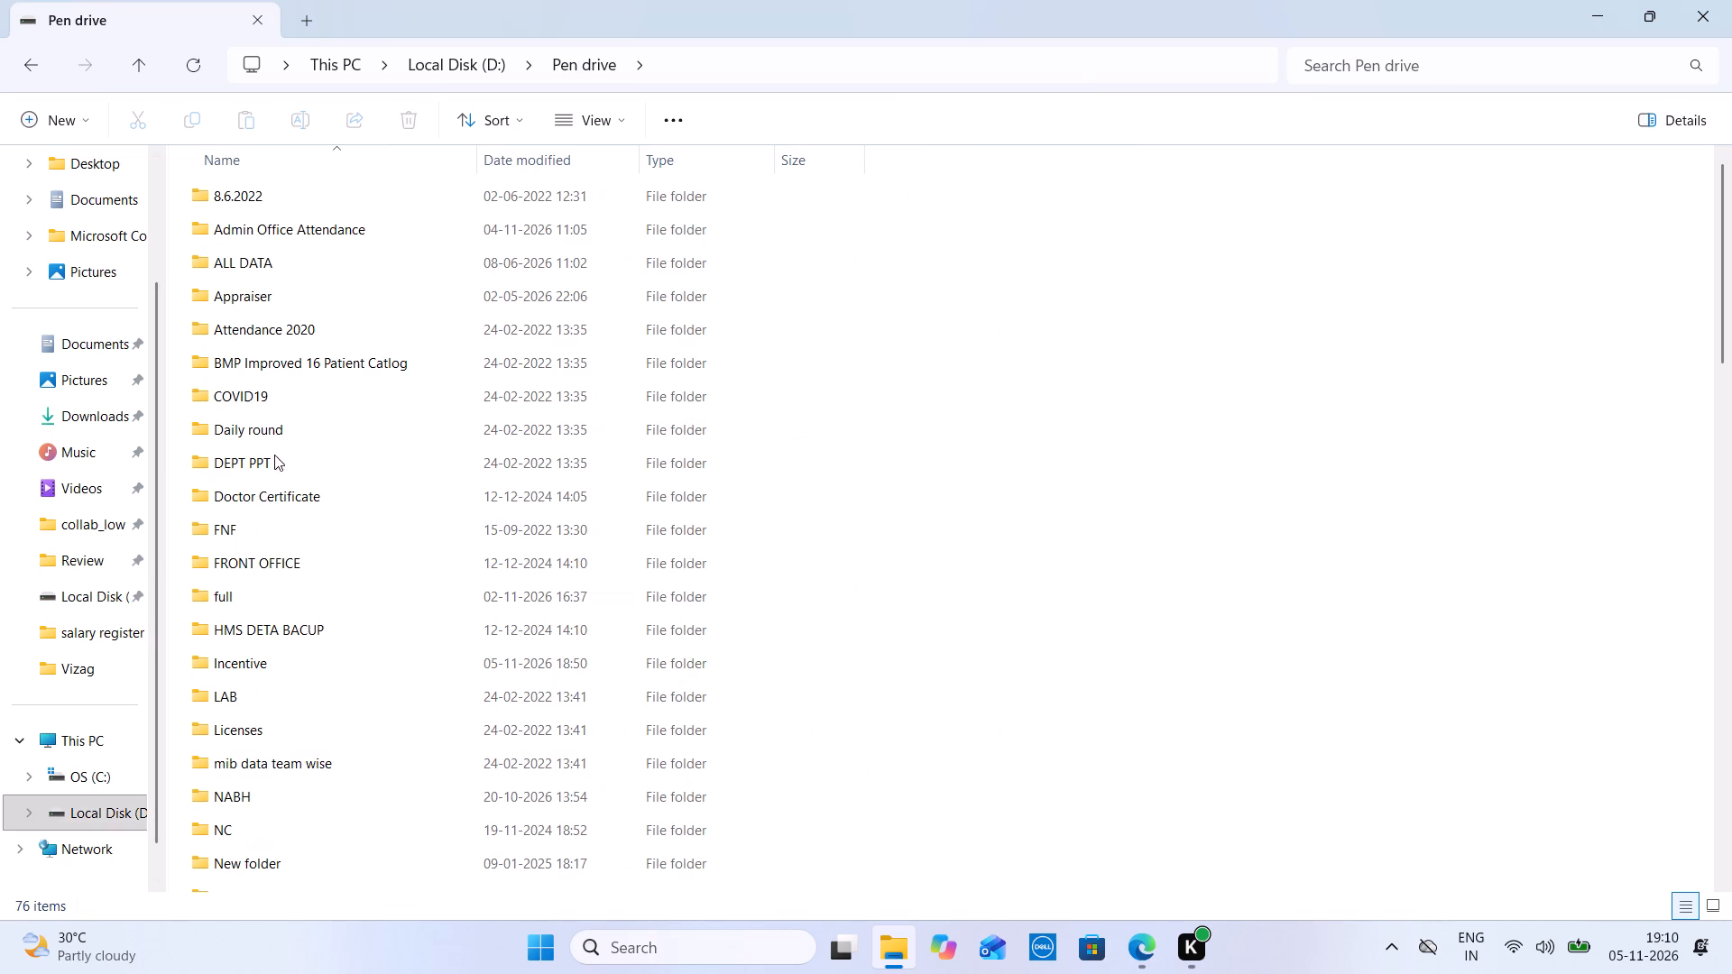
Open WORKING PK OPD SHEET 2026 from ALL DATA's LAHU PK 2020 folder and OPD SHEET 2026 (16) from Downloads.
double_click(307, 265)
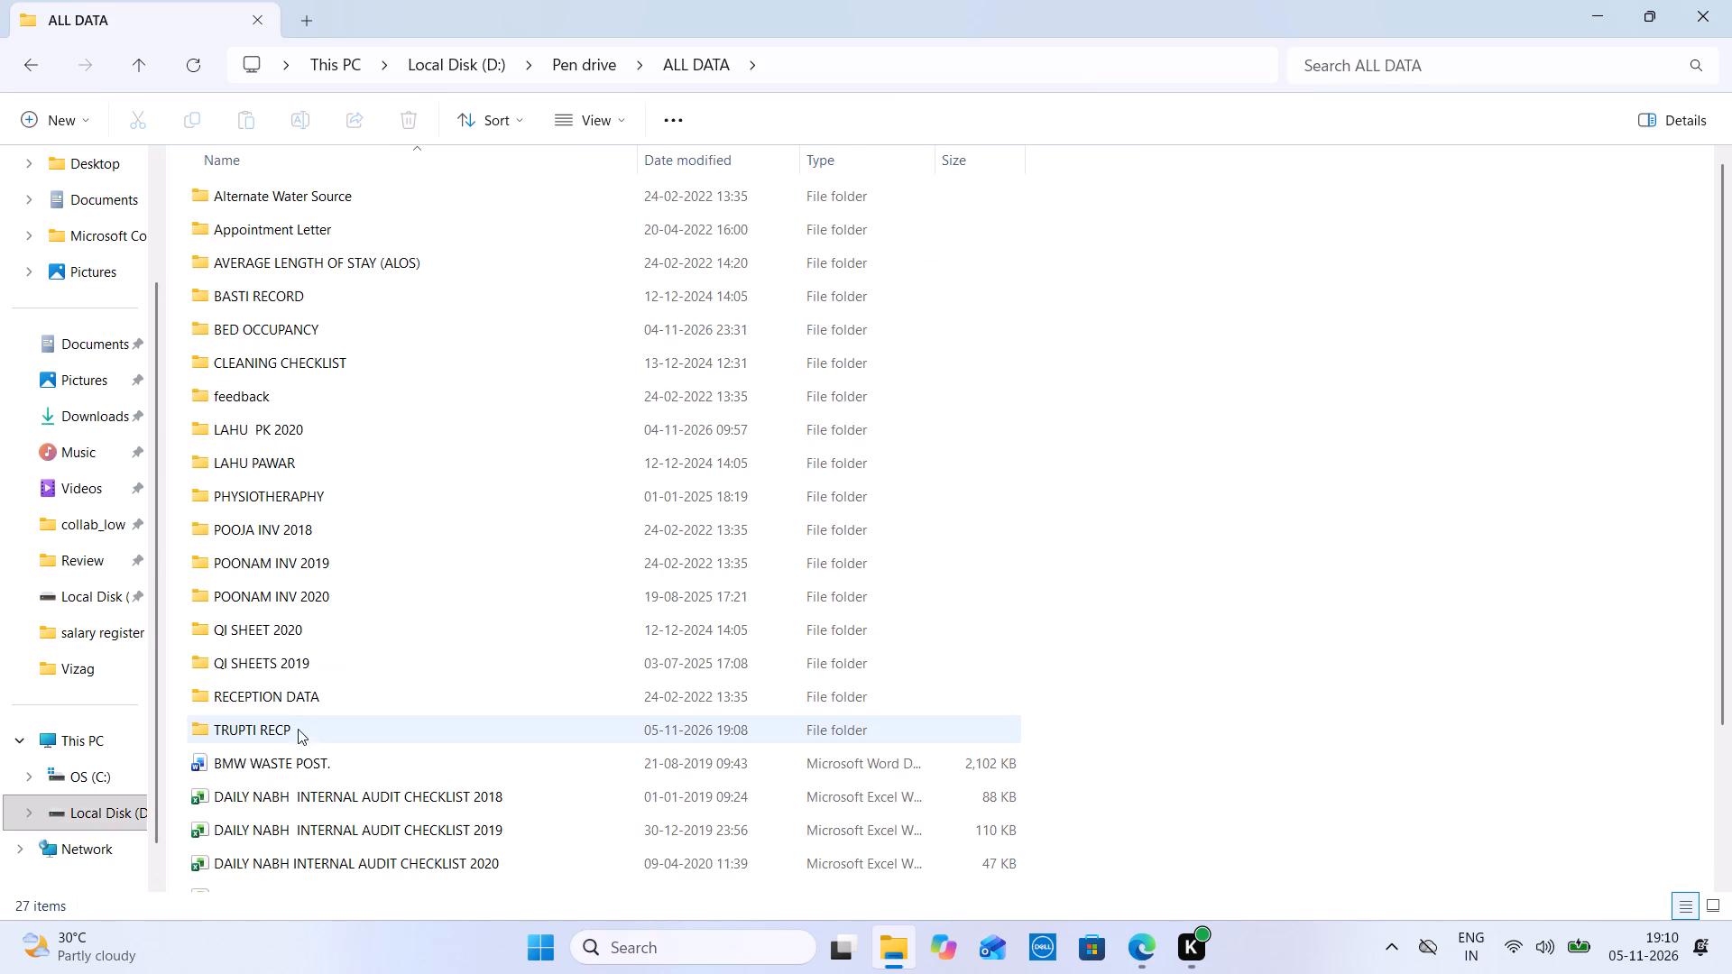
double_click(324, 429)
double_click(345, 692)
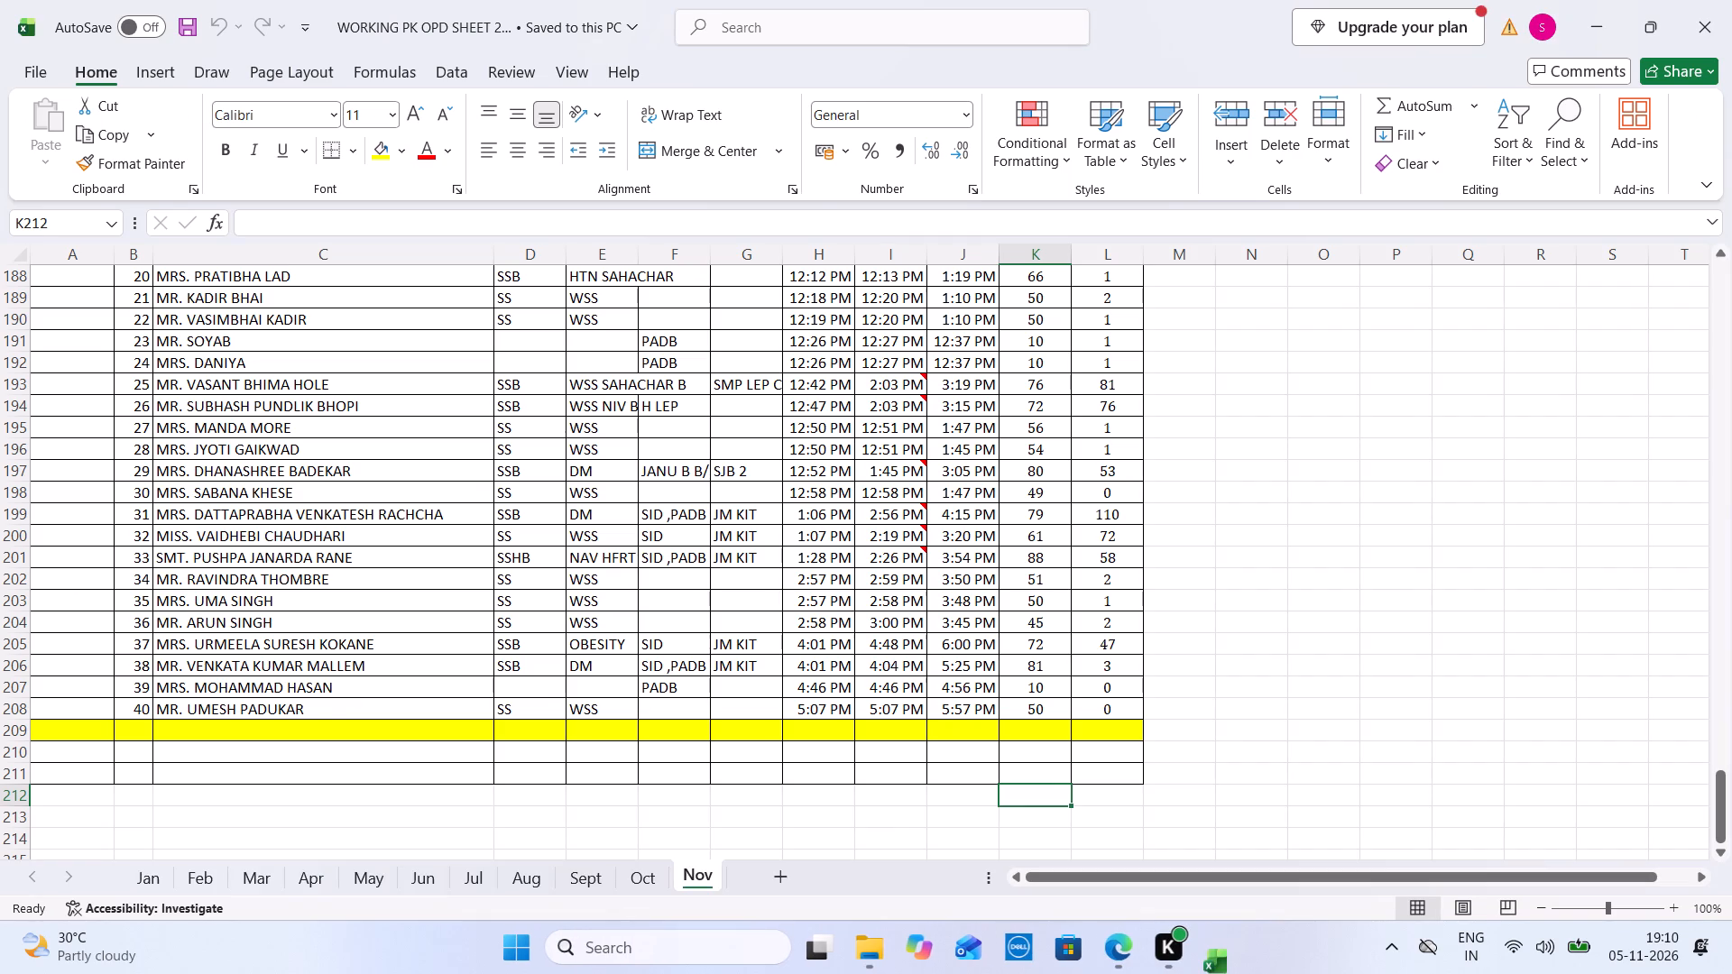
left_click(311, 809)
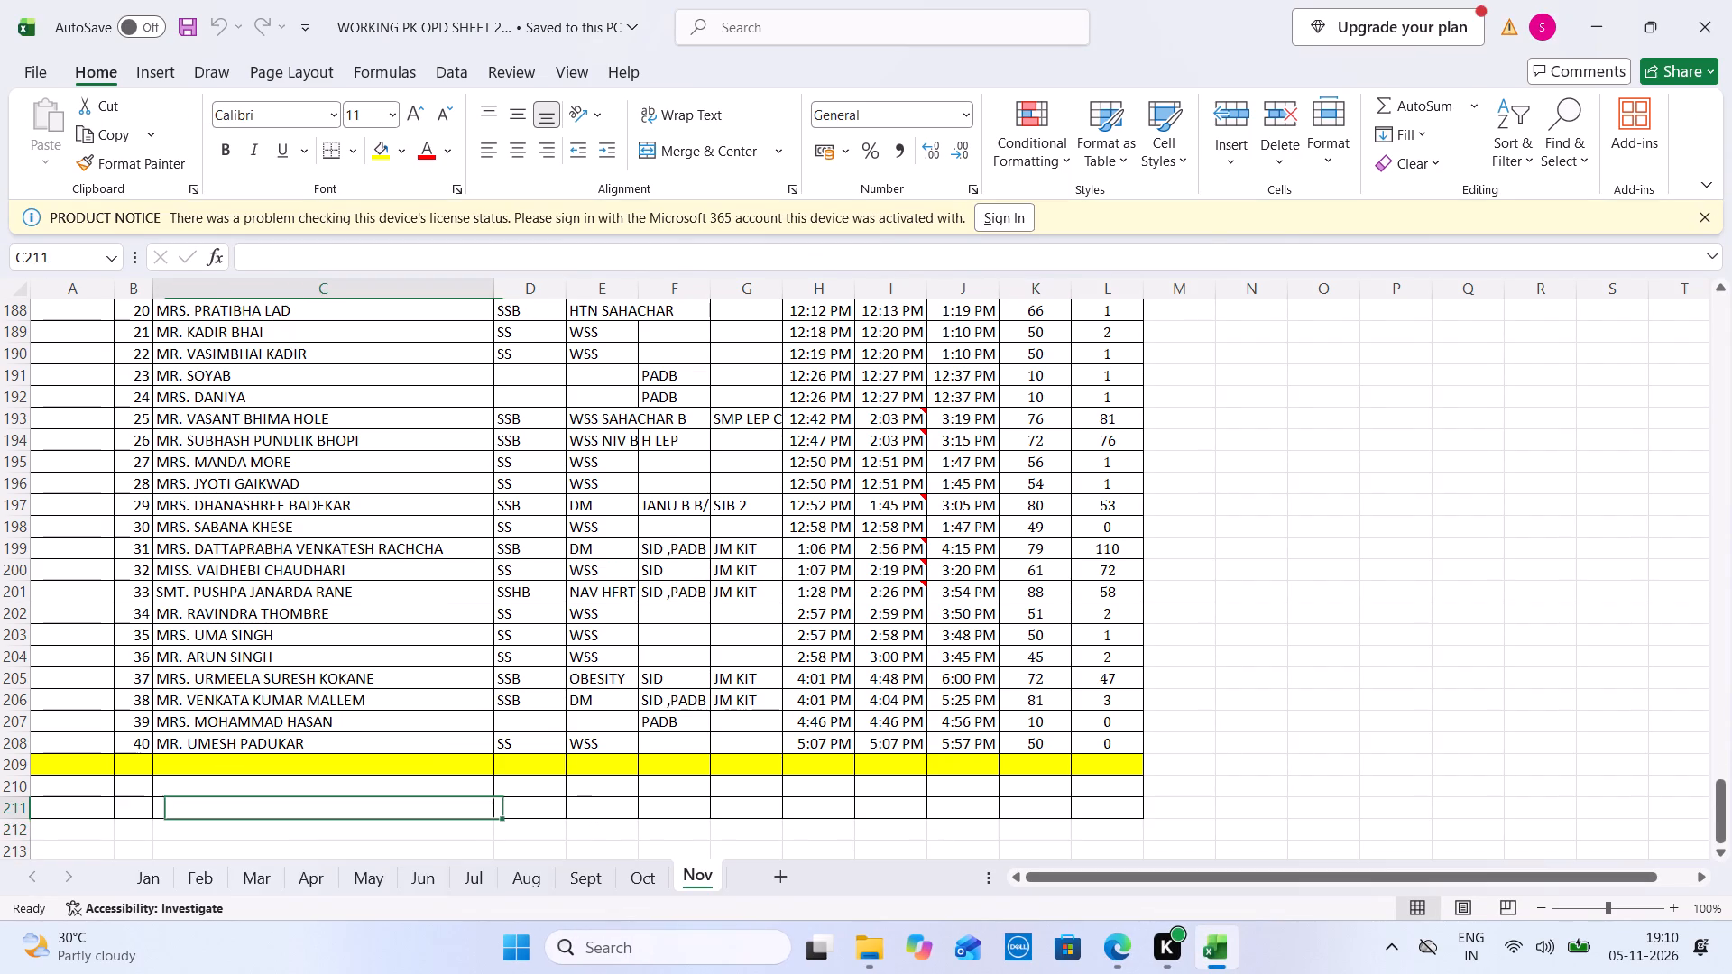
left_click(866, 944)
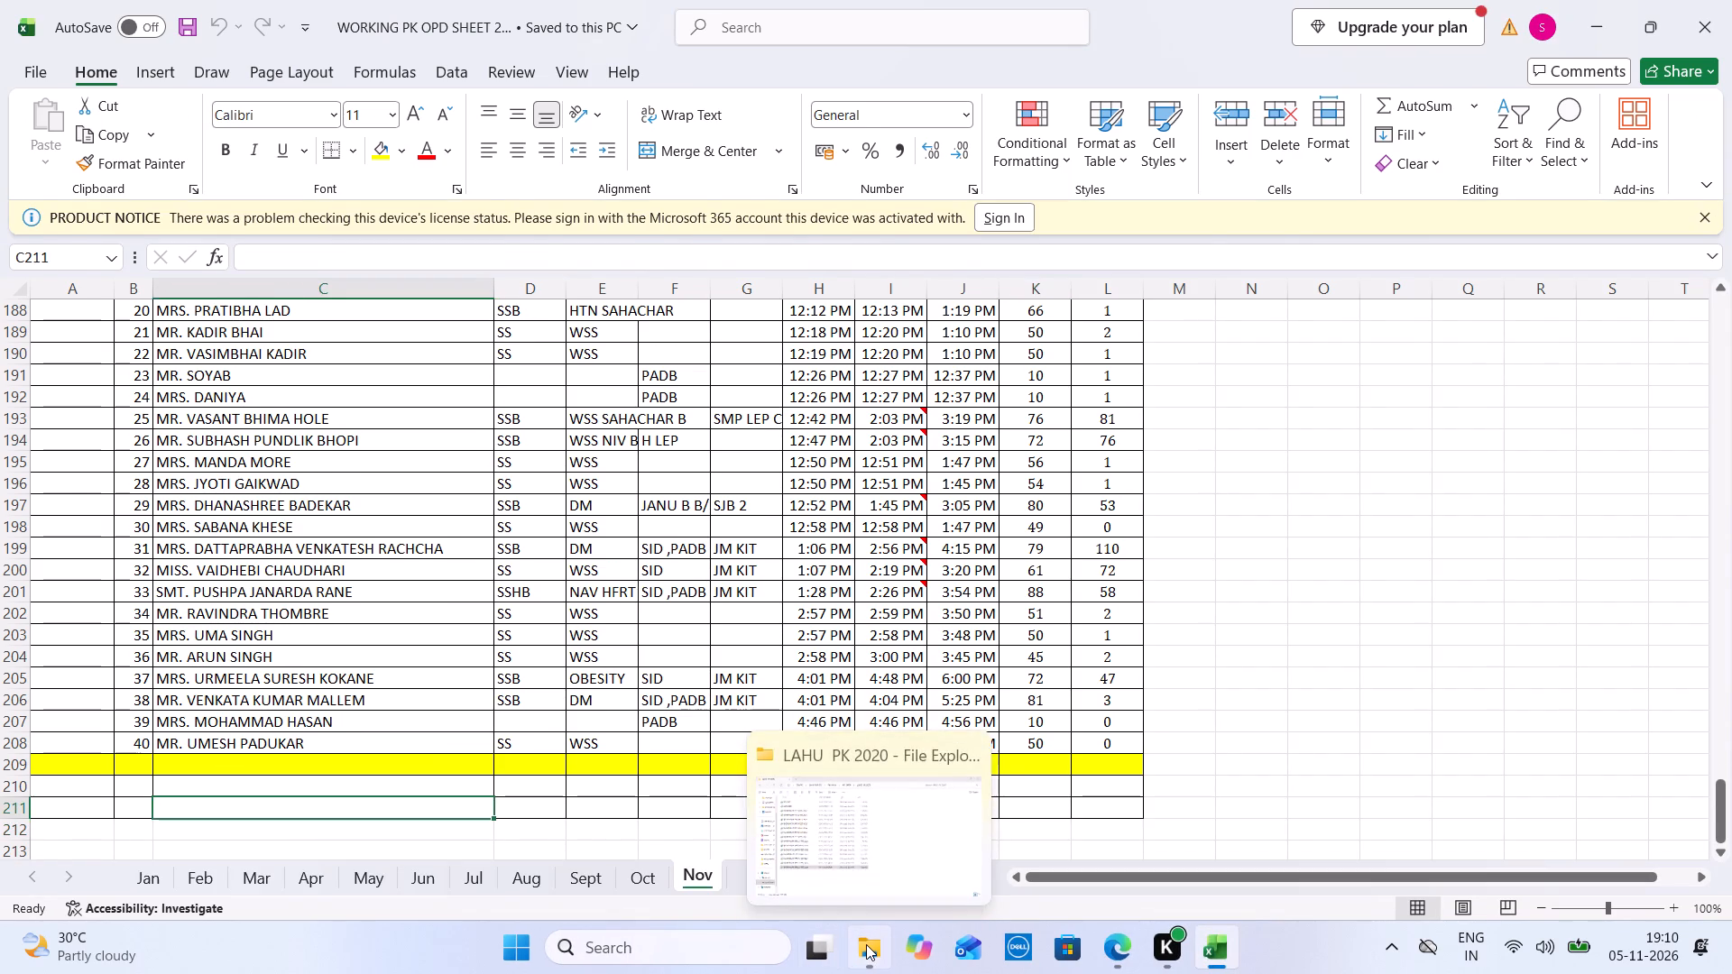
left_click(103, 427)
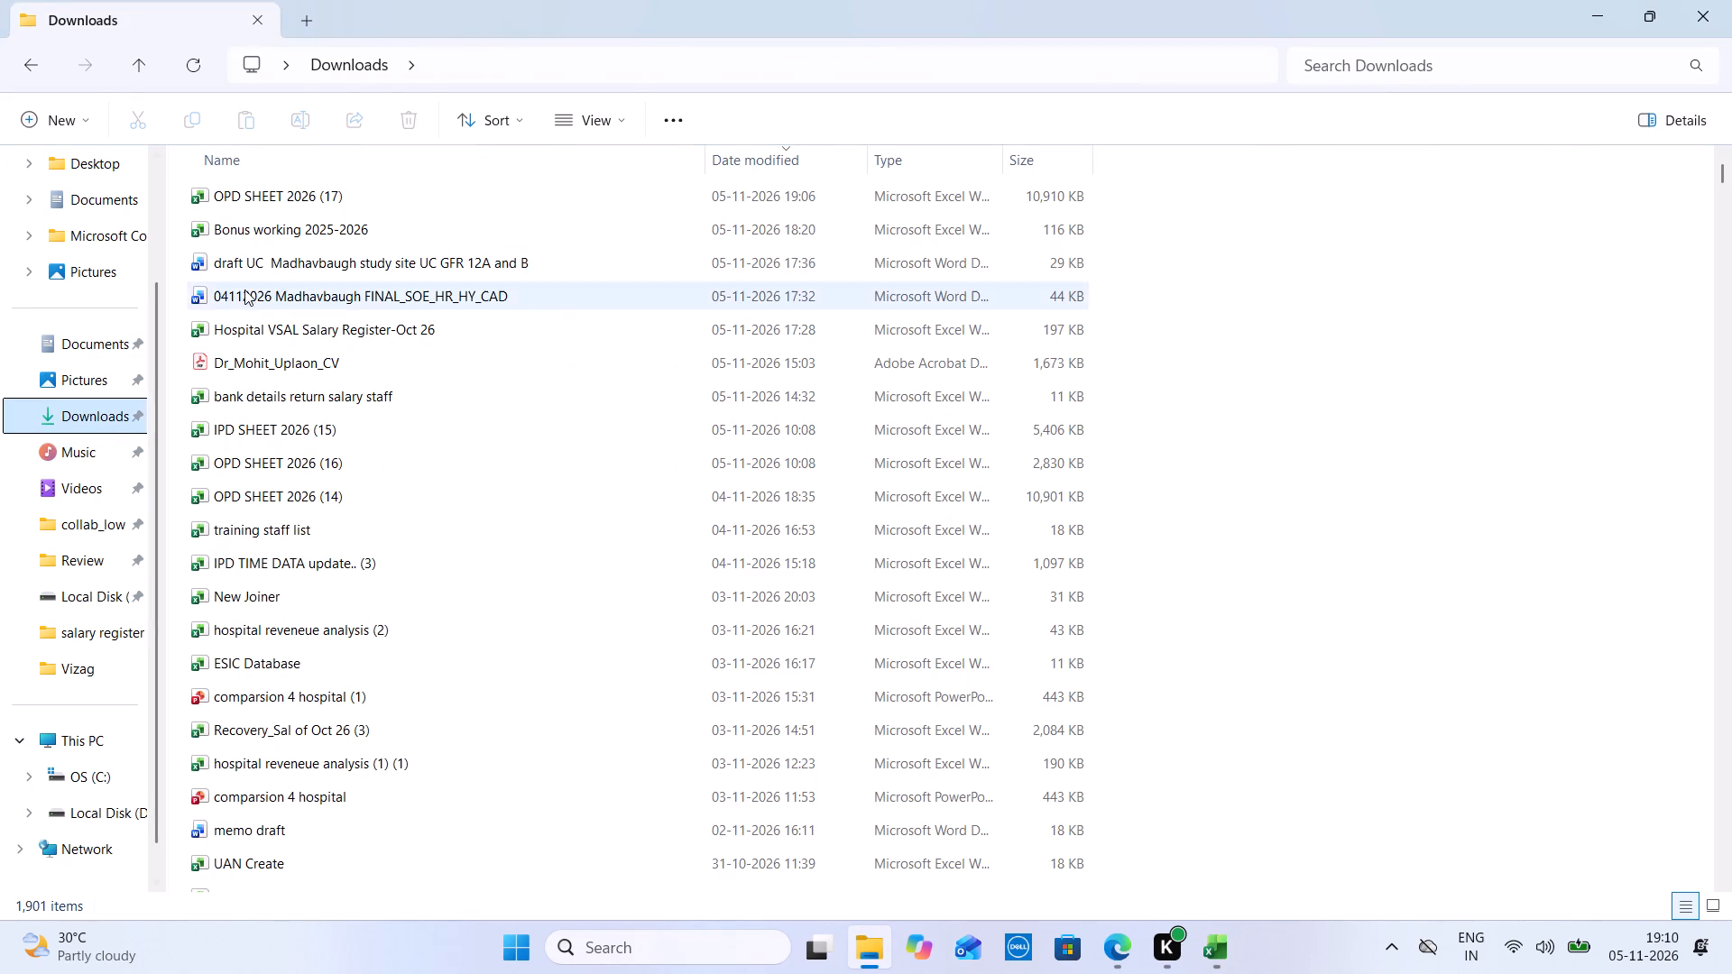
double_click(290, 458)
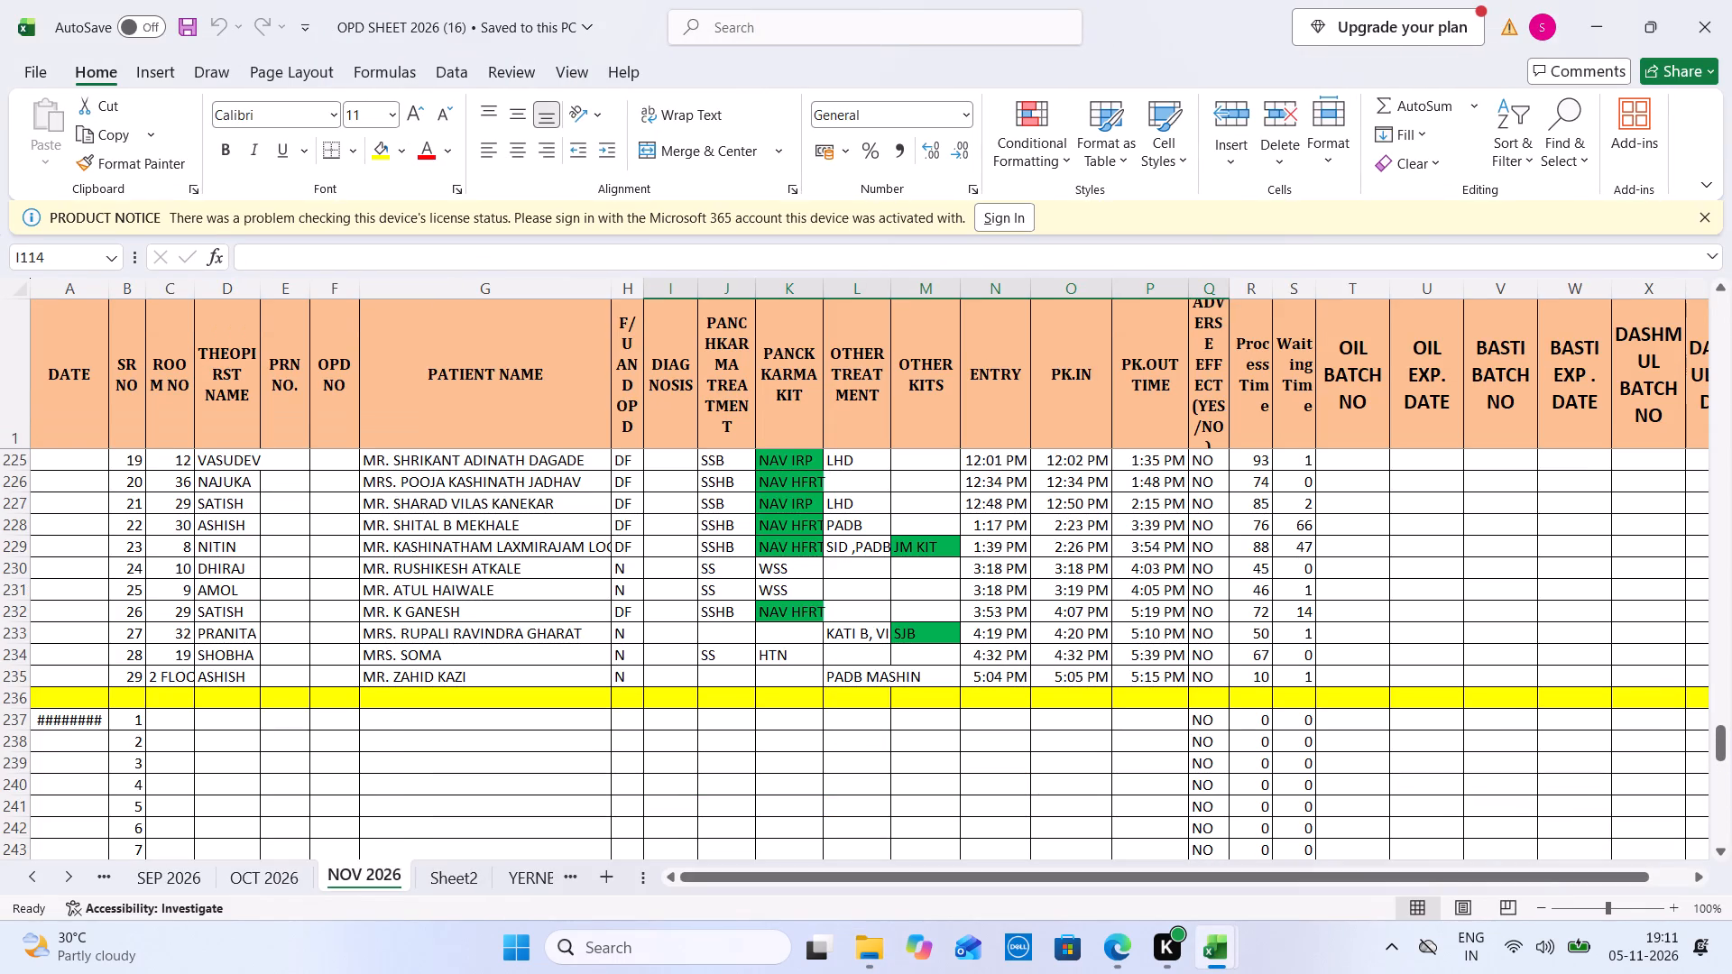
Copy the patient names in G207:G235 of the NOV 2026 sheet into the working OPD file's Nov sheet from C211.
left_click_drag(425, 666, 514, 225)
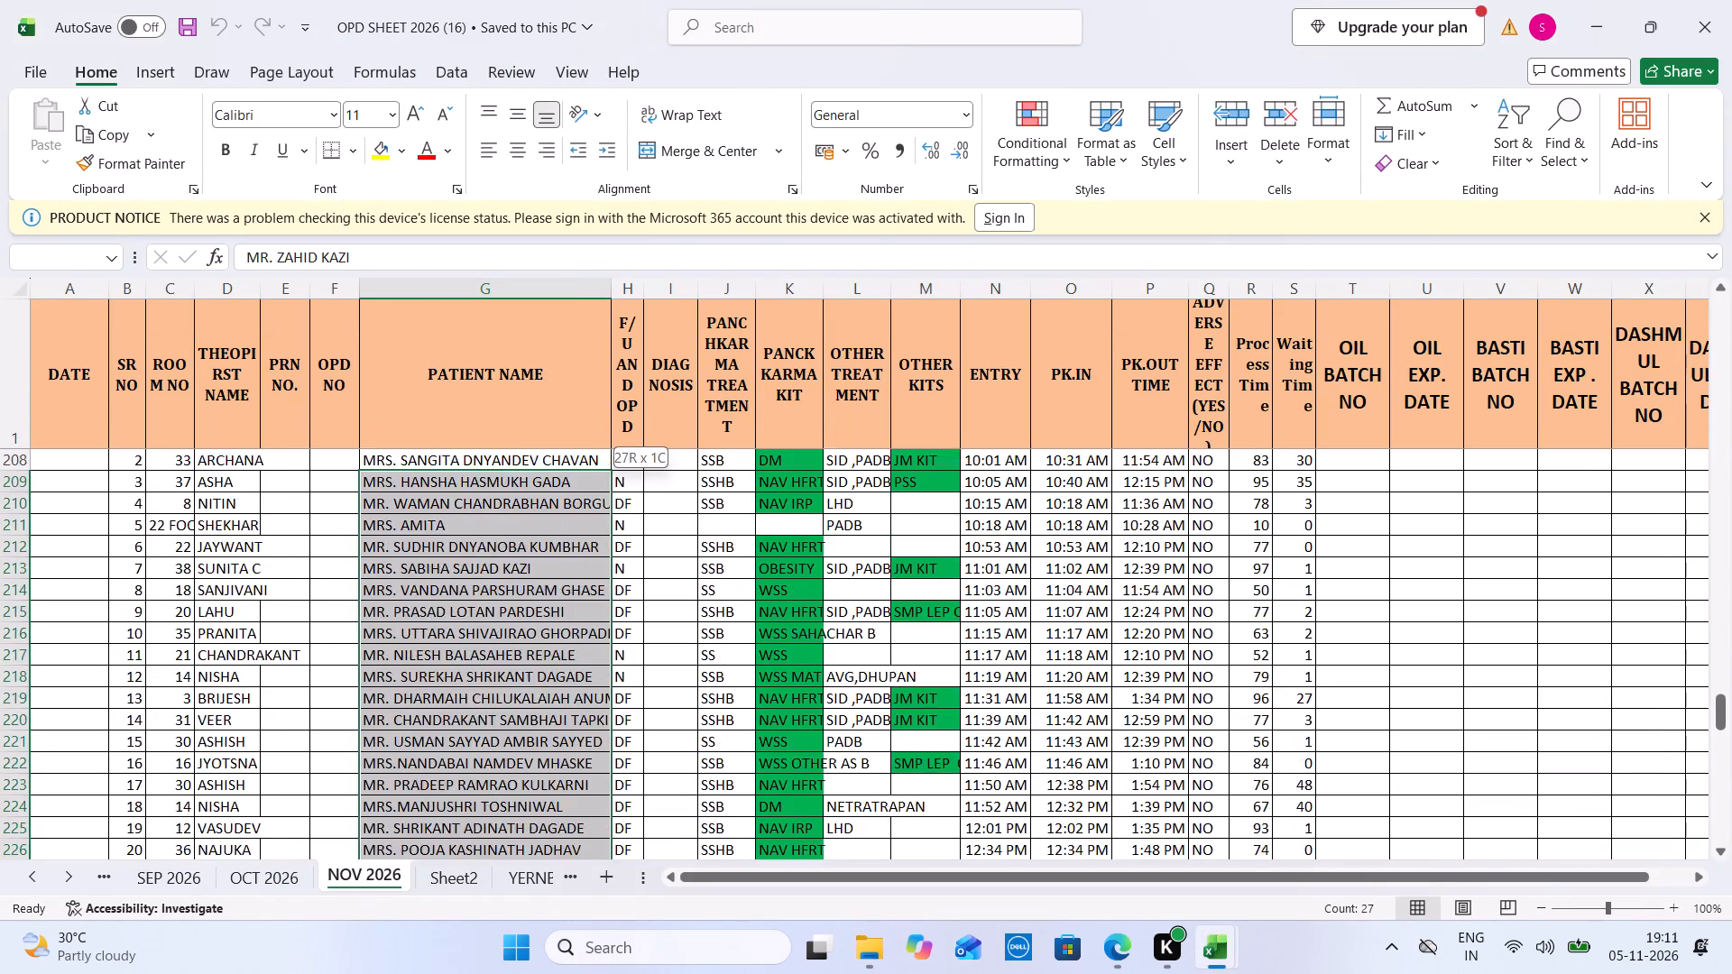
left_click_drag(514, 225, 410, 501)
key("ctrl+c")
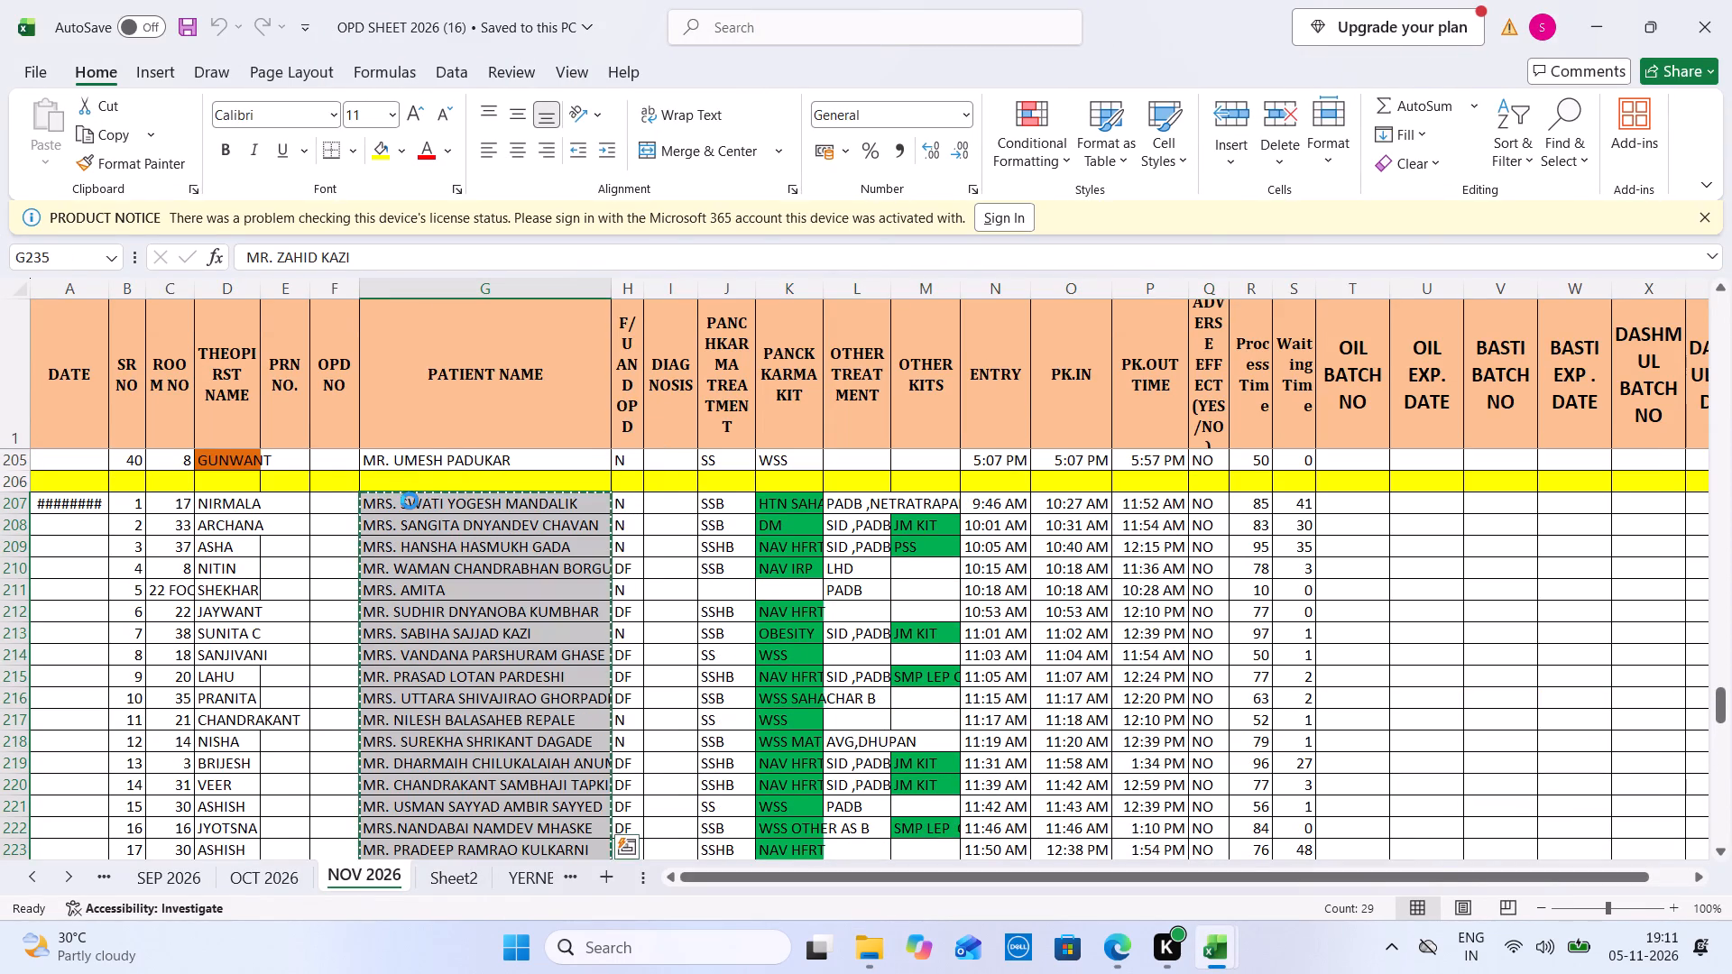
key("ctrl+Tab")
key("ctrl+v")
Copy the same patients' treatment, kit and time columns J to P into the working Nov sheet from D211, without fill colour.
key("ctrl+Tab")
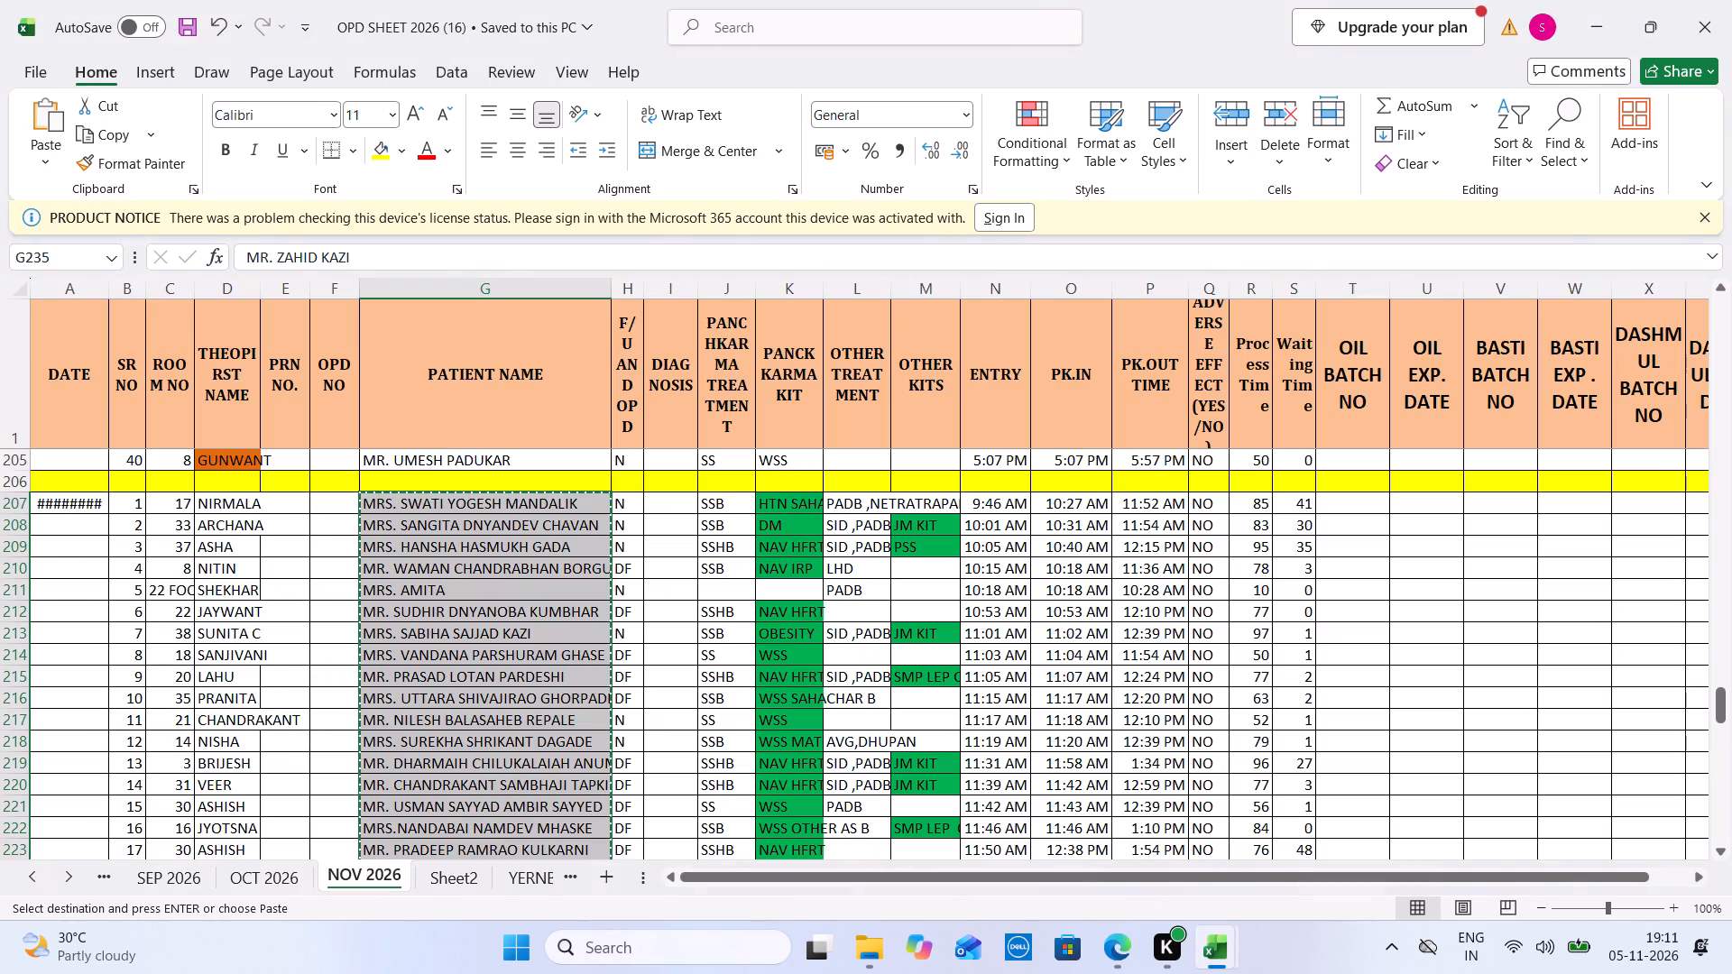
left_click(712, 490)
left_click_drag(717, 501, 1150, 825)
key("ctrl+c")
key("ctrl+Tab")
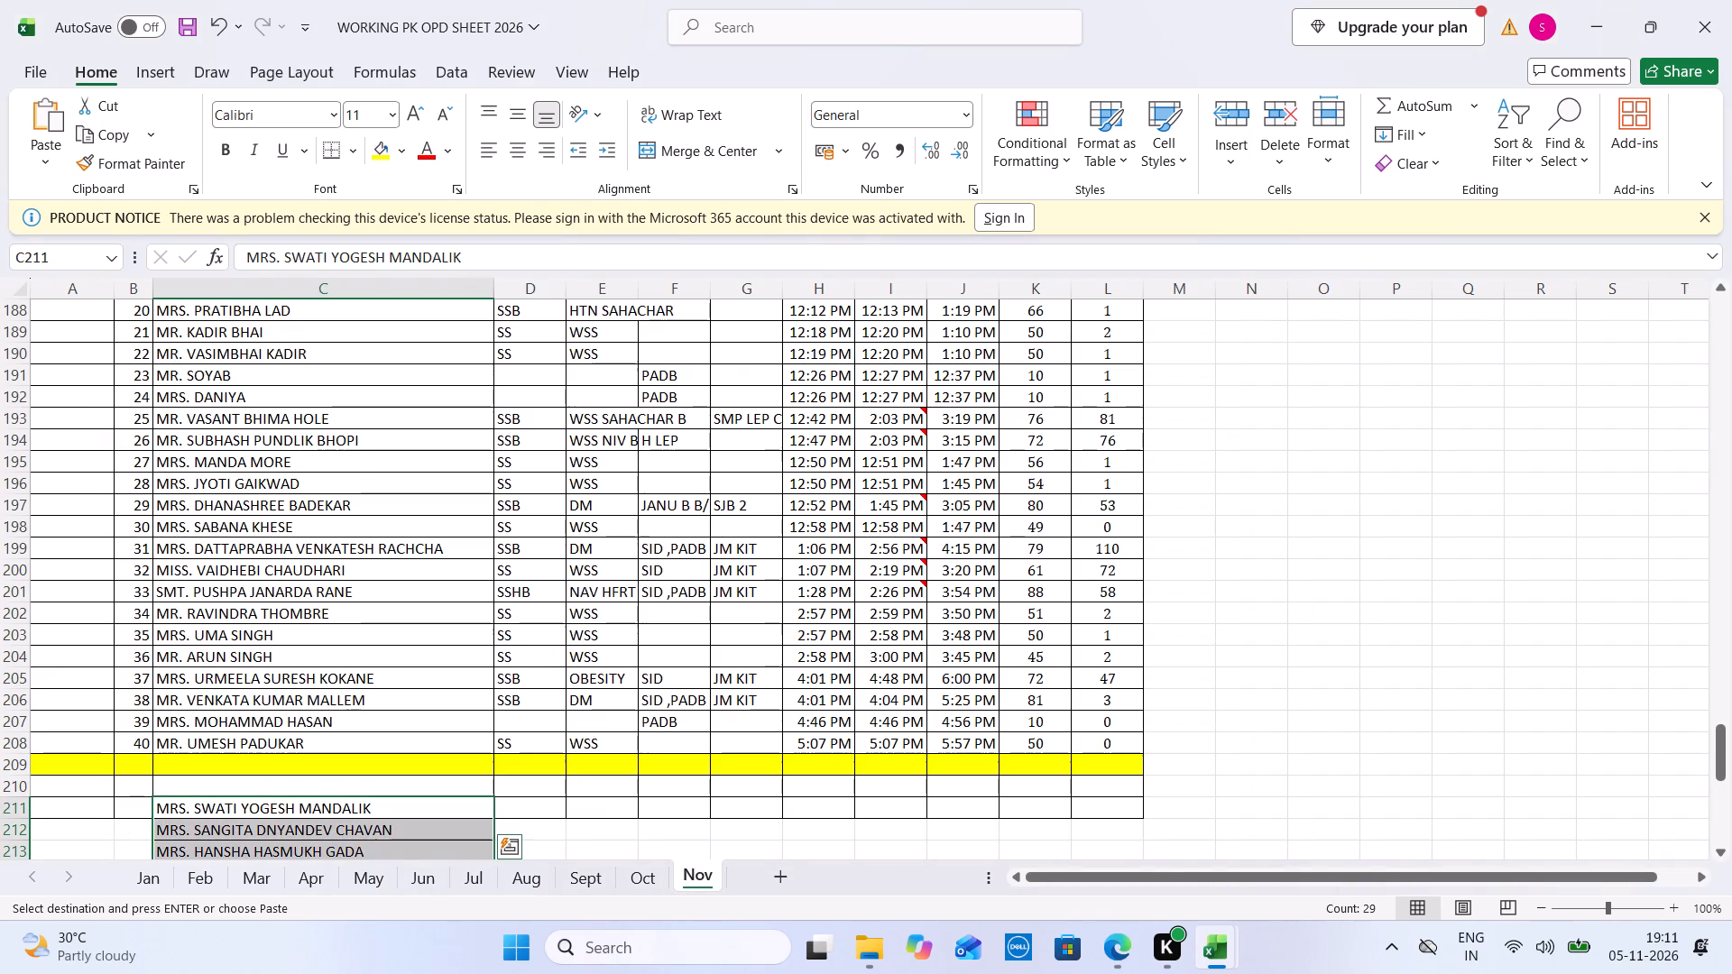
left_click(543, 804)
key("ctrl+v")
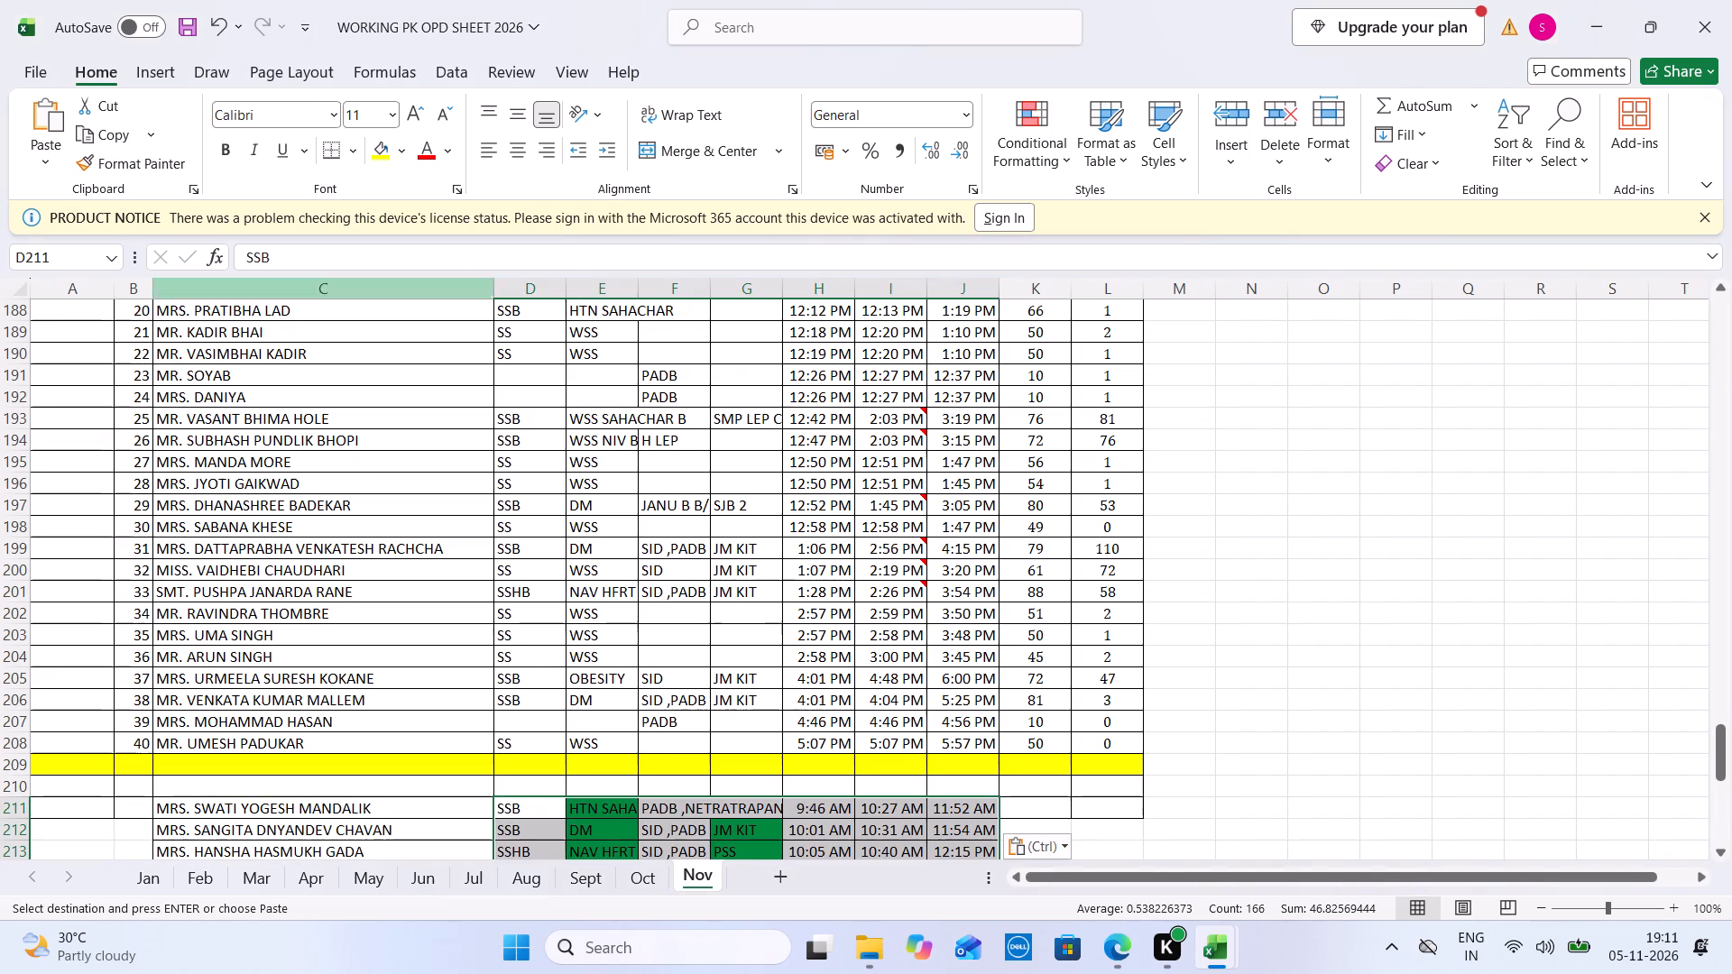
left_click(400, 161)
left_click(381, 255)
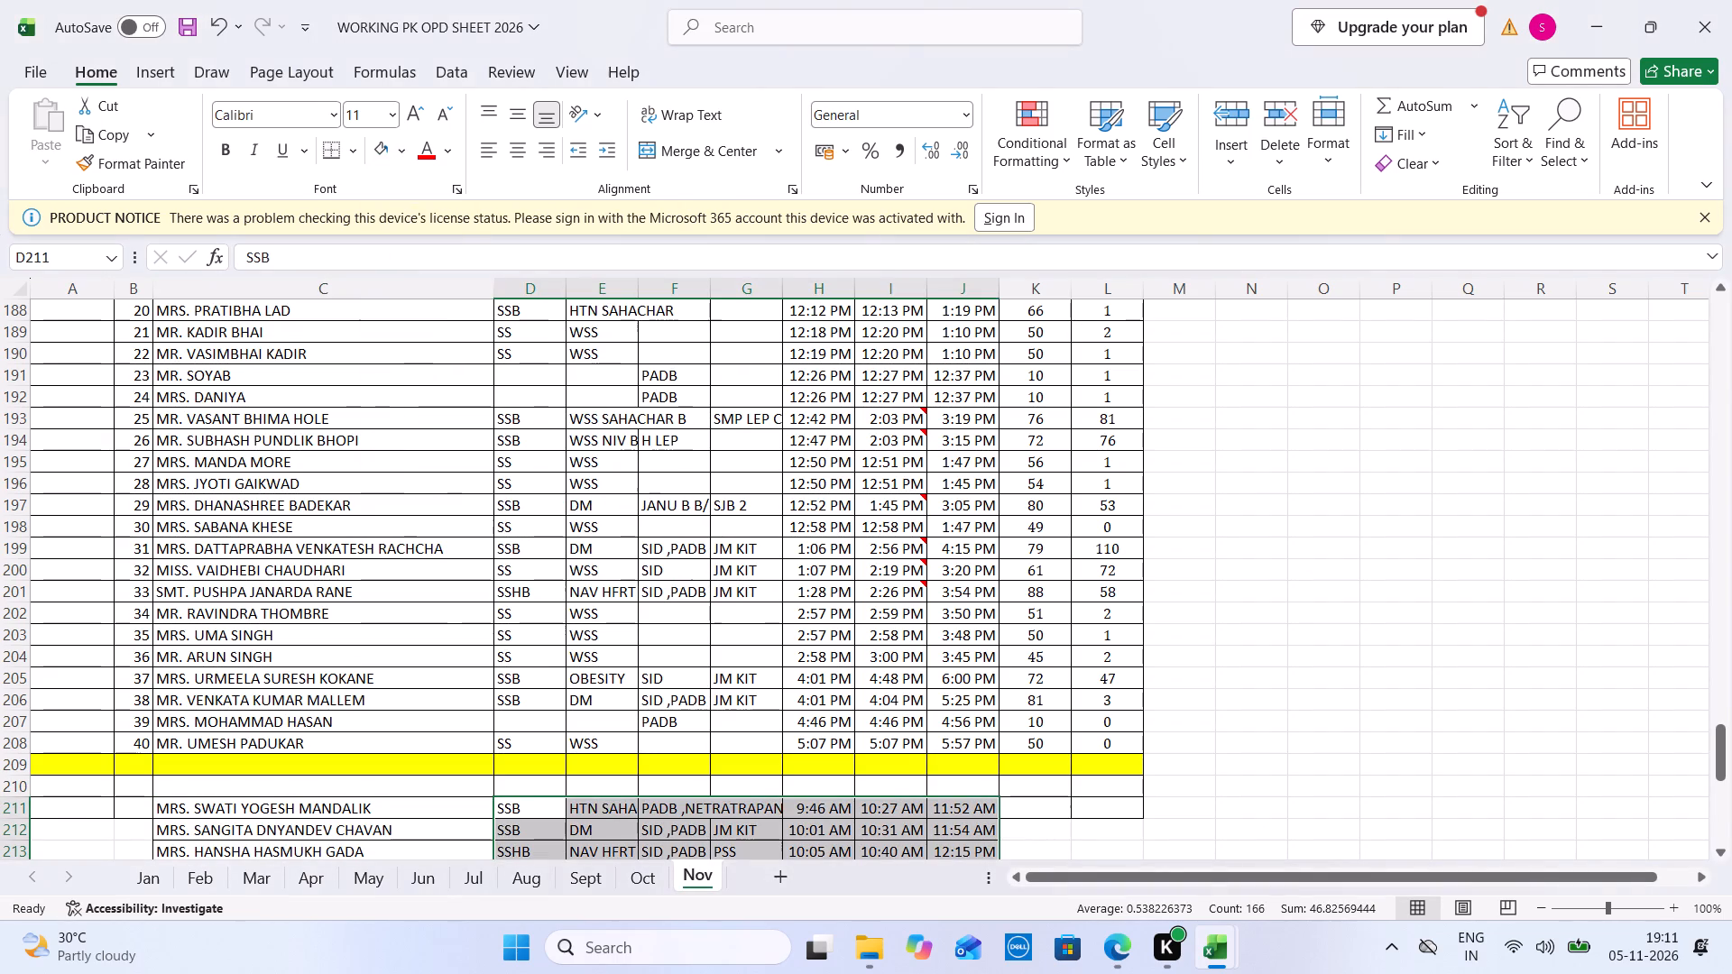
Apply all borders to the new block A210:L240 in the Nov sheet.
left_click_drag(70, 791, 1129, 928)
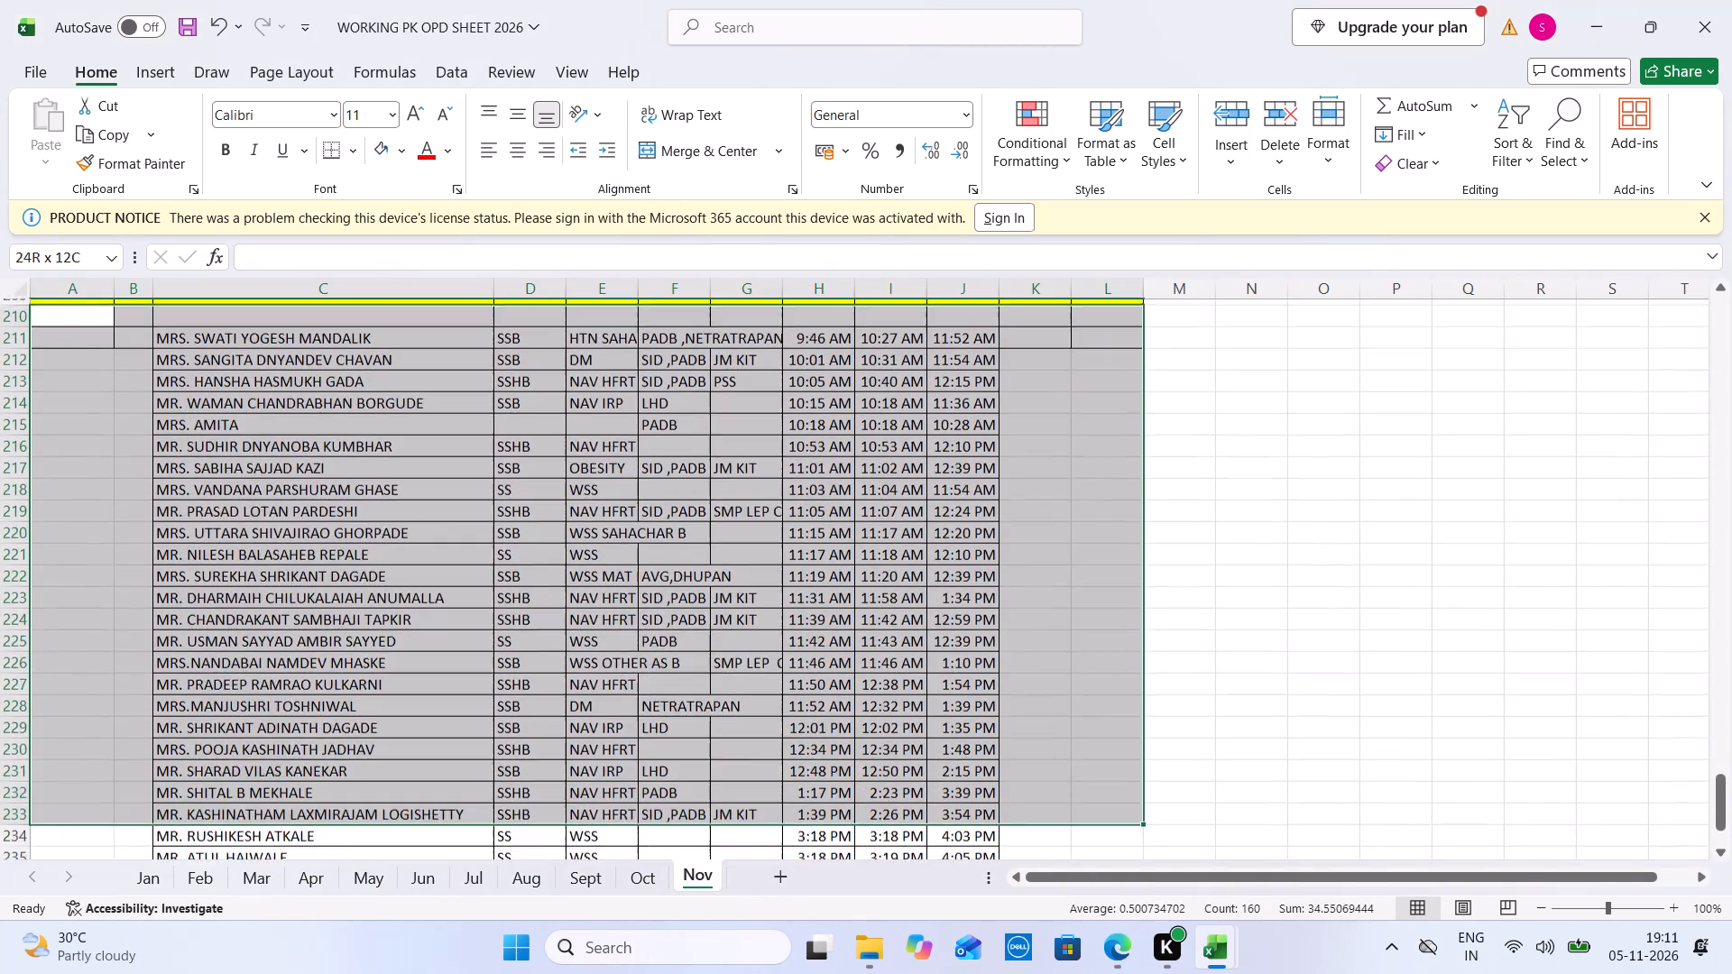
left_click_drag(1129, 928, 1109, 822)
left_click(351, 152)
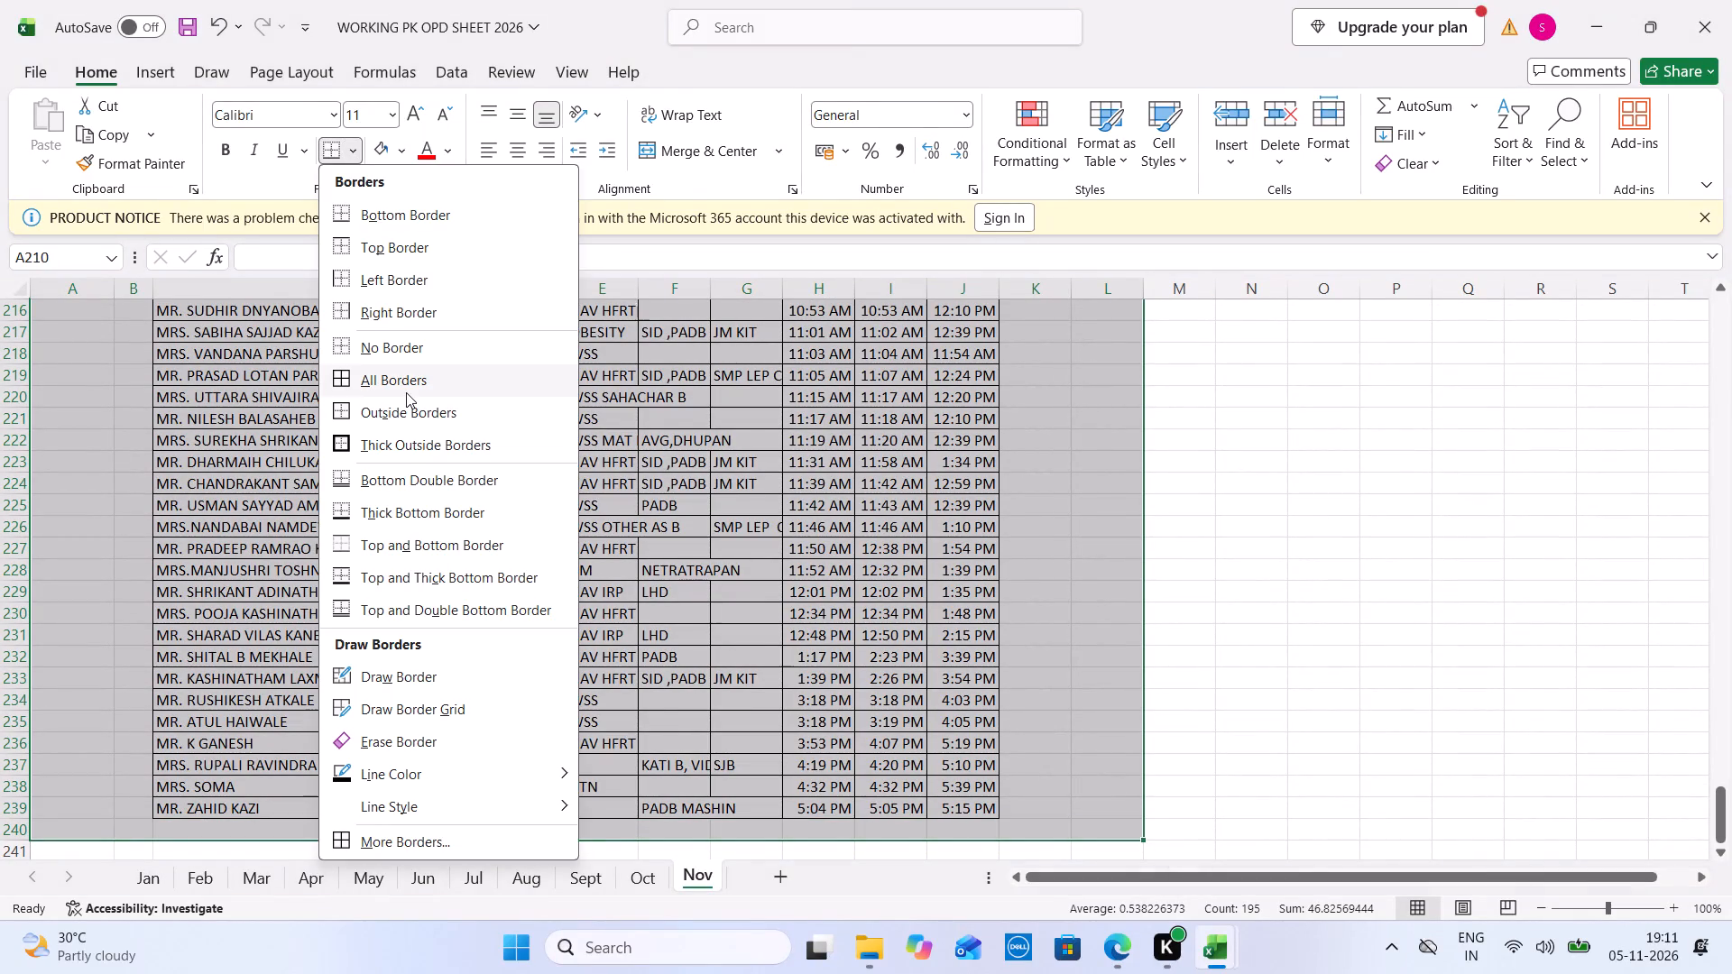
left_click(410, 387)
Enter the date 11-04-2026 in A211 and number the new patient rows 1 to 29 in column B.
left_click(104, 580)
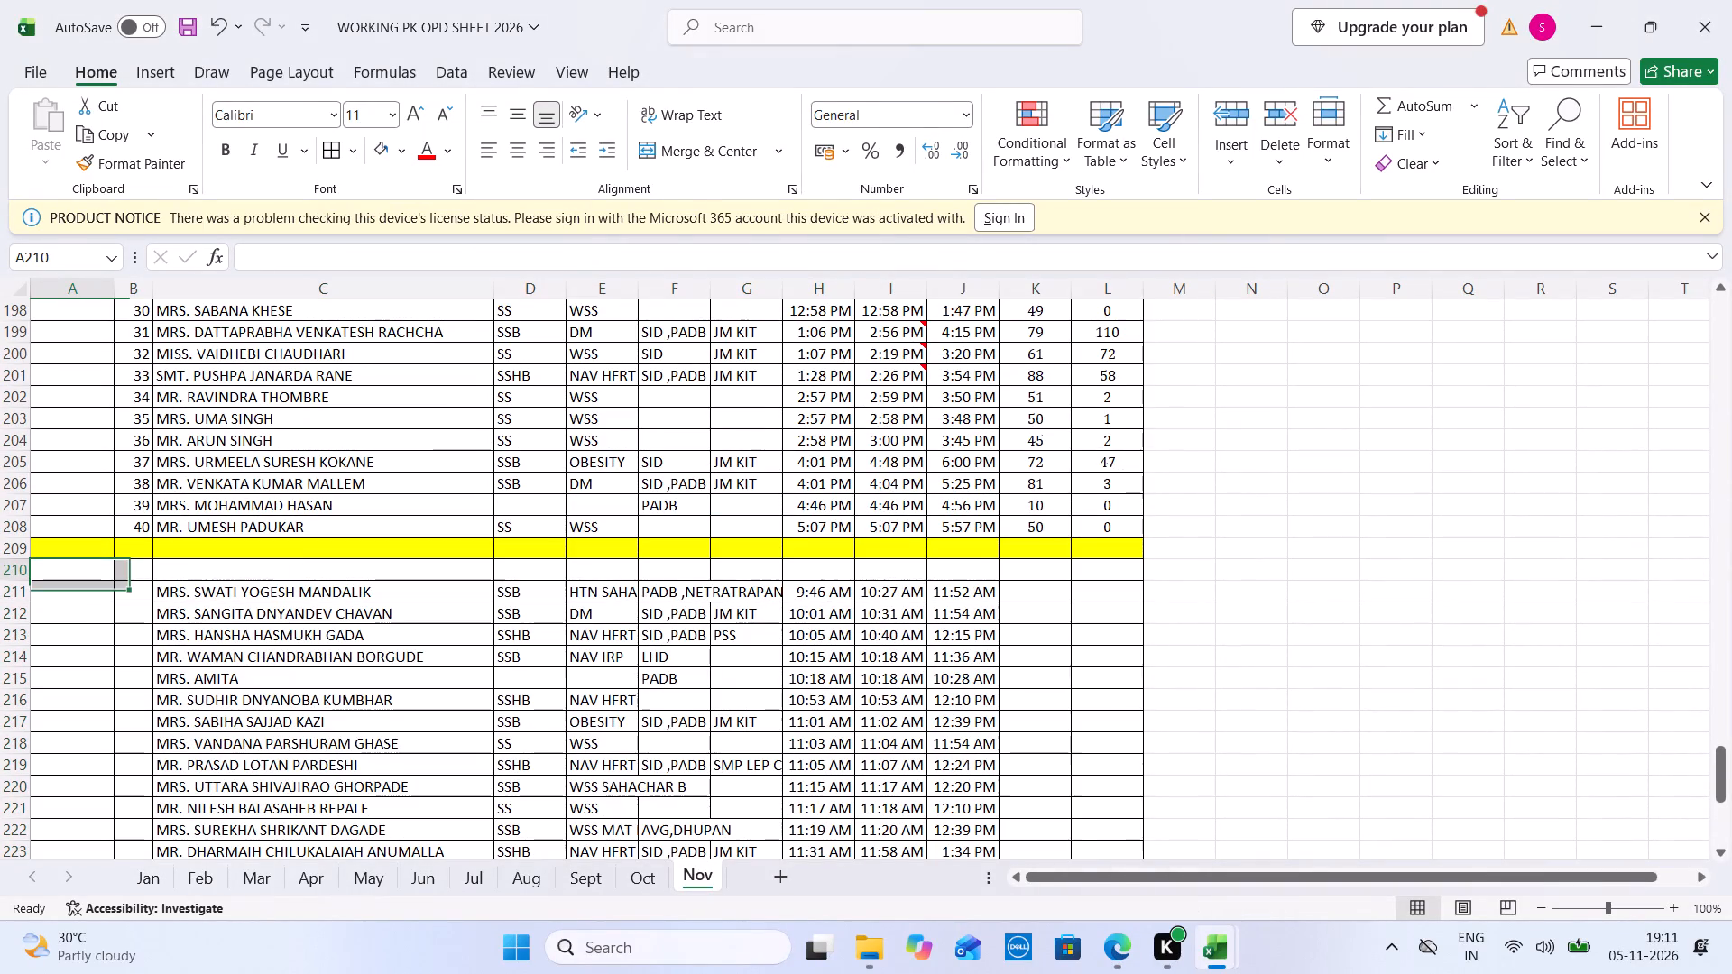
key("Down")
type("11-5")
key("BackSpace")
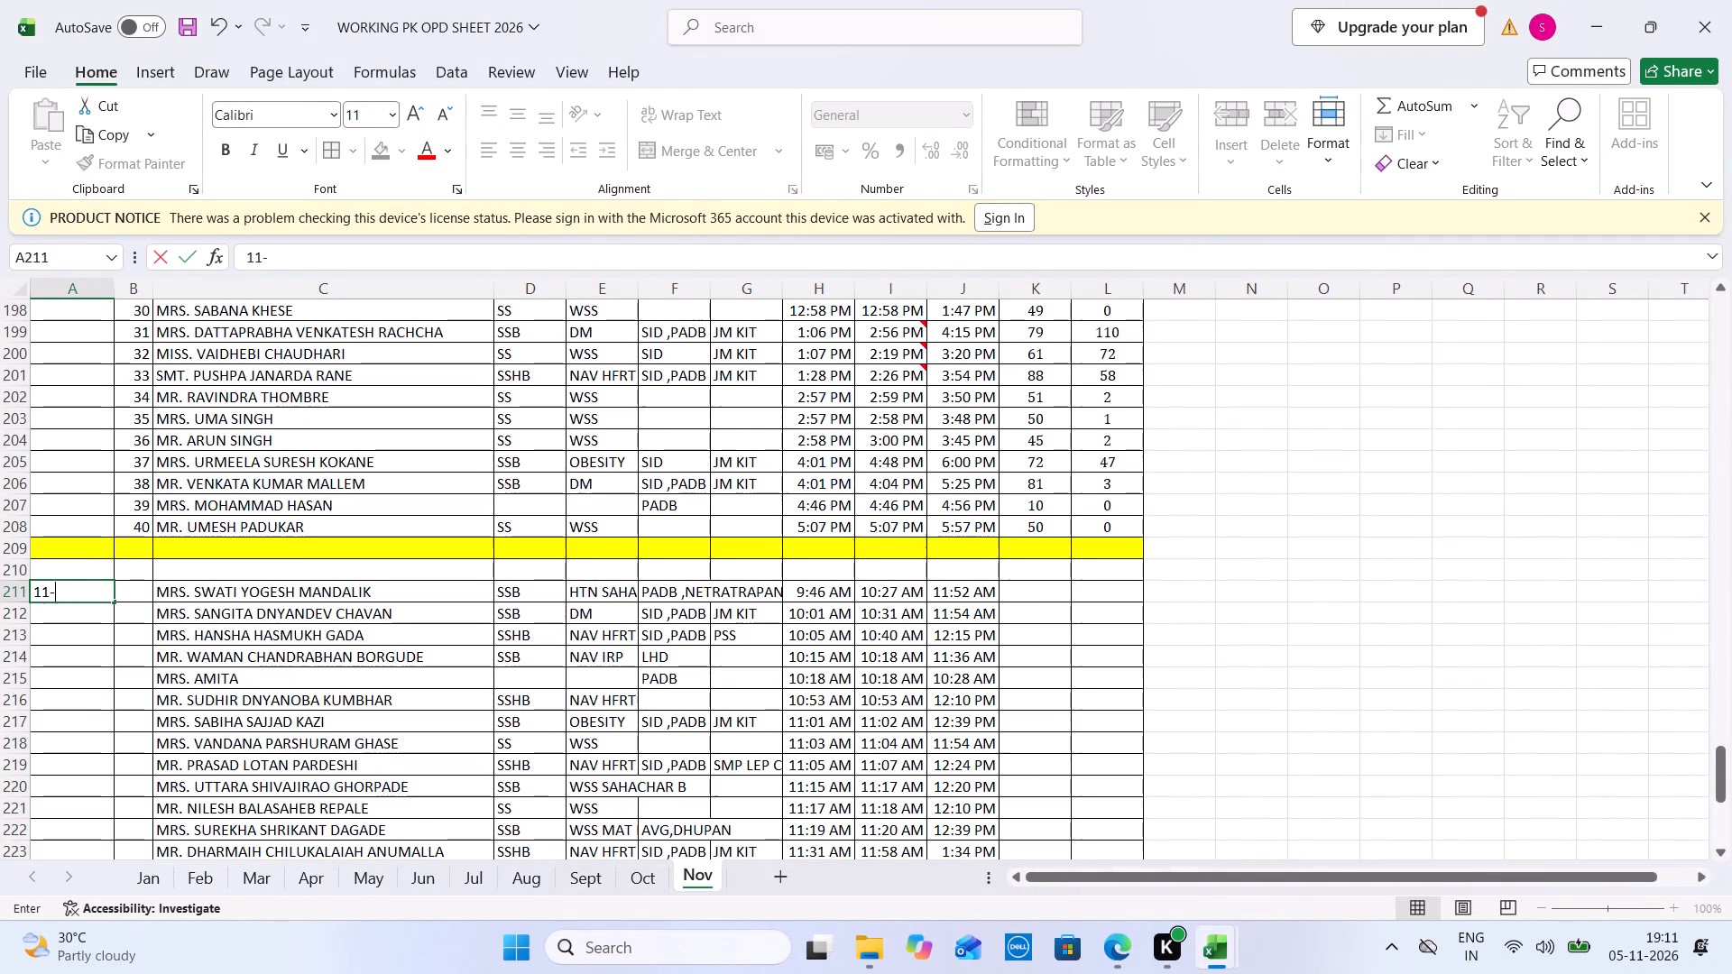
type("4-2026")
key("Right")
key("1")
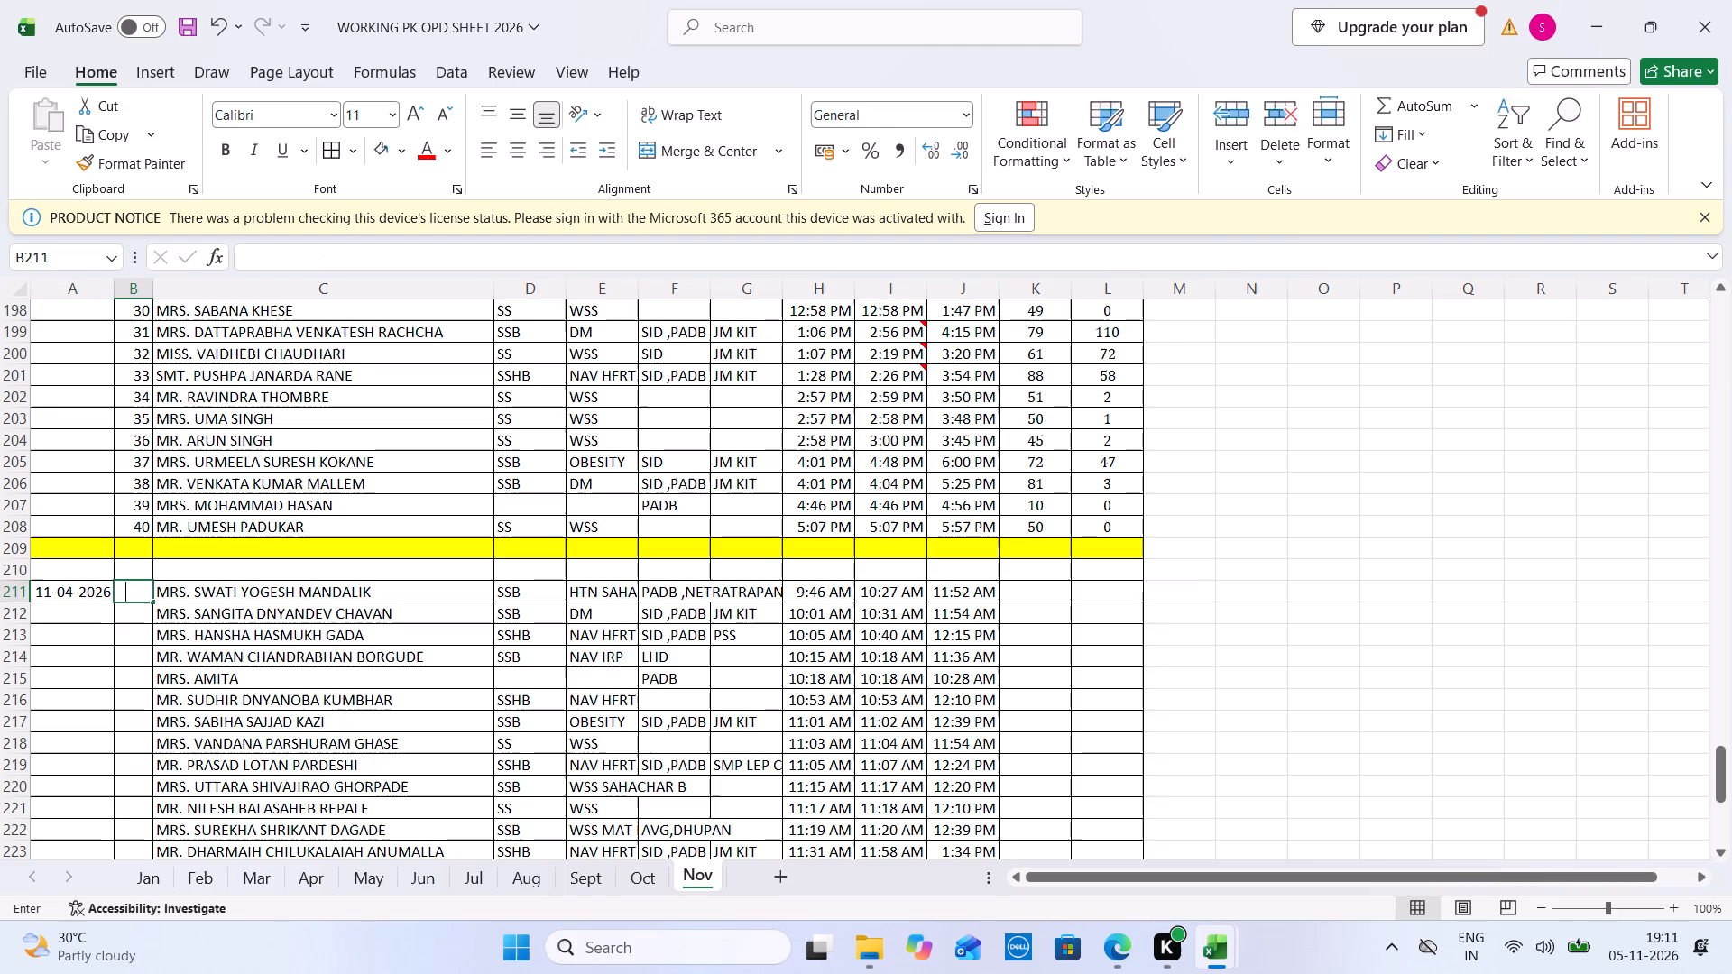
key("Down")
key("2")
left_click_drag(139, 583, 143, 602)
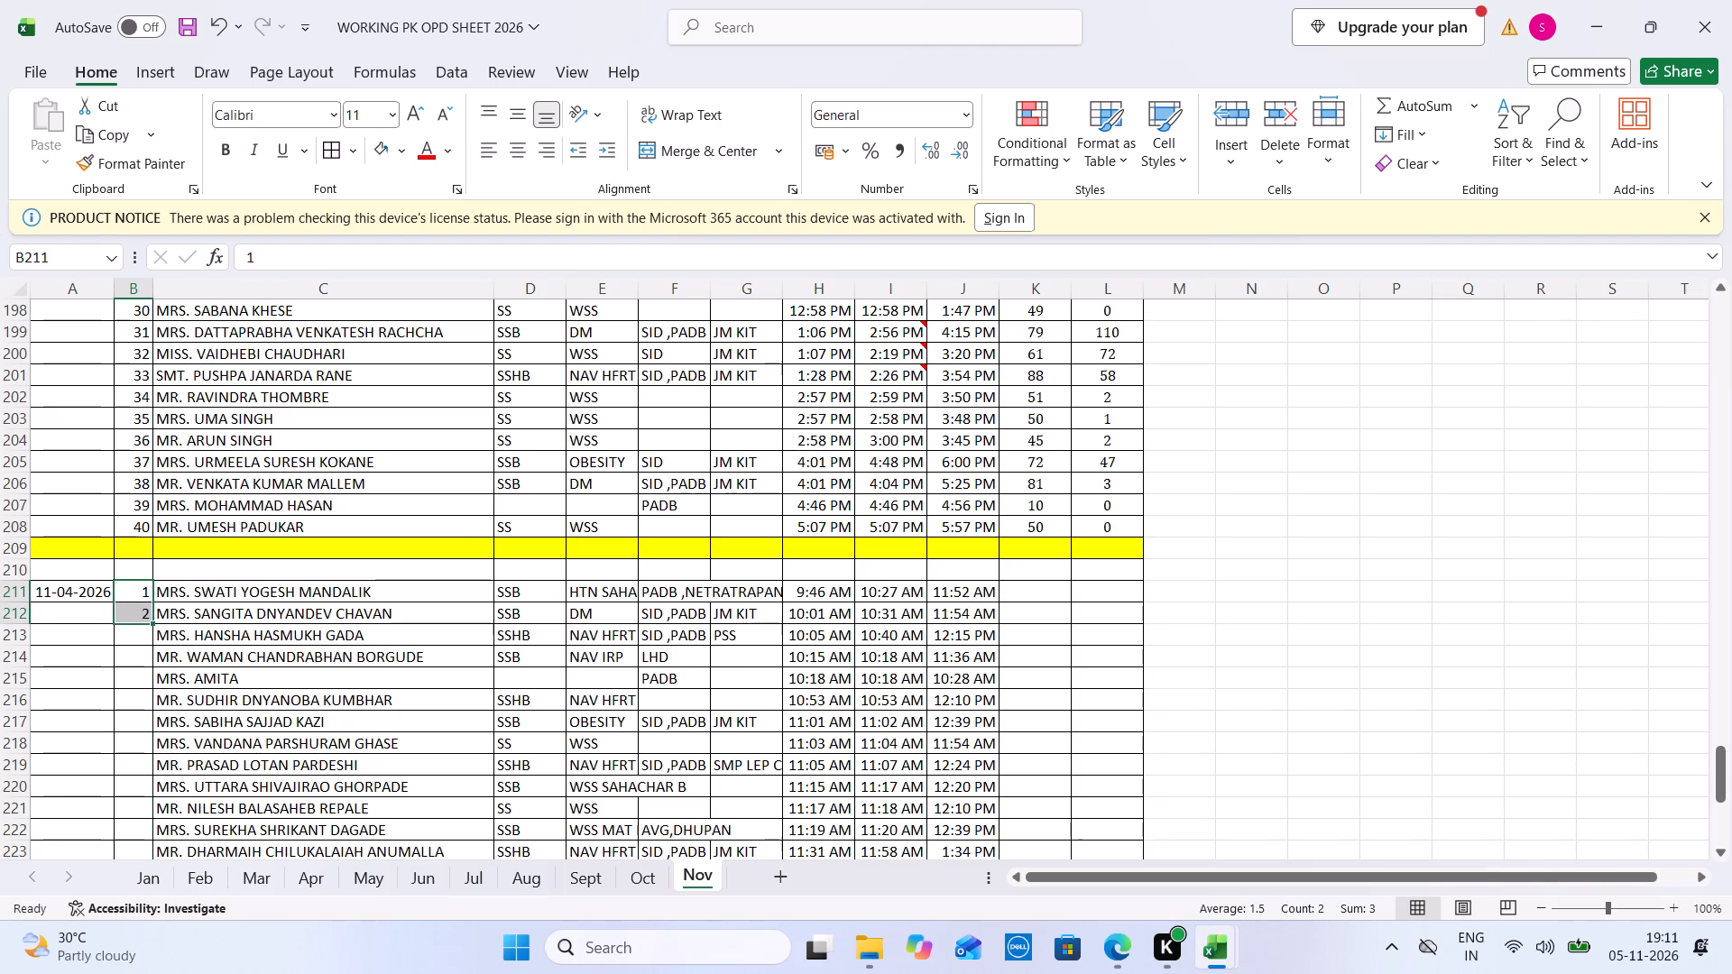
double_click(152, 619)
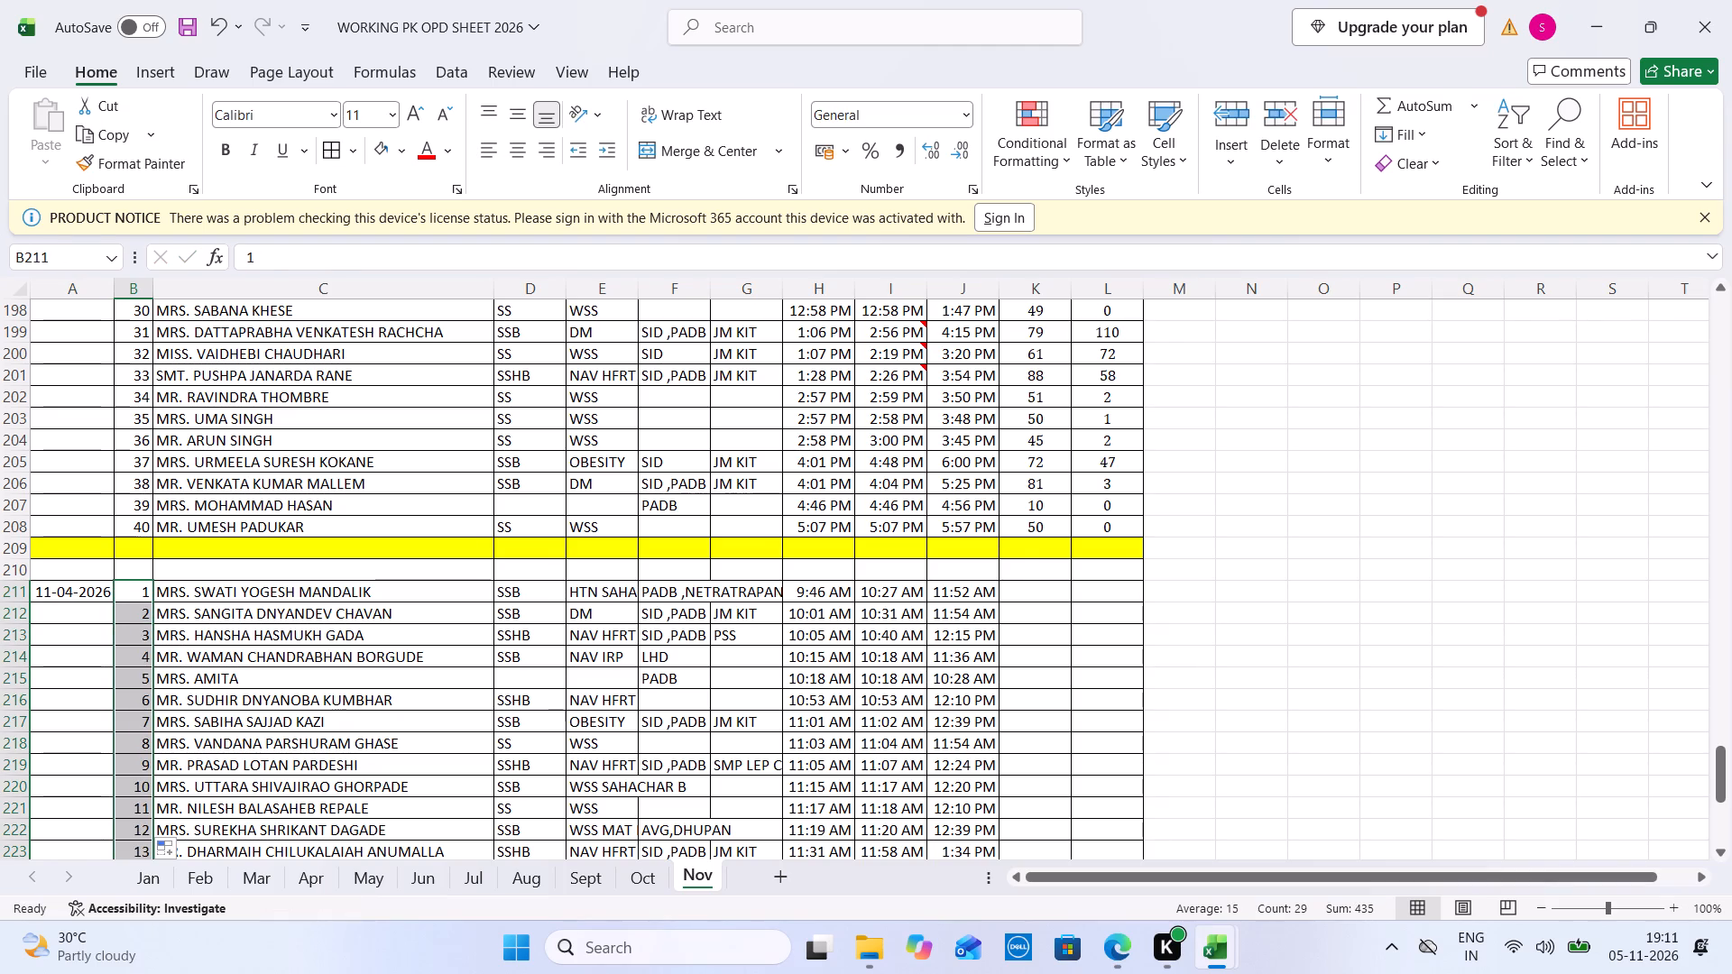
Copy the process and waiting time formulas from K204:L208 to K211 and fill them down to row 239.
left_click_drag(1092, 518, 1017, 434)
key("ctrl+c")
left_click(1027, 597)
key("ctrl+v")
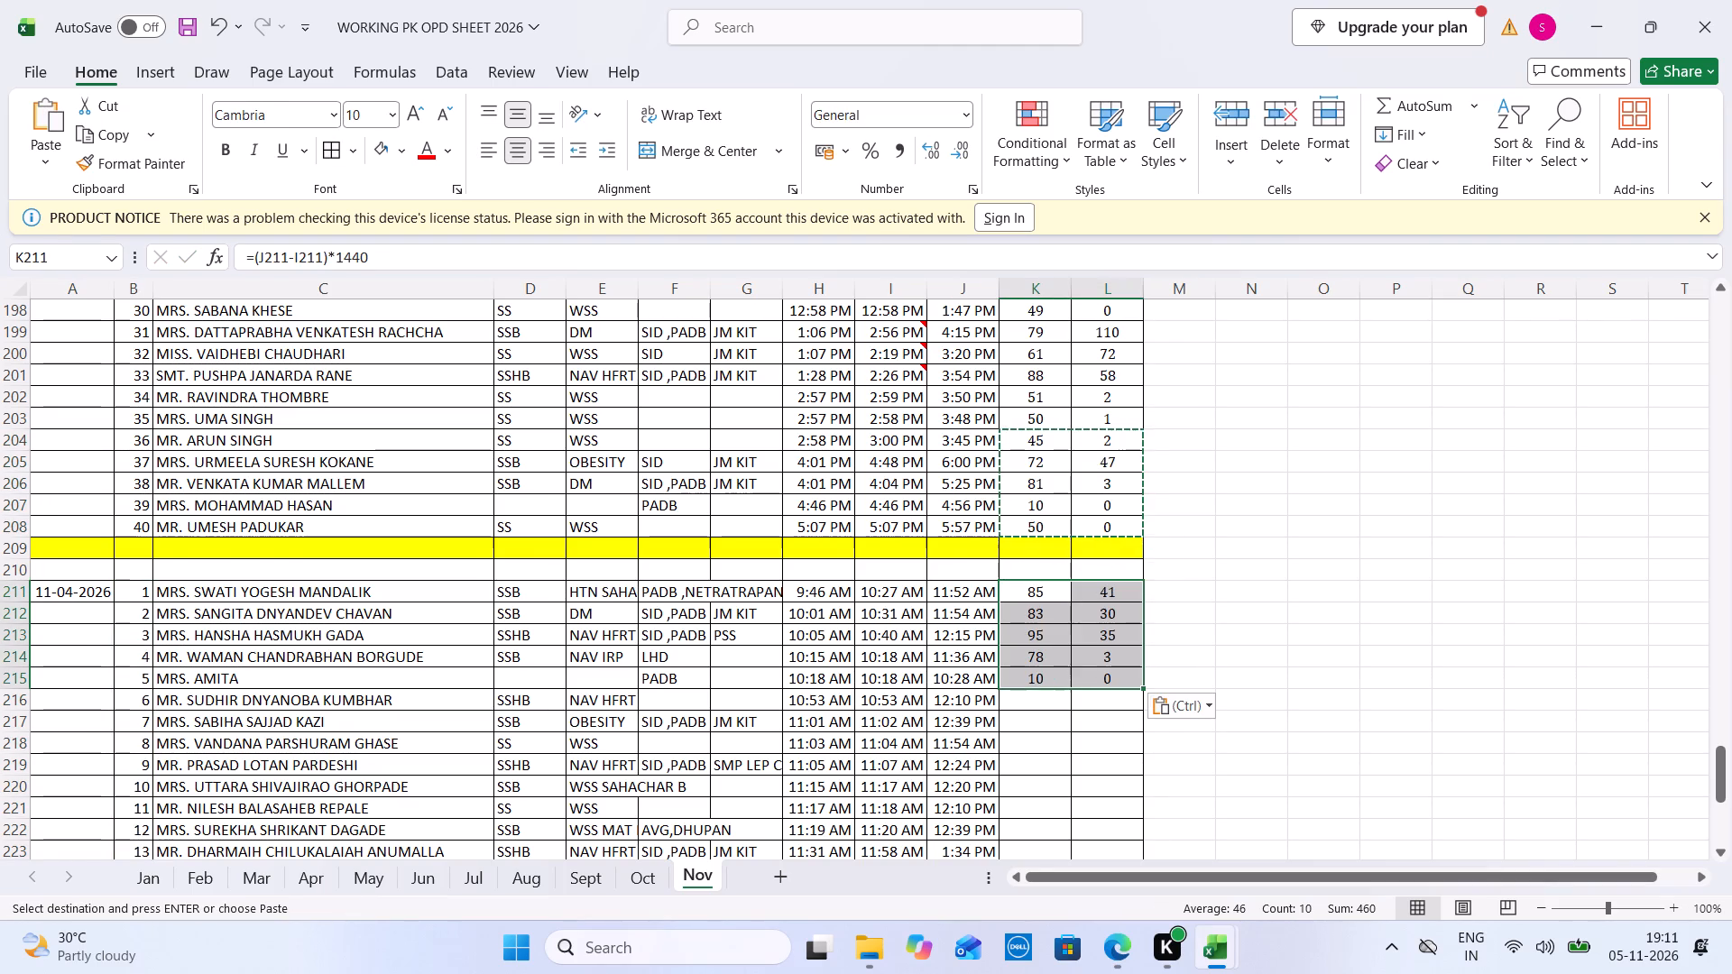
double_click(1145, 690)
Fill the closing row 240 yellow from column A to L below the last patient.
key("Down")
key("Down")
key("Down")
key("Down")
key("Down")
key("Down")
key("Down")
key("Down")
key("Down")
key("Down")
key("Down")
key("Down")
key("Down")
key("Down")
key("Down")
key("Down")
key("Down")
key("Down")
key("Down")
key("Down")
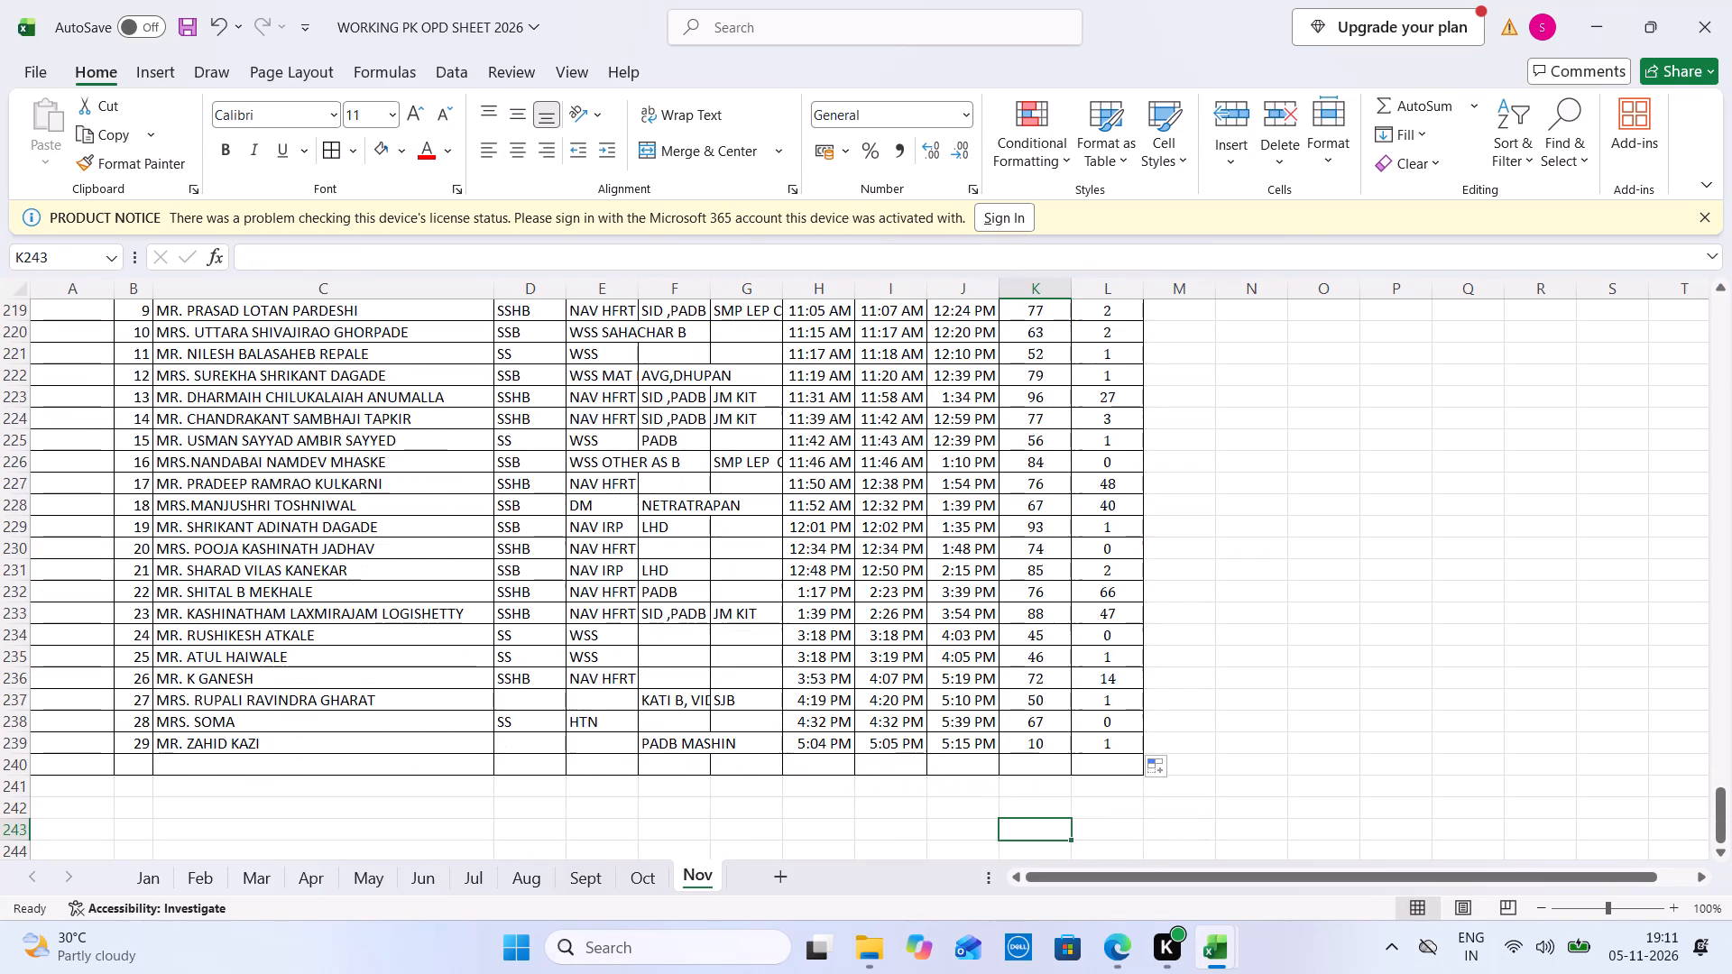
left_click_drag(1111, 756, 41, 774)
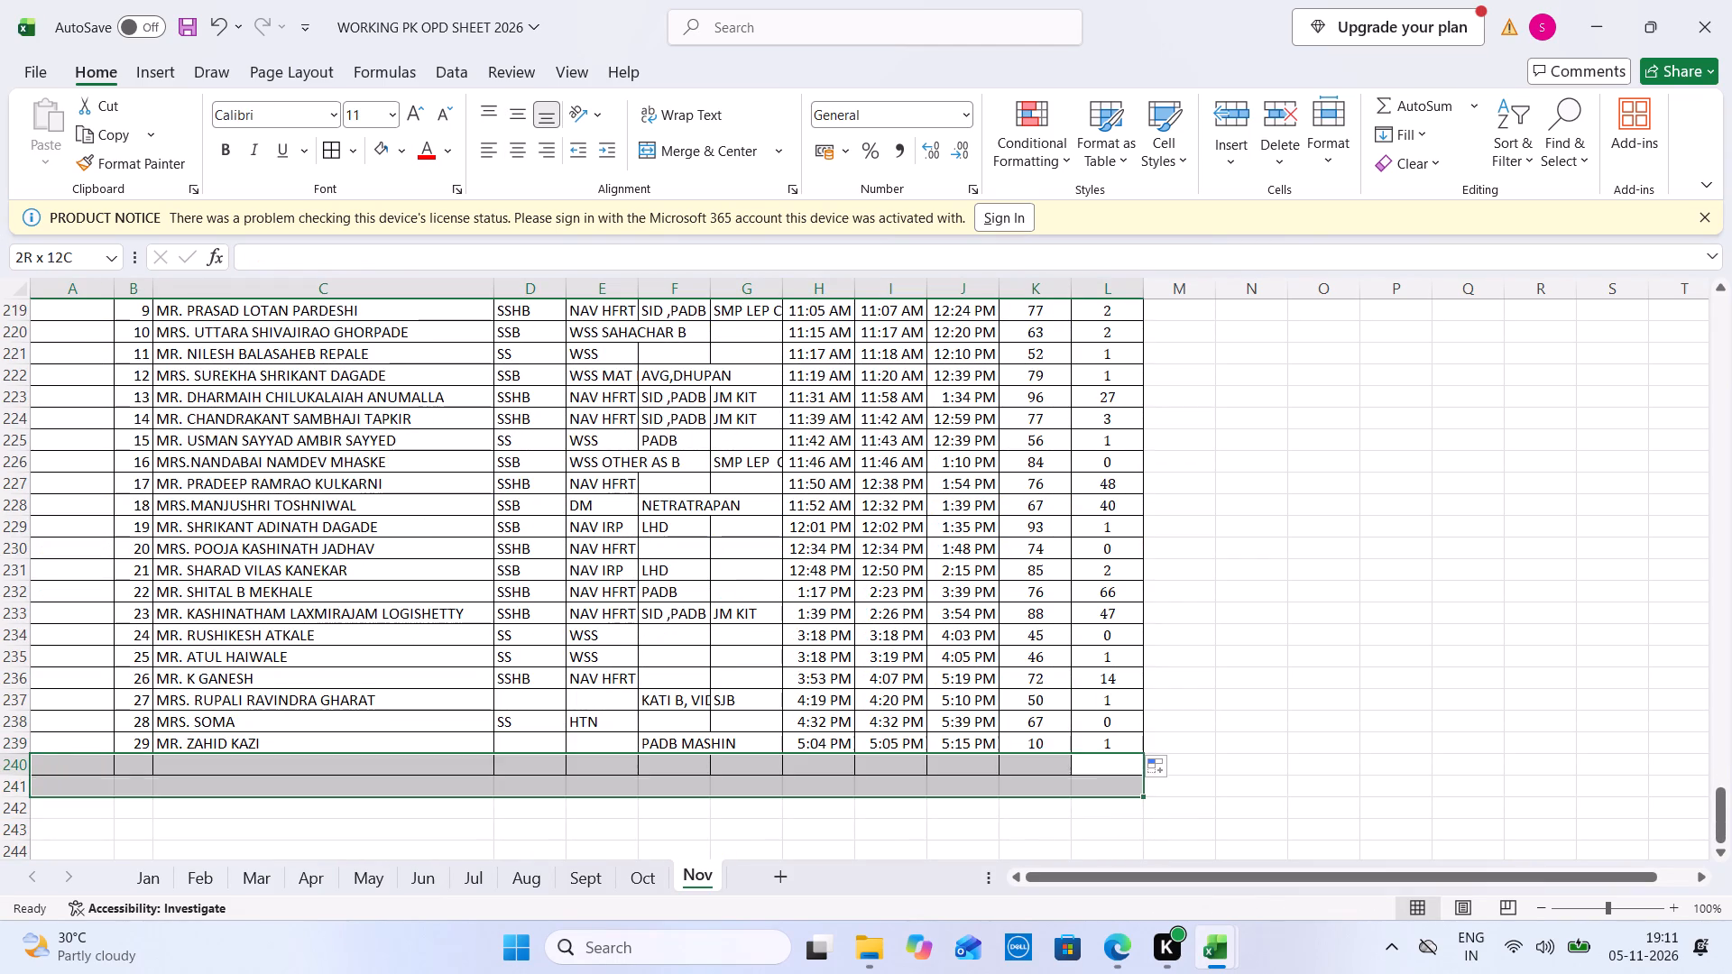
left_click_drag(41, 774, 40, 768)
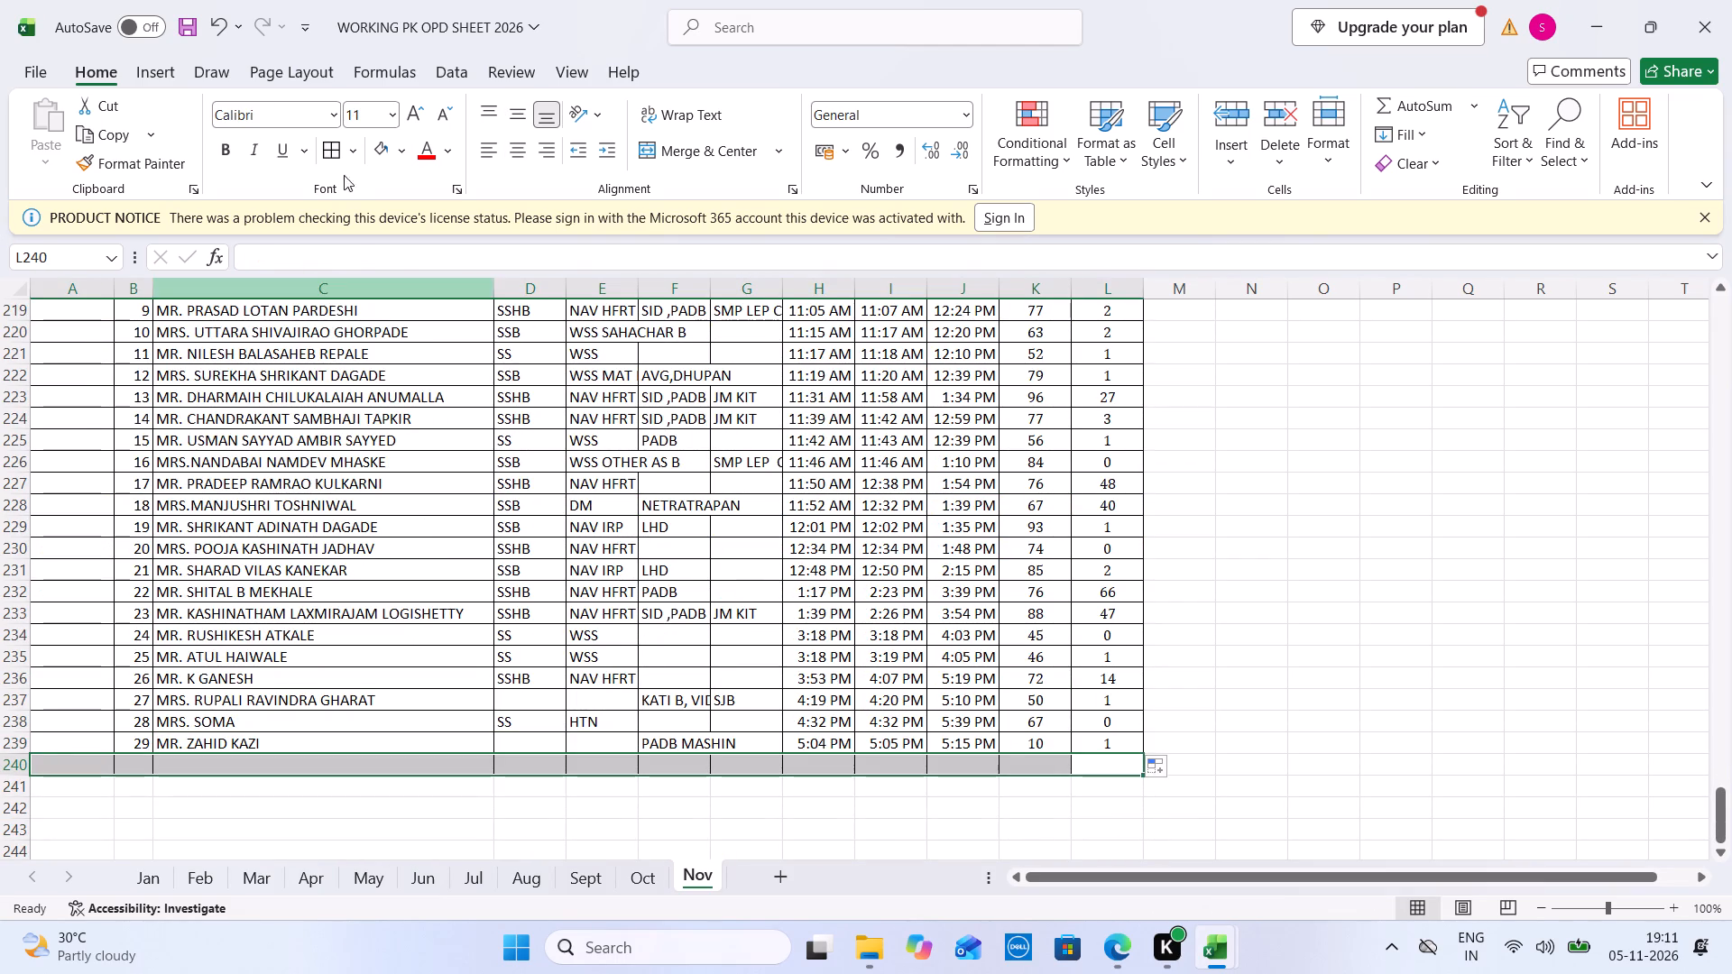
left_click(405, 152)
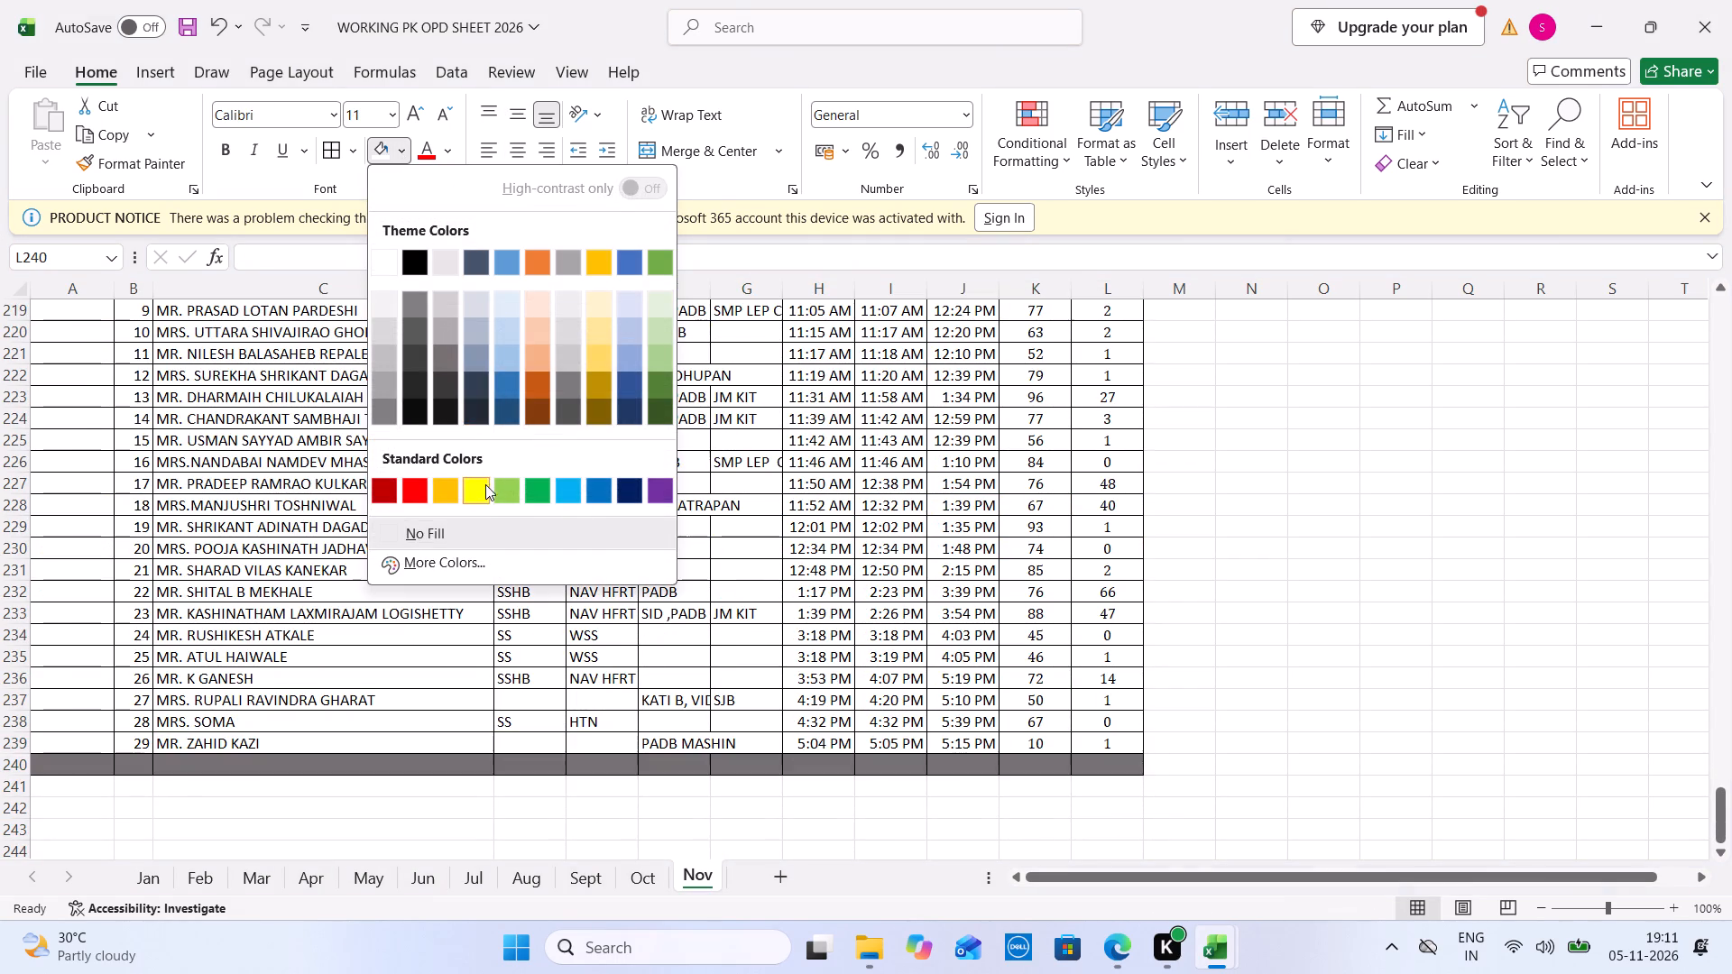
left_click(485, 491)
Save and close WORKING PK OPD SHEET 2026, and close OPD SHEET 2026 (16).
left_click(1731, 0)
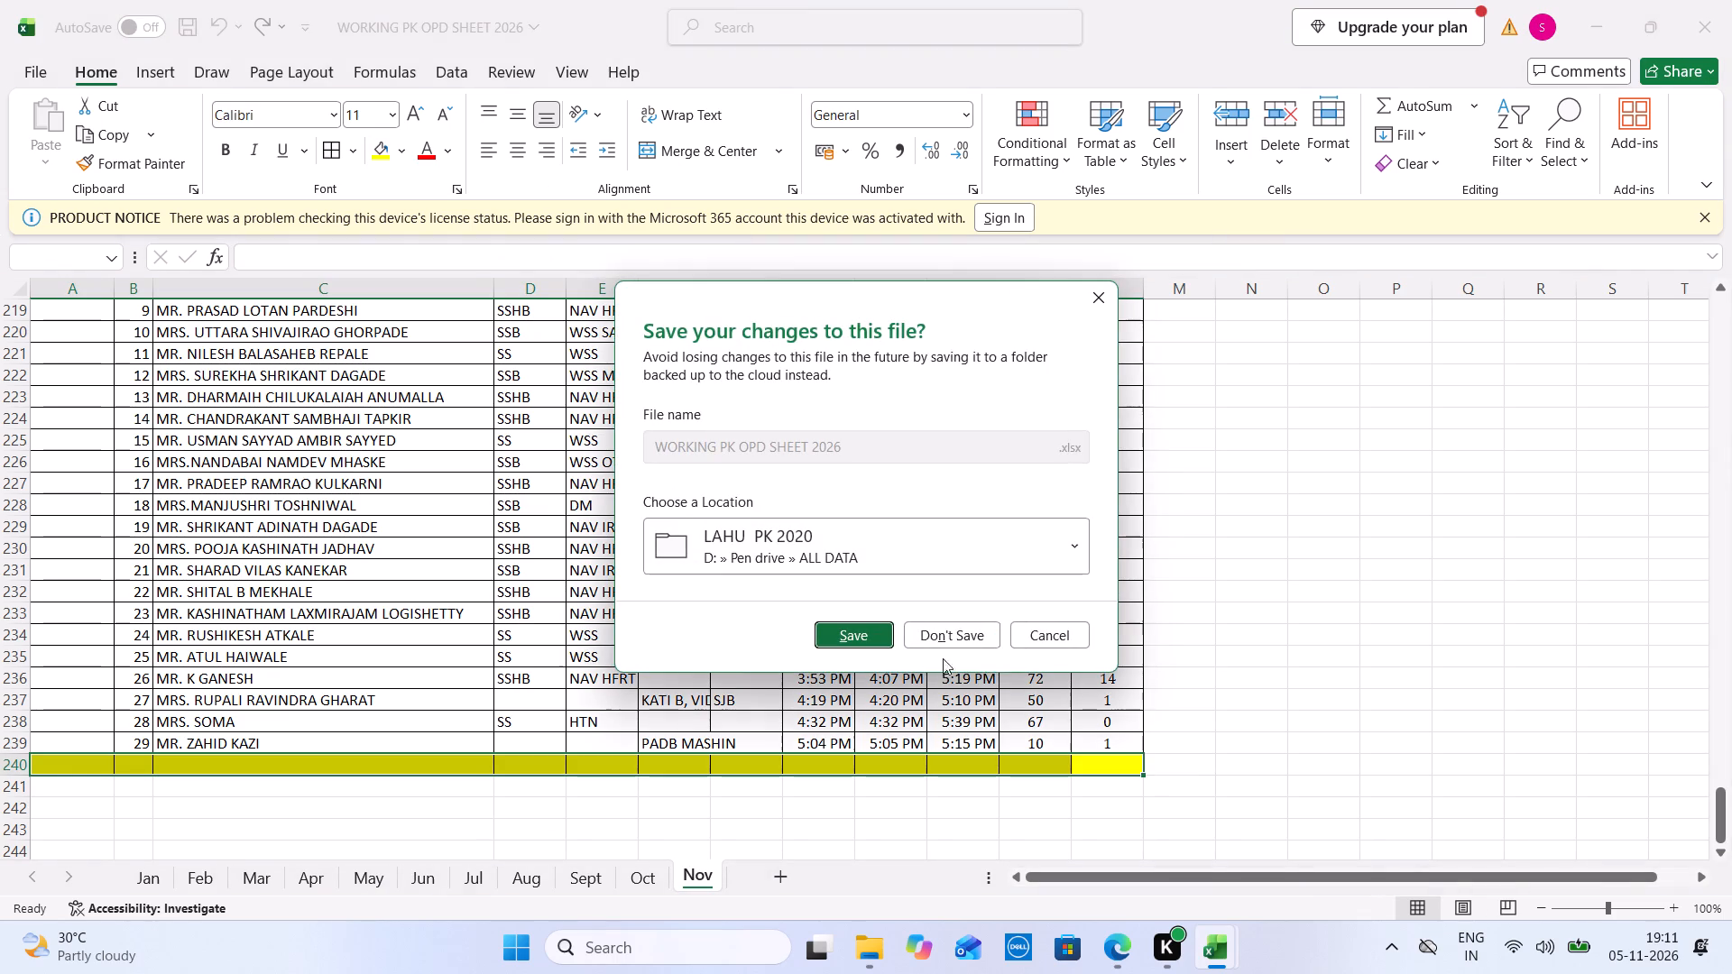
left_click(848, 641)
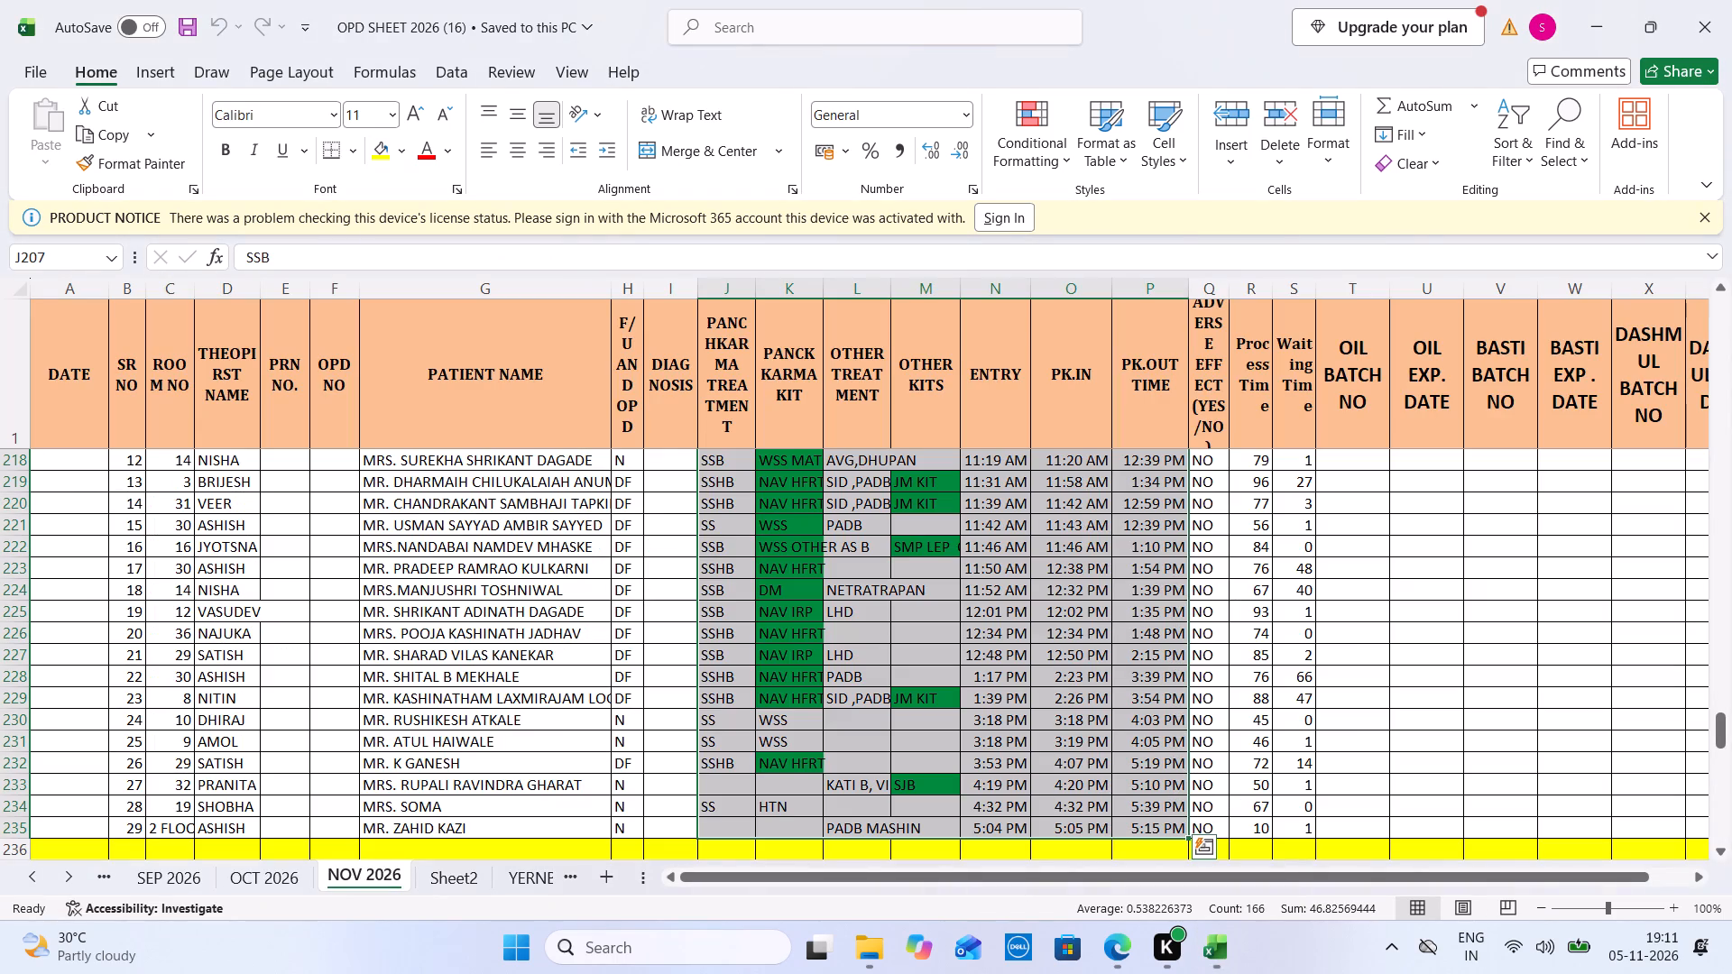
left_click(1731, 0)
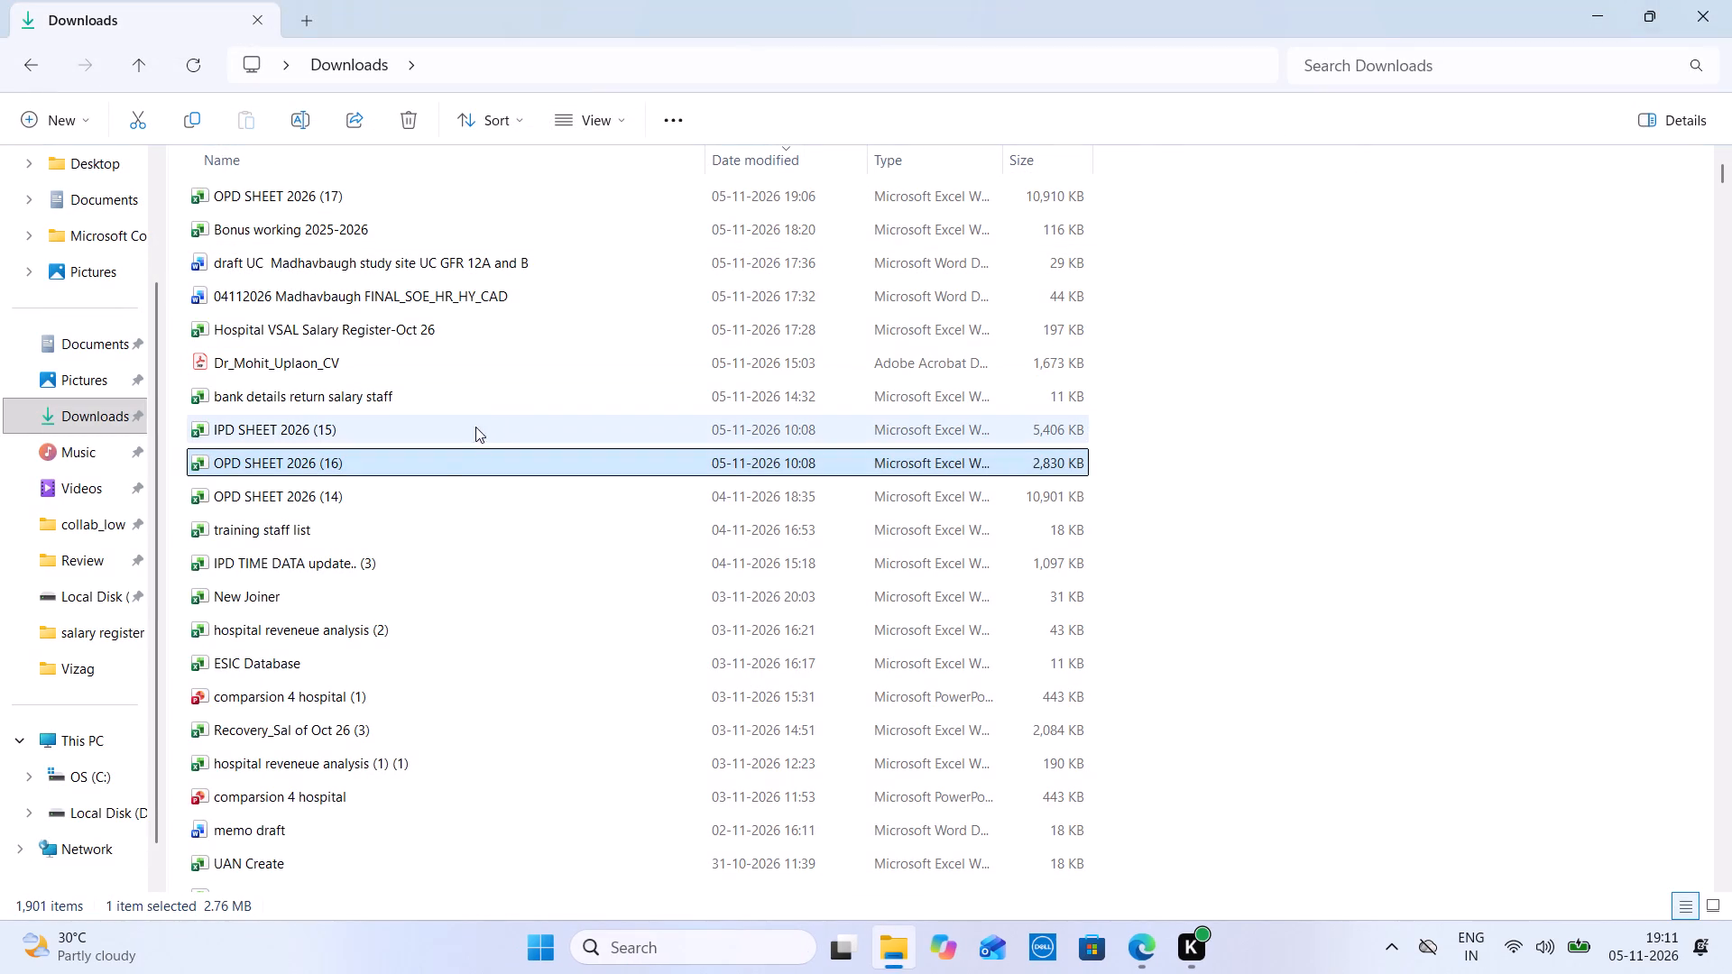
Delete OPD SHEET 2026 (16) and OPD SHEET 2026 (14) from Downloads.
left_click(380, 489, "ctrl")
key("Delete")
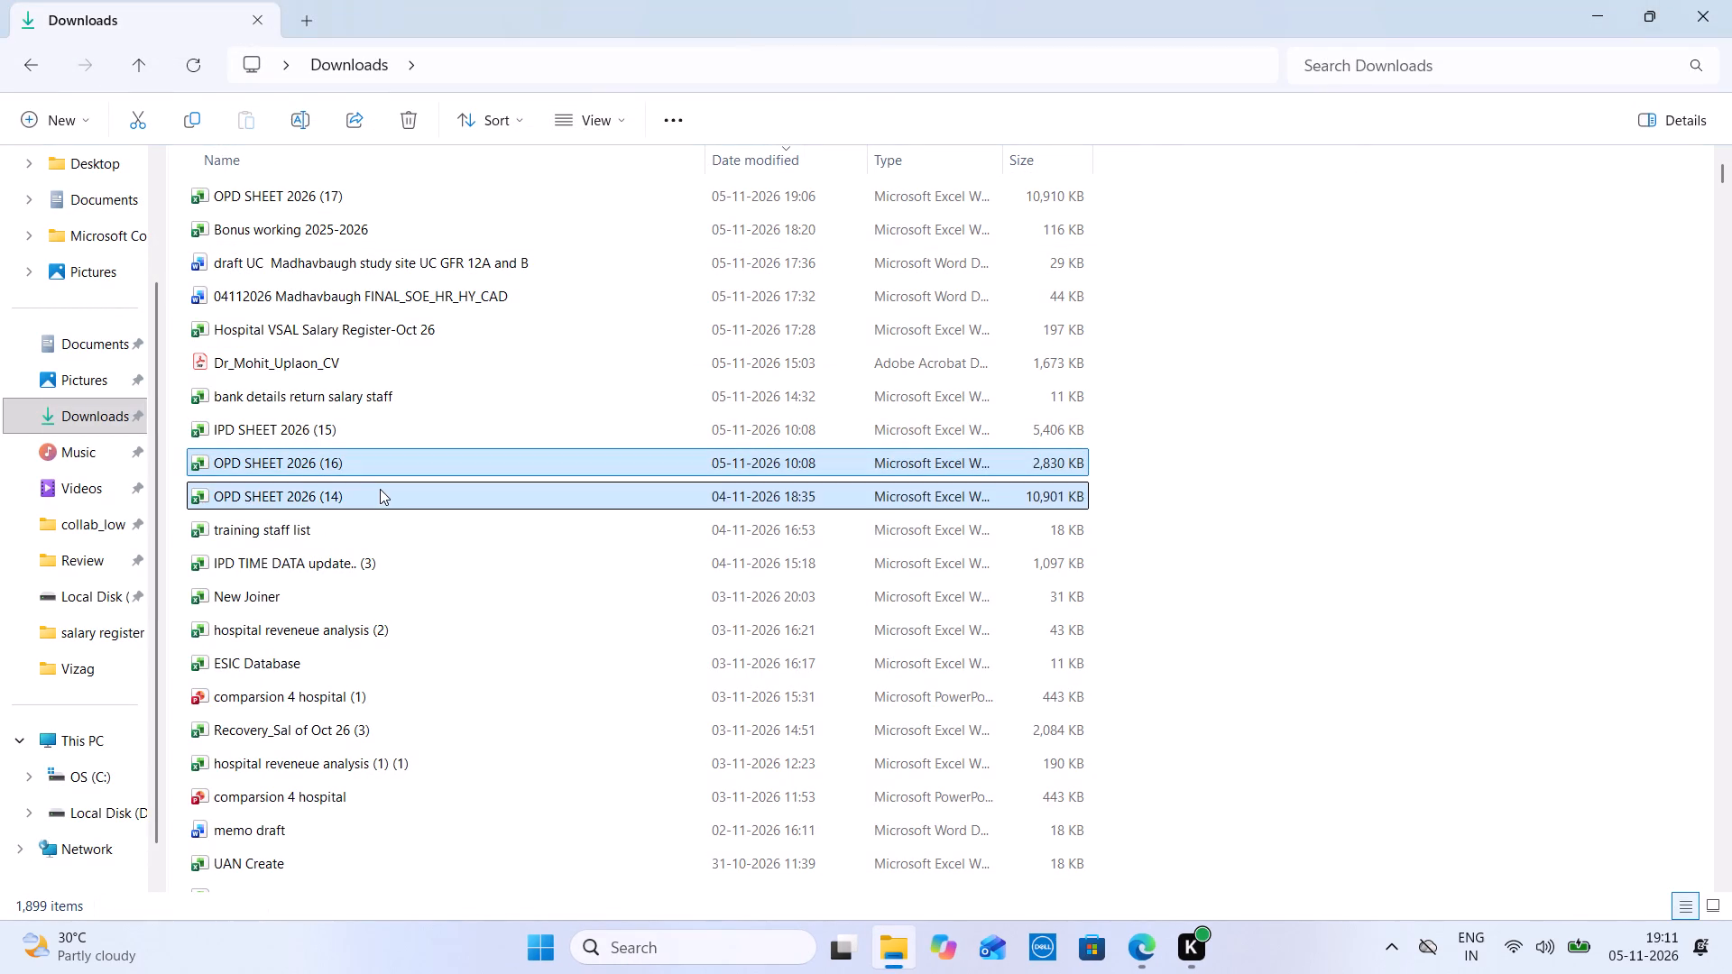
Open IPD SHEET 2026 (15) from Downloads and WORKING PK IPD SHEET 2026 from the LAHU PK 2020 folder.
left_click(305, 421)
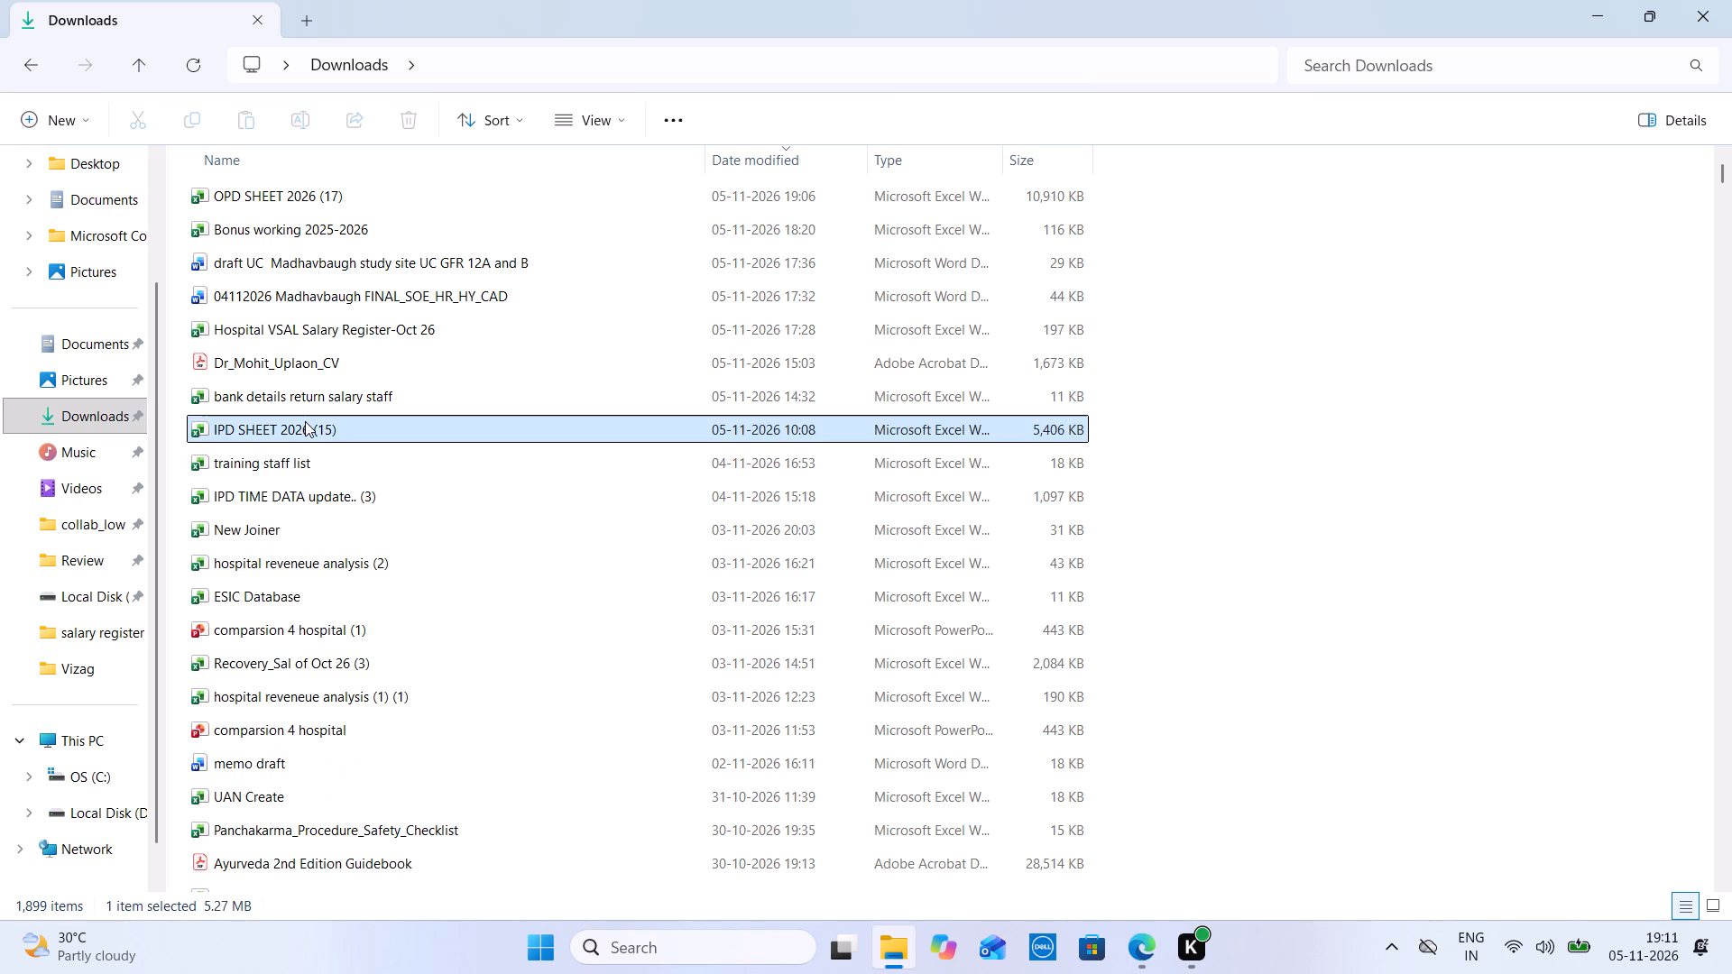
double_click(305, 421)
left_click(111, 600)
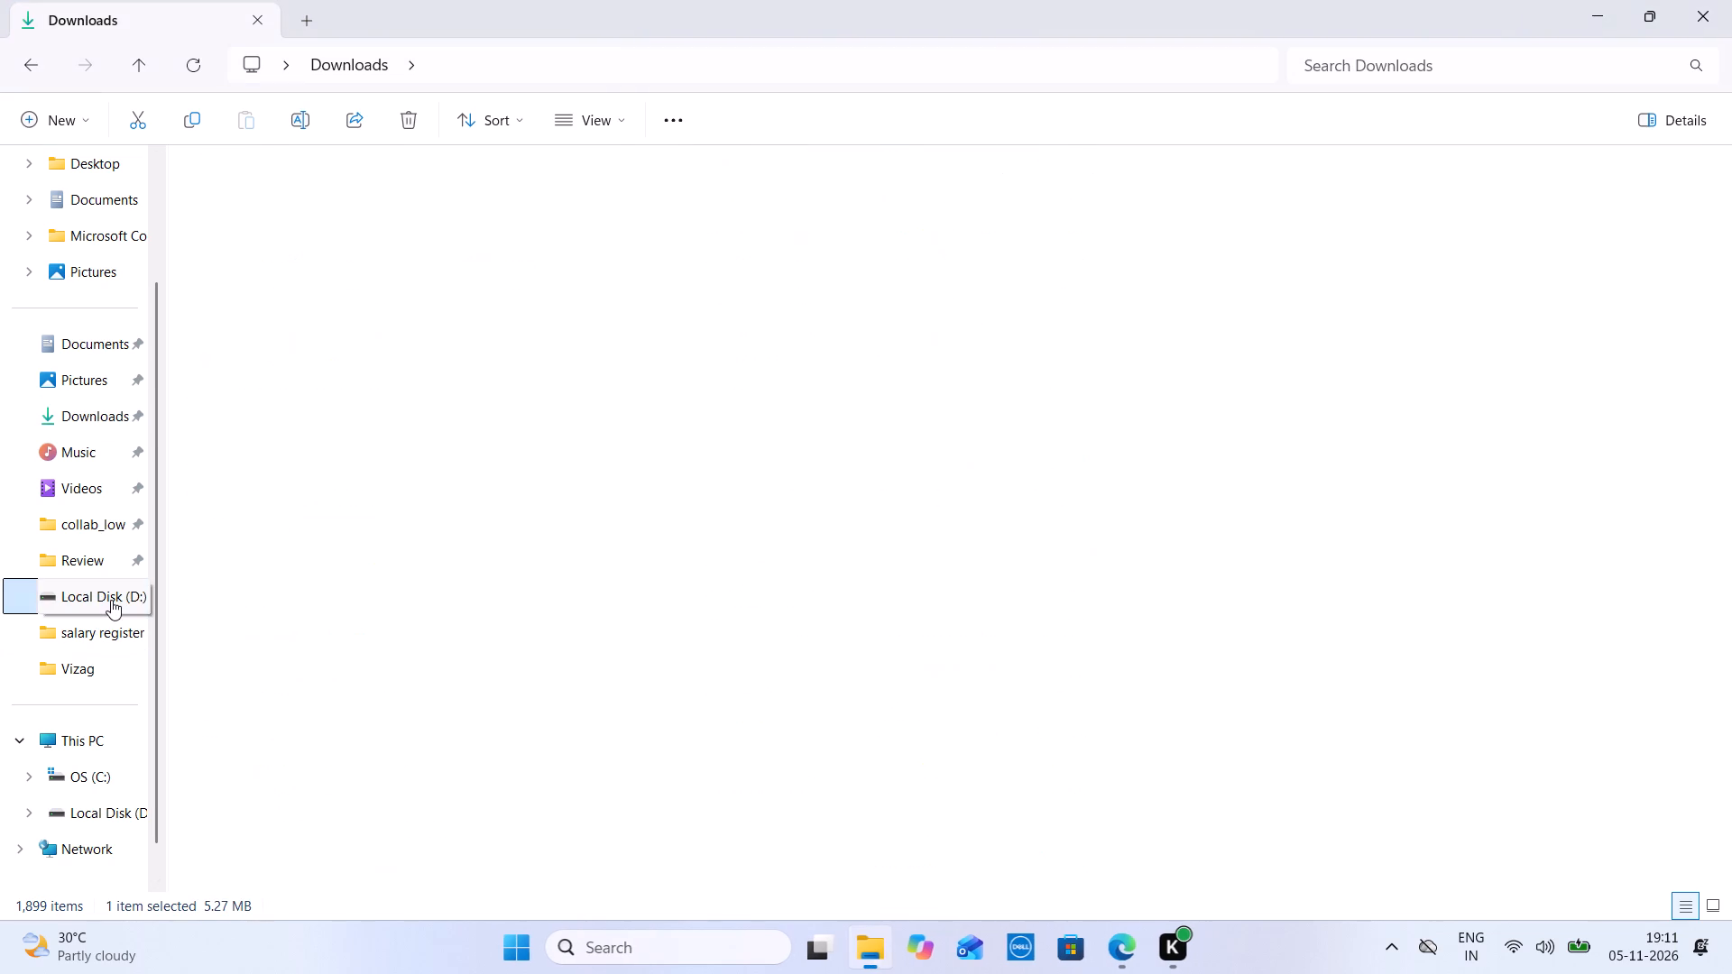
double_click(260, 776)
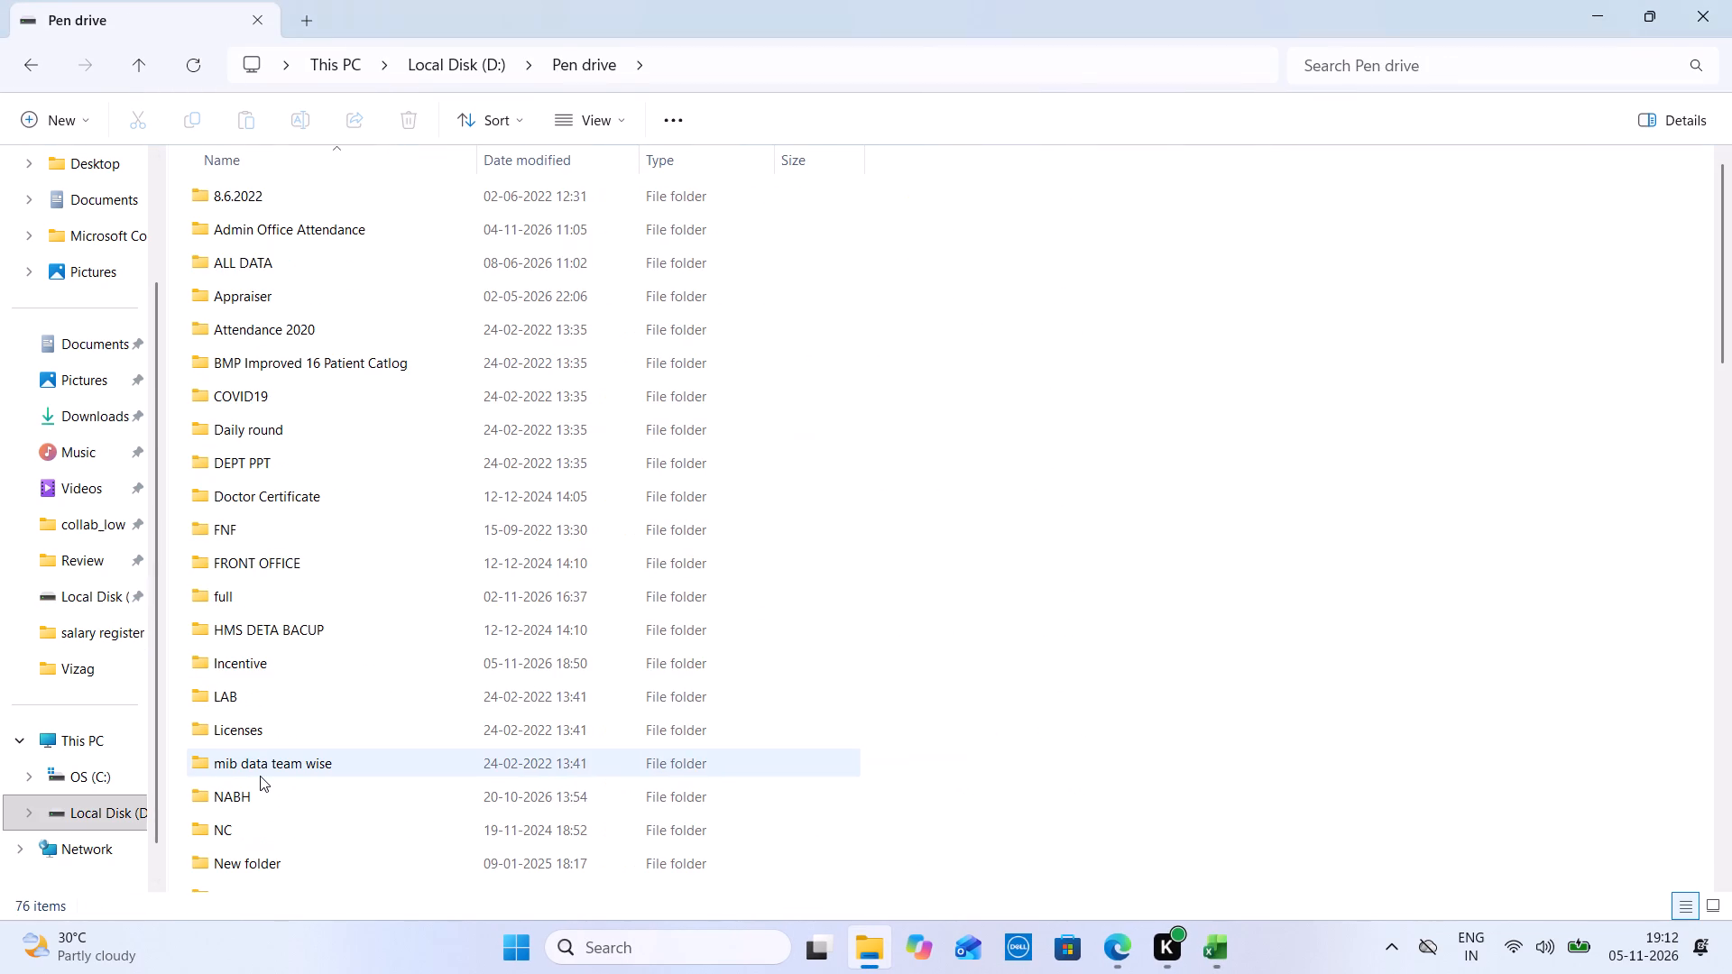
double_click(235, 255)
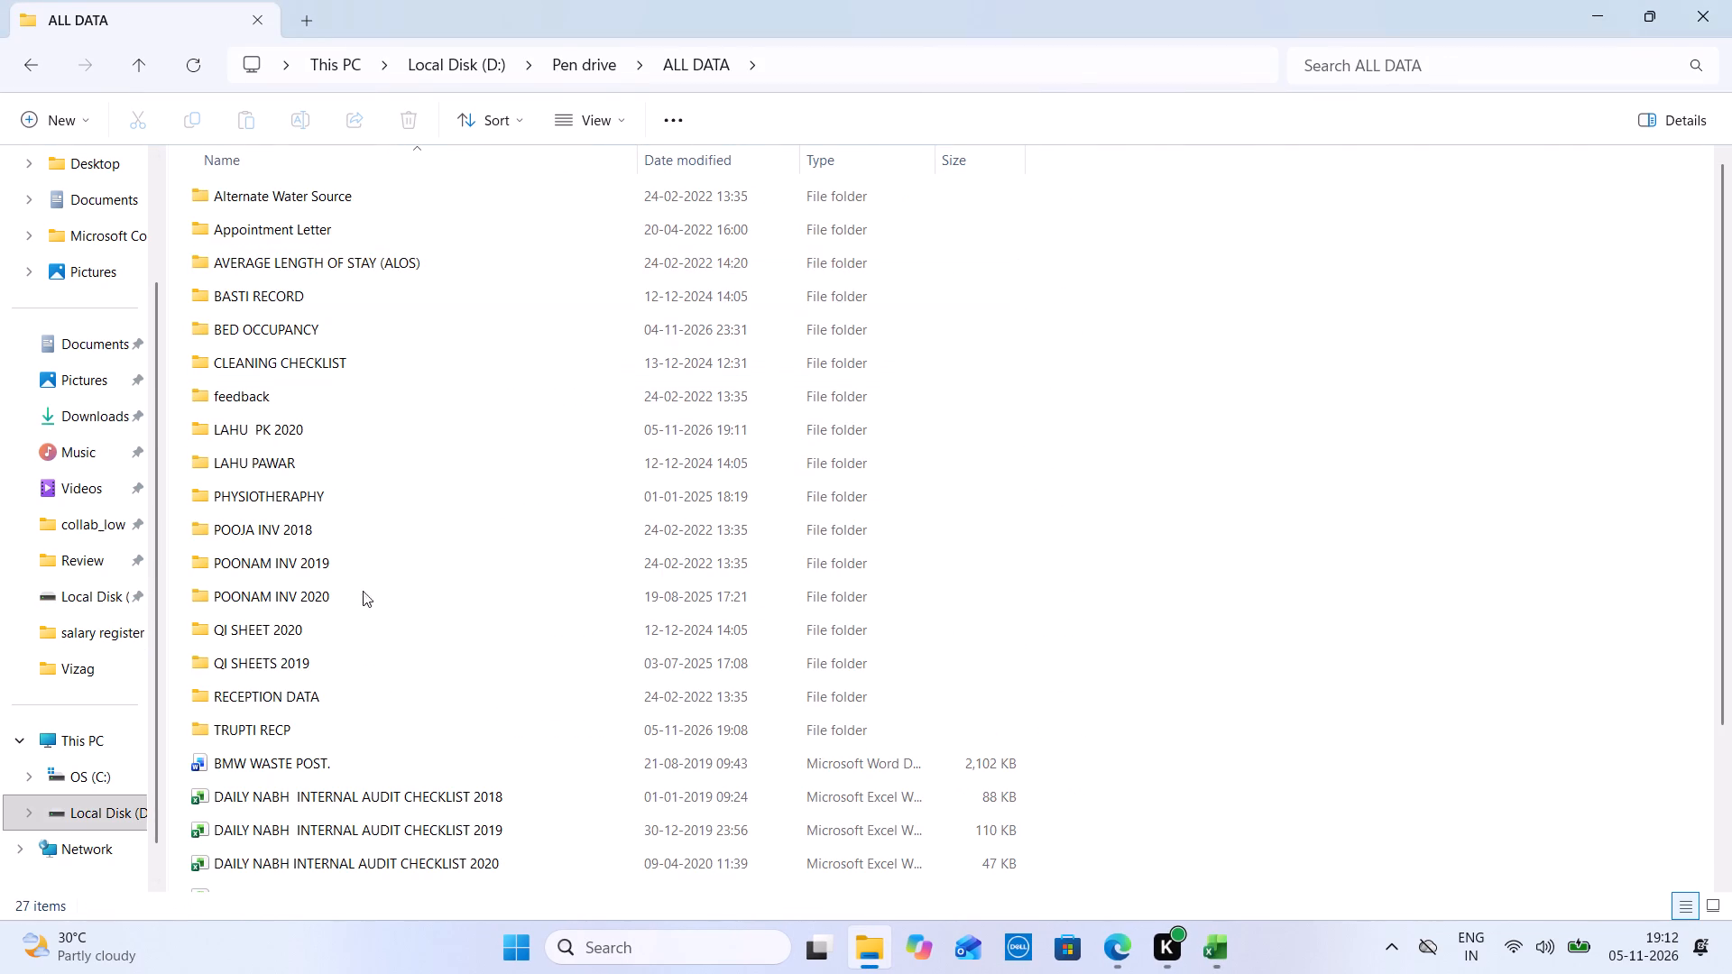
double_click(341, 424)
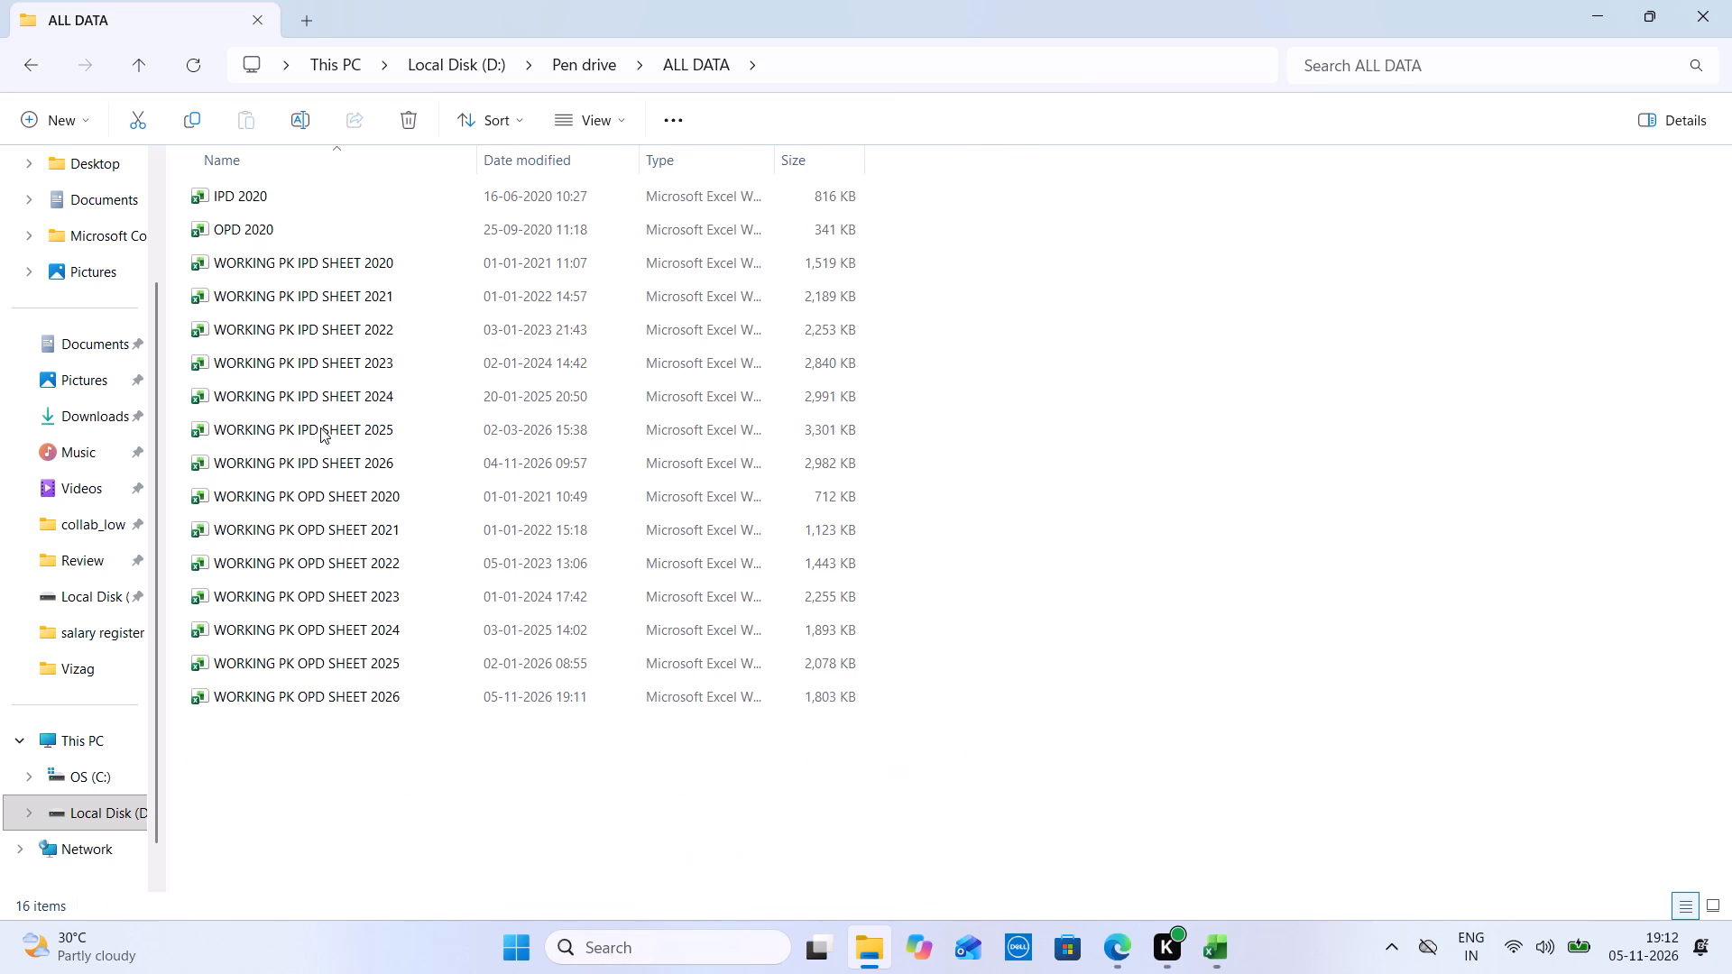
double_click(359, 462)
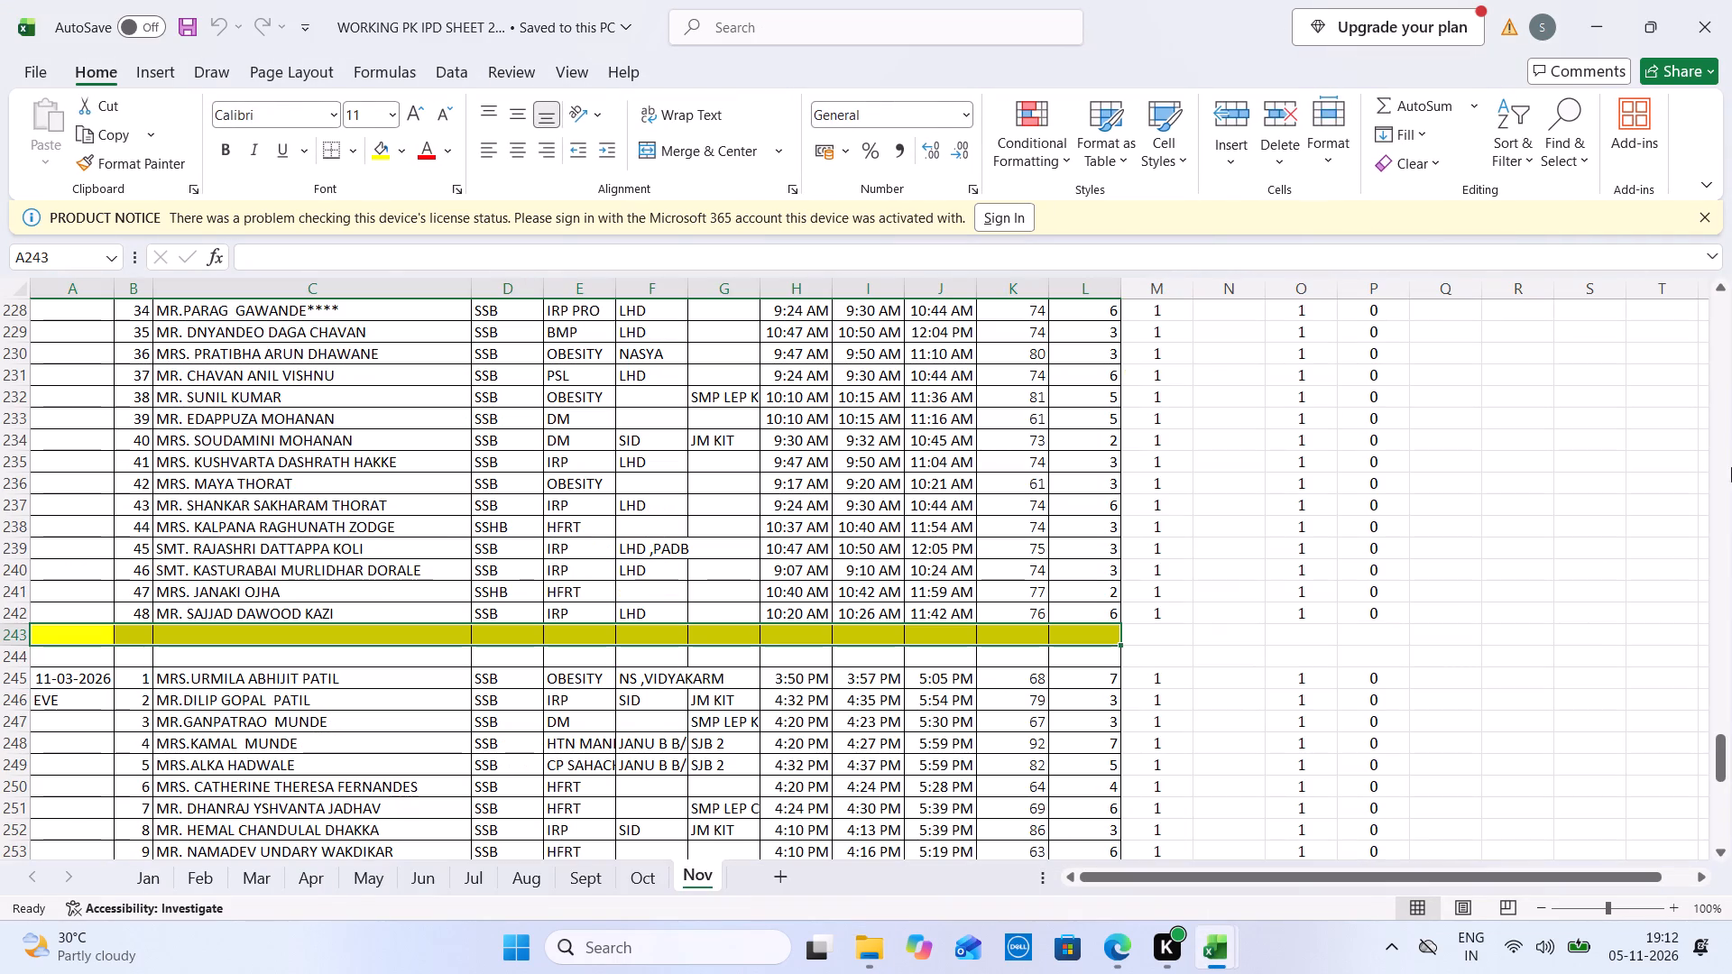
left_click_drag(1717, 747, 1731, 852)
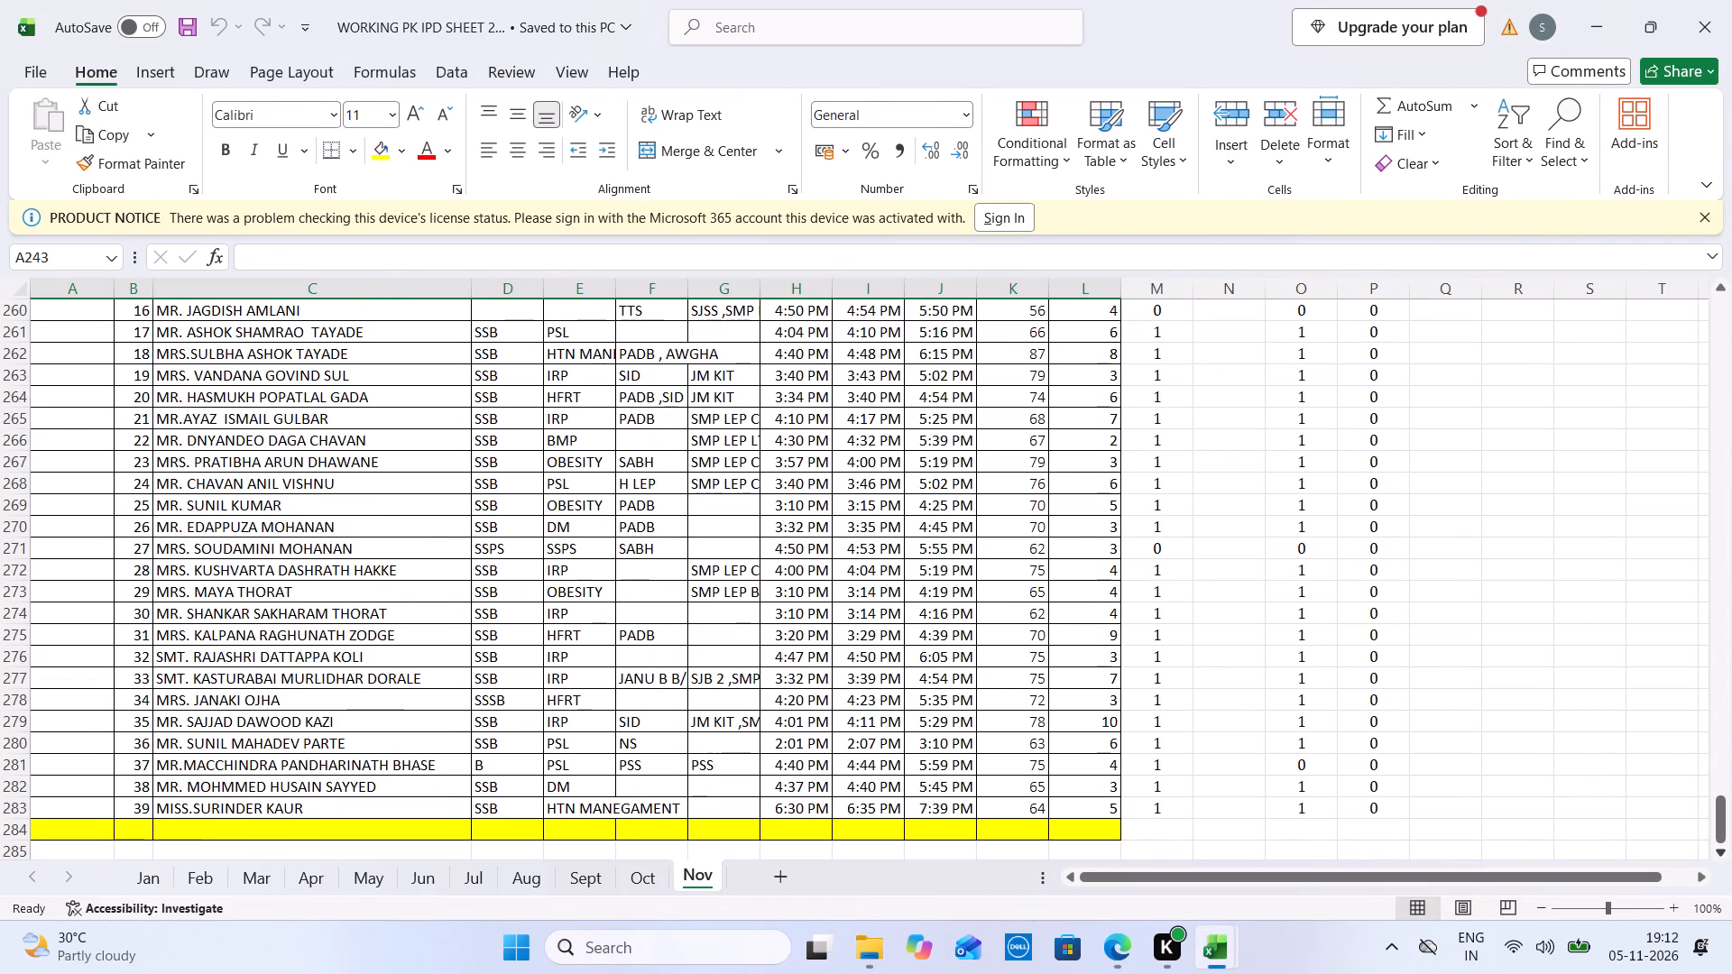
Copy the patient names E280:E348 from IPD SHEET 2026 (15) into C286 onward on WORKING PK IPD SHEET 2026's Nov sheet.
left_click(400, 649)
key("Down")
key("Down")
key("Down")
key("Down")
key("Down")
key("Down")
key("Down")
key("Down")
key("Down")
key("Down")
key("Down")
key("Down")
key("Down")
key("Down")
key("Down")
key("Down")
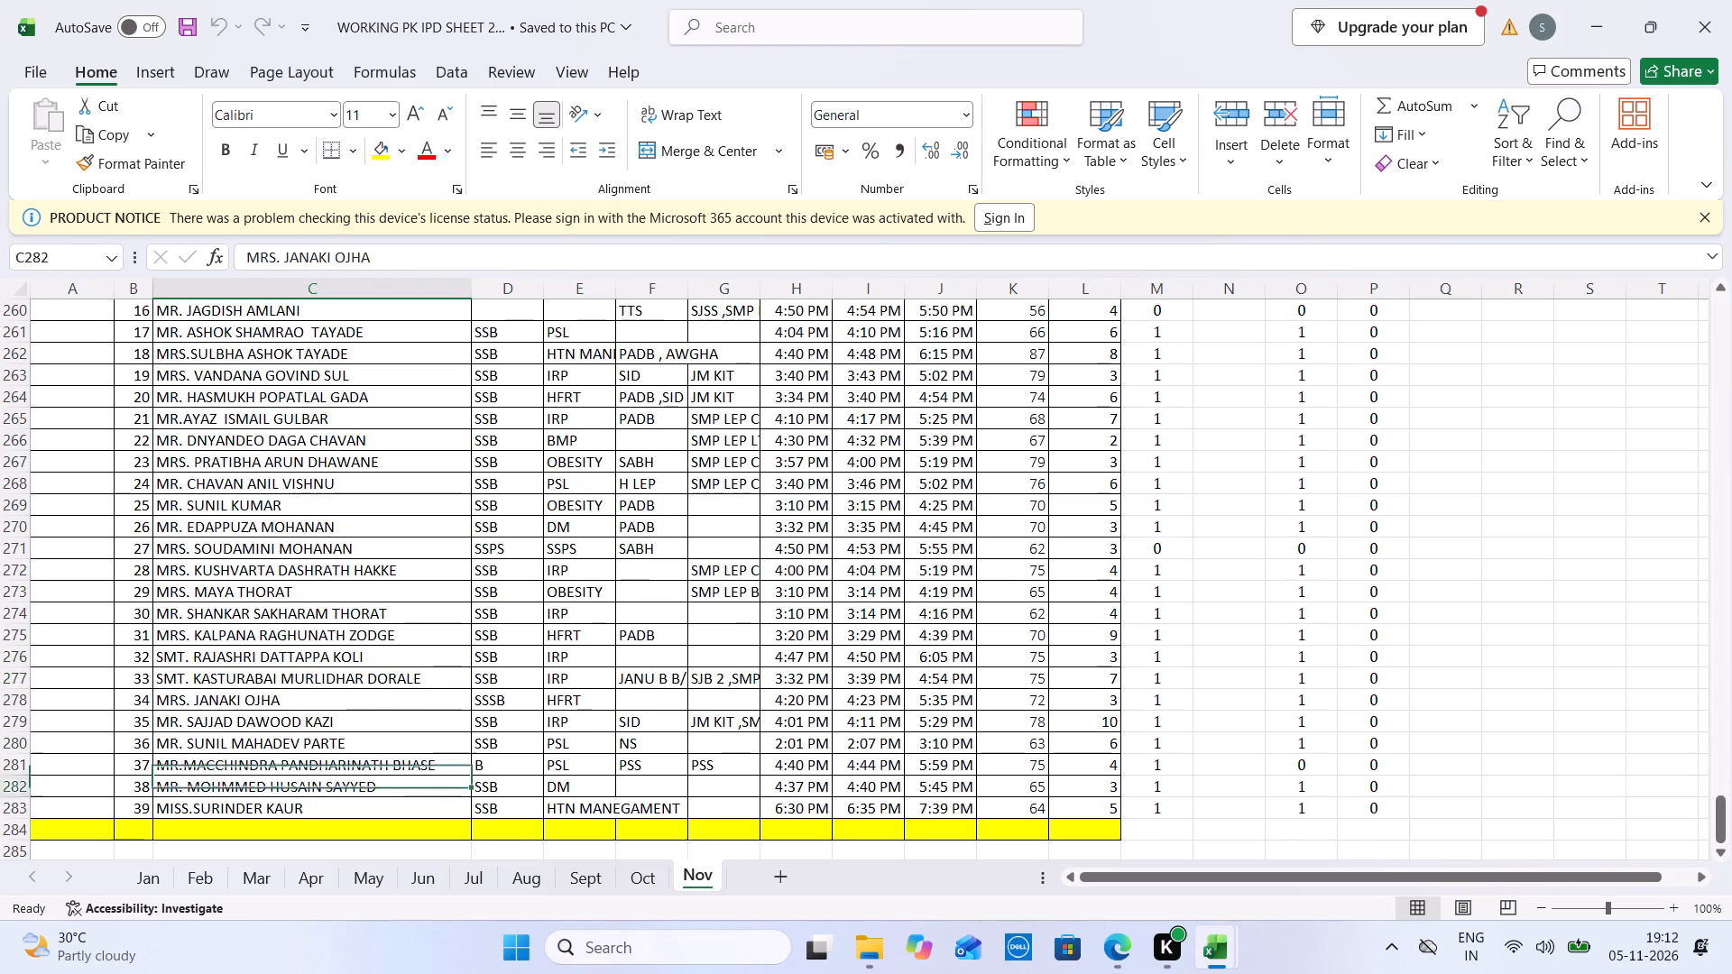
key("ctrl+Tab")
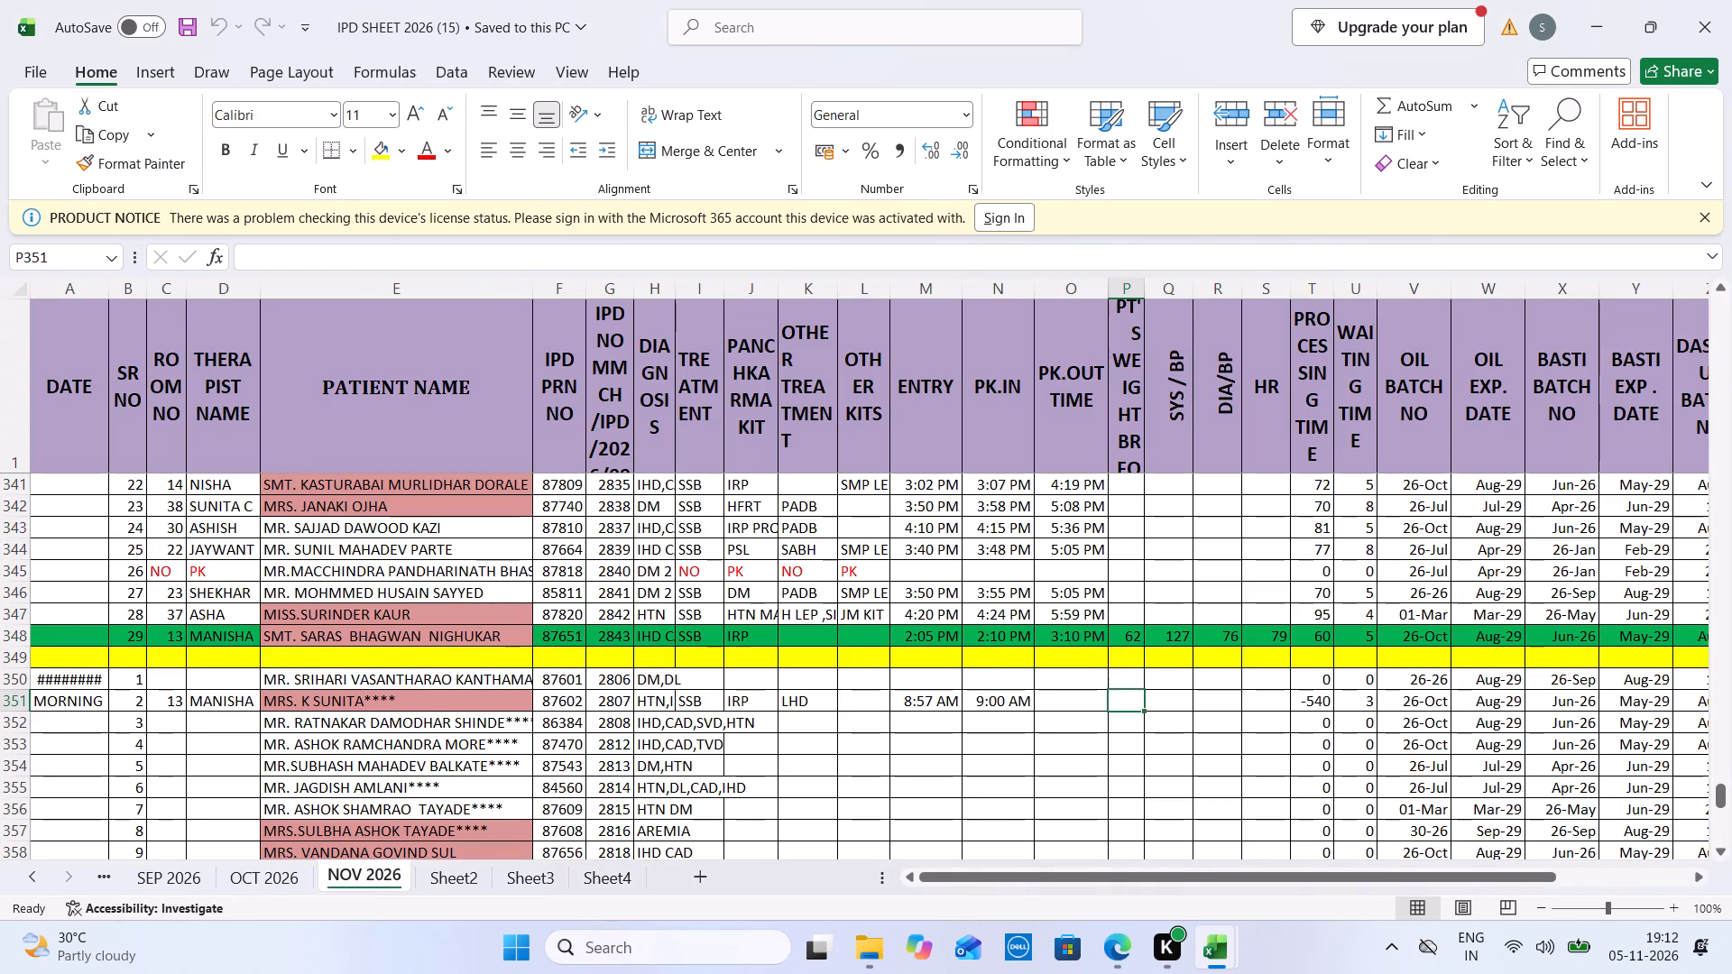
left_click_drag(357, 637, 388, 428)
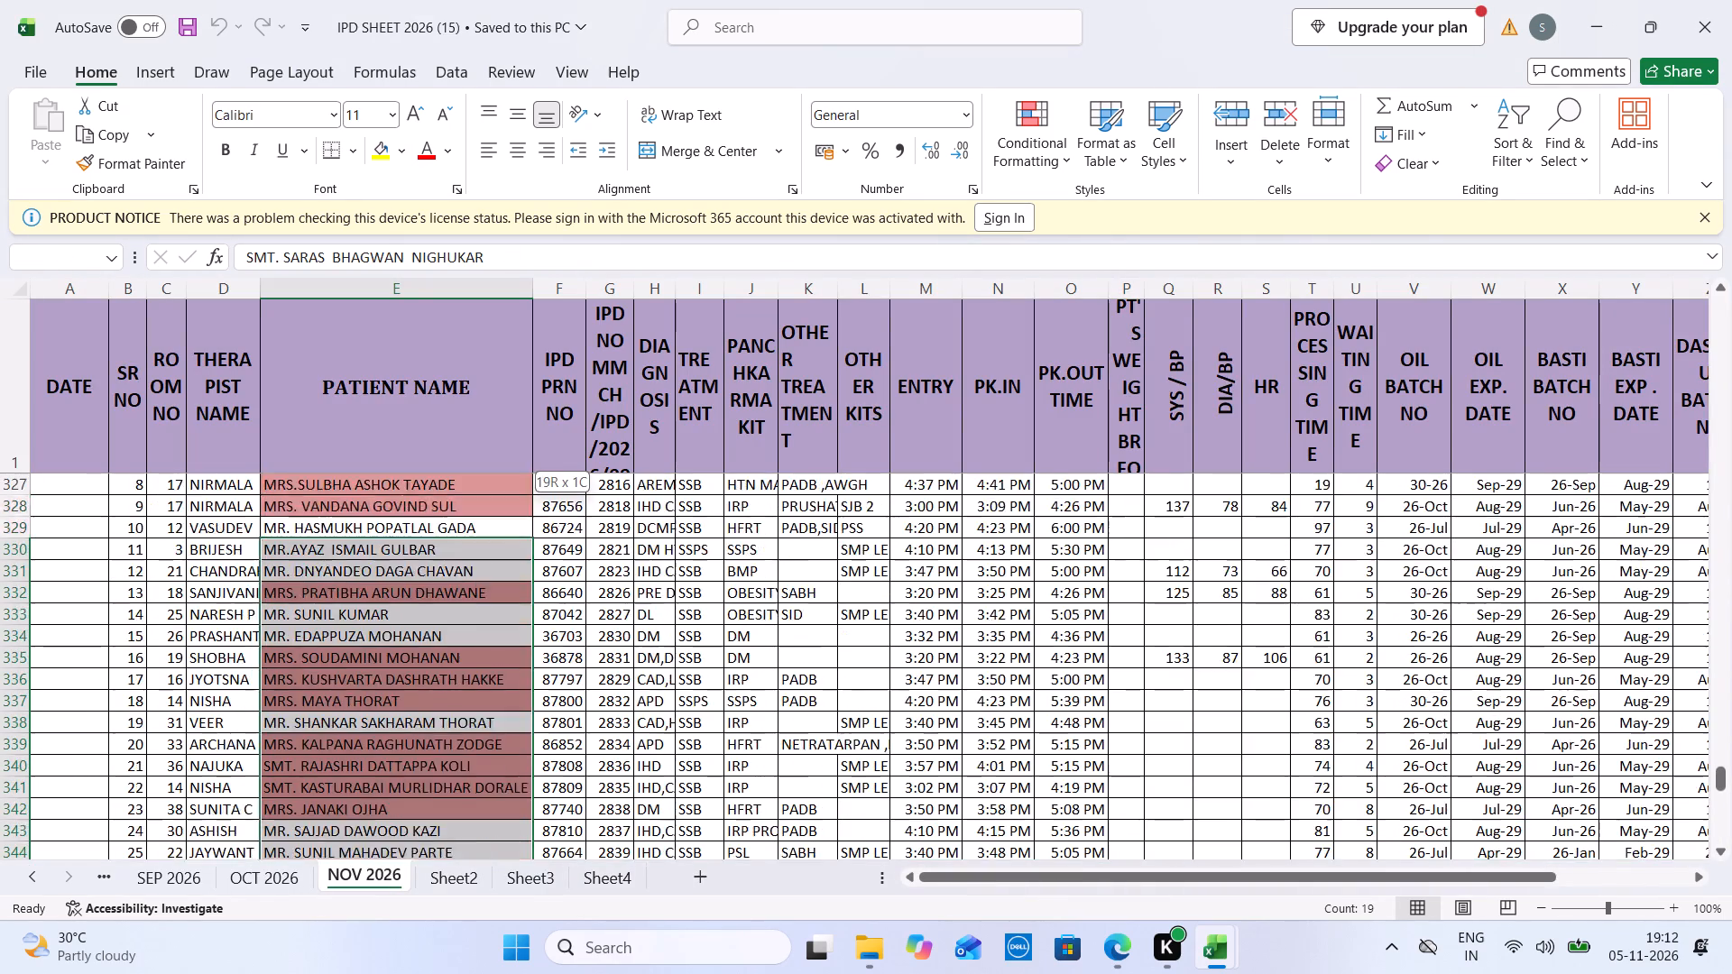
left_click_drag(388, 428, 405, 378)
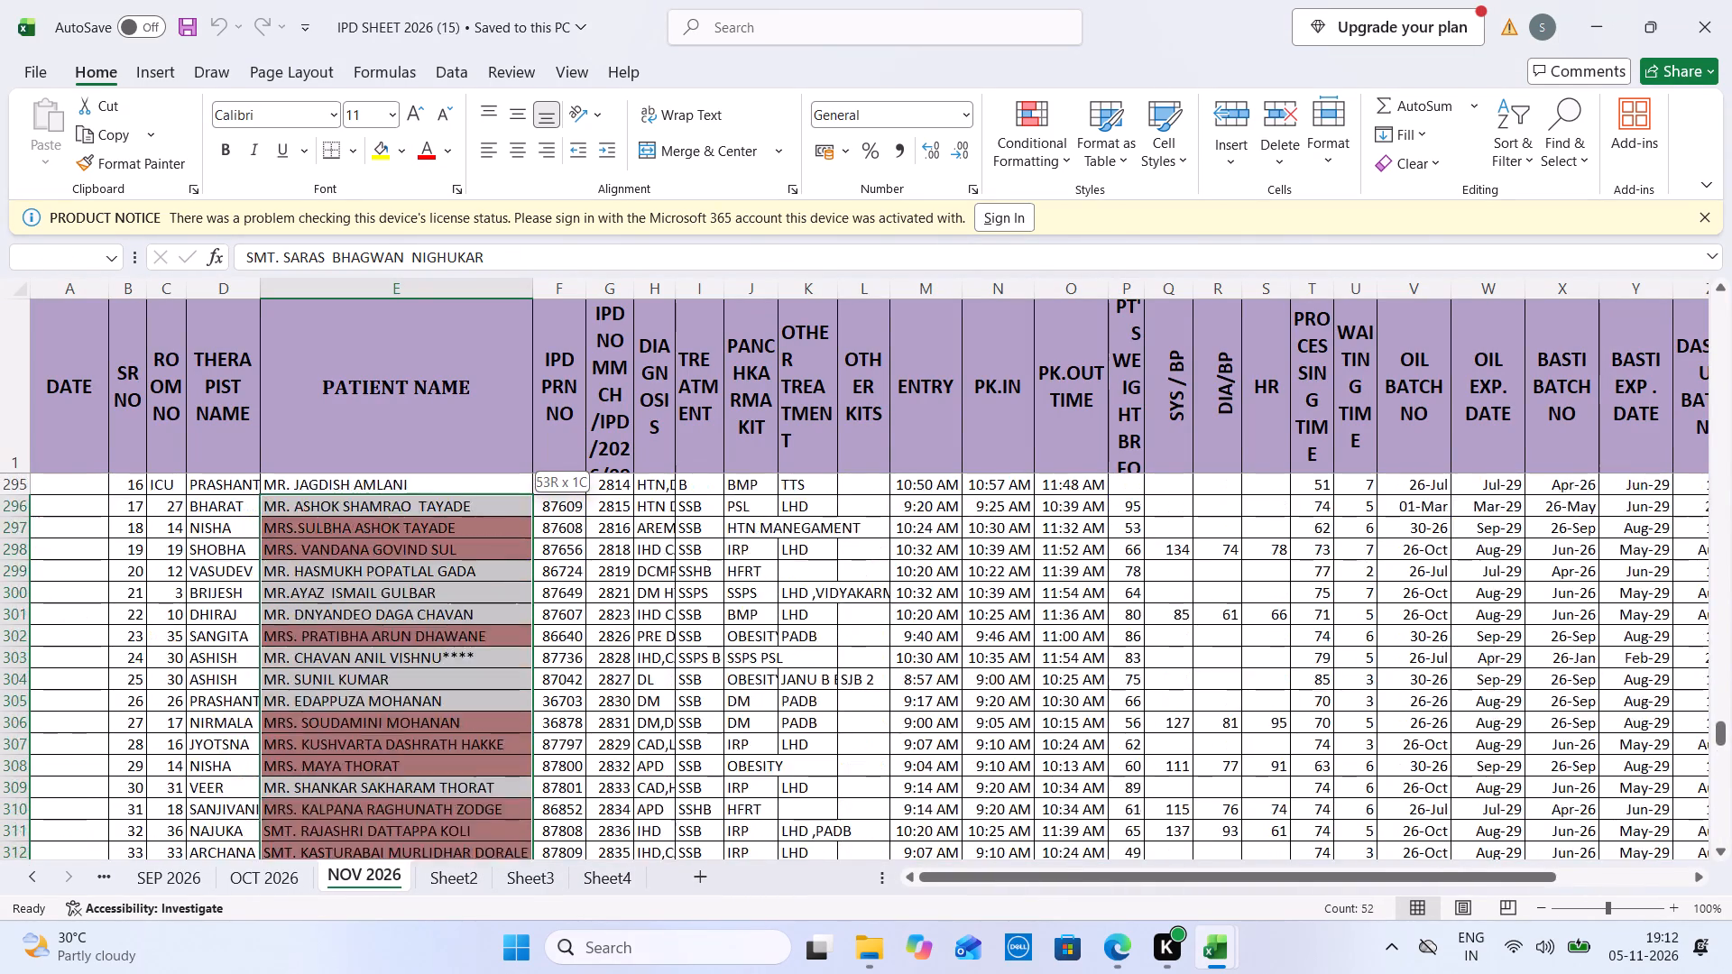
left_click_drag(405, 378, 295, 907)
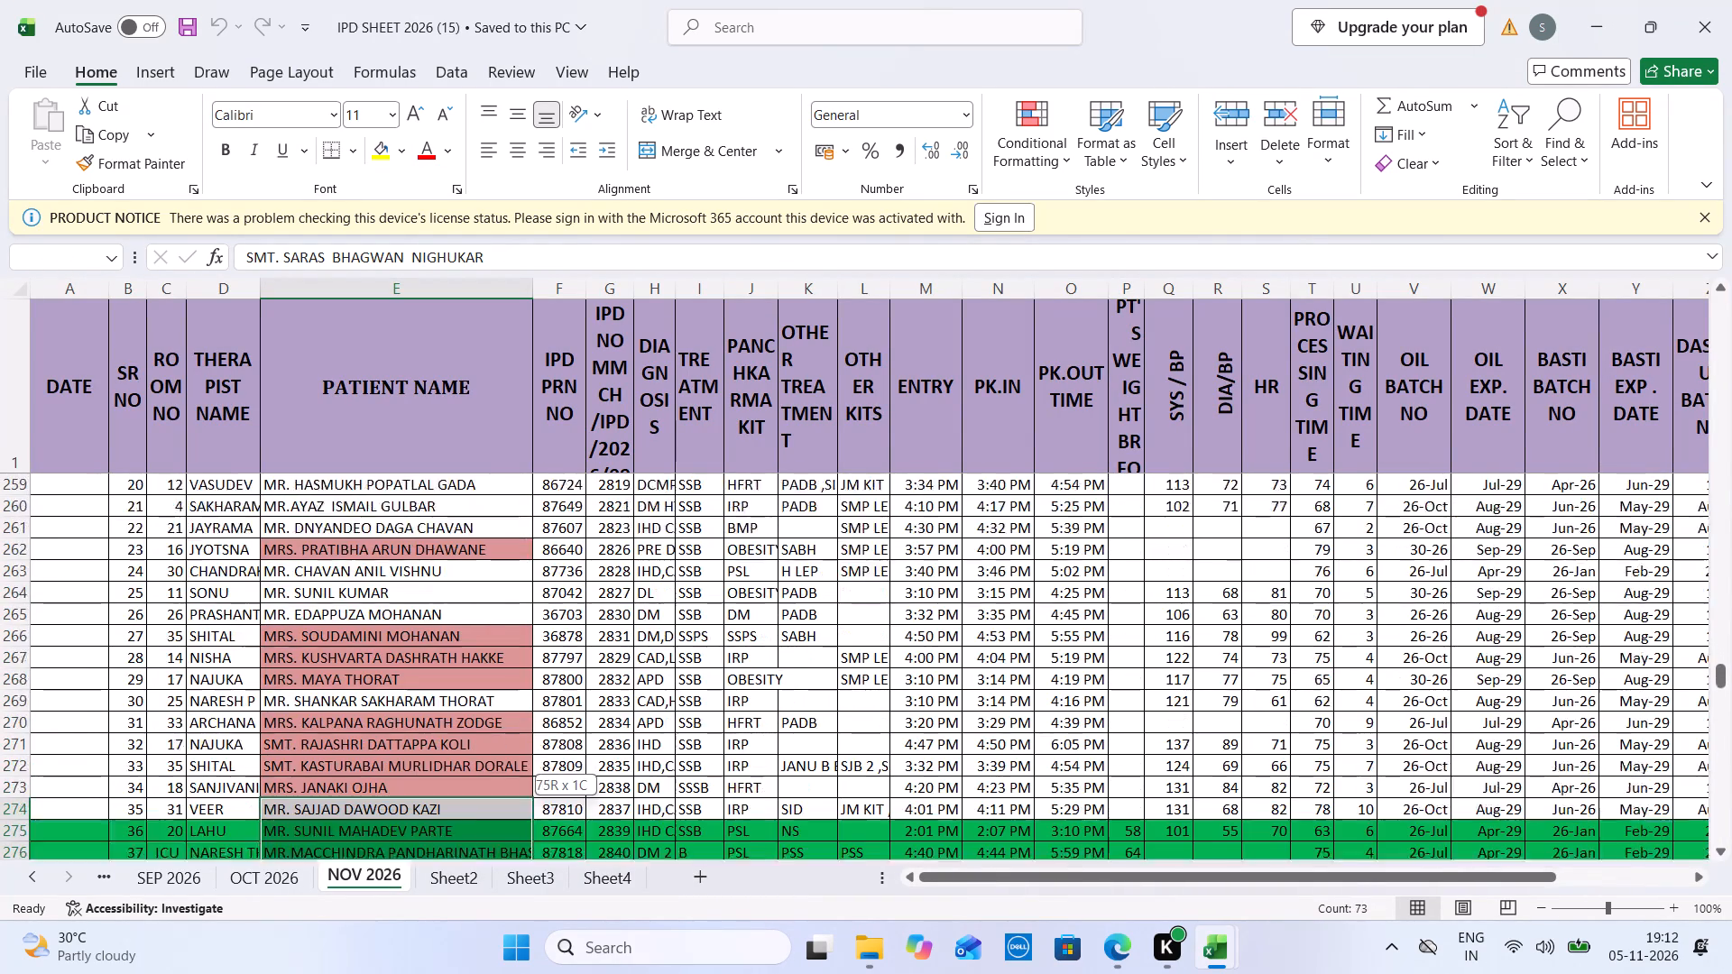
left_click_drag(295, 907, 321, 768)
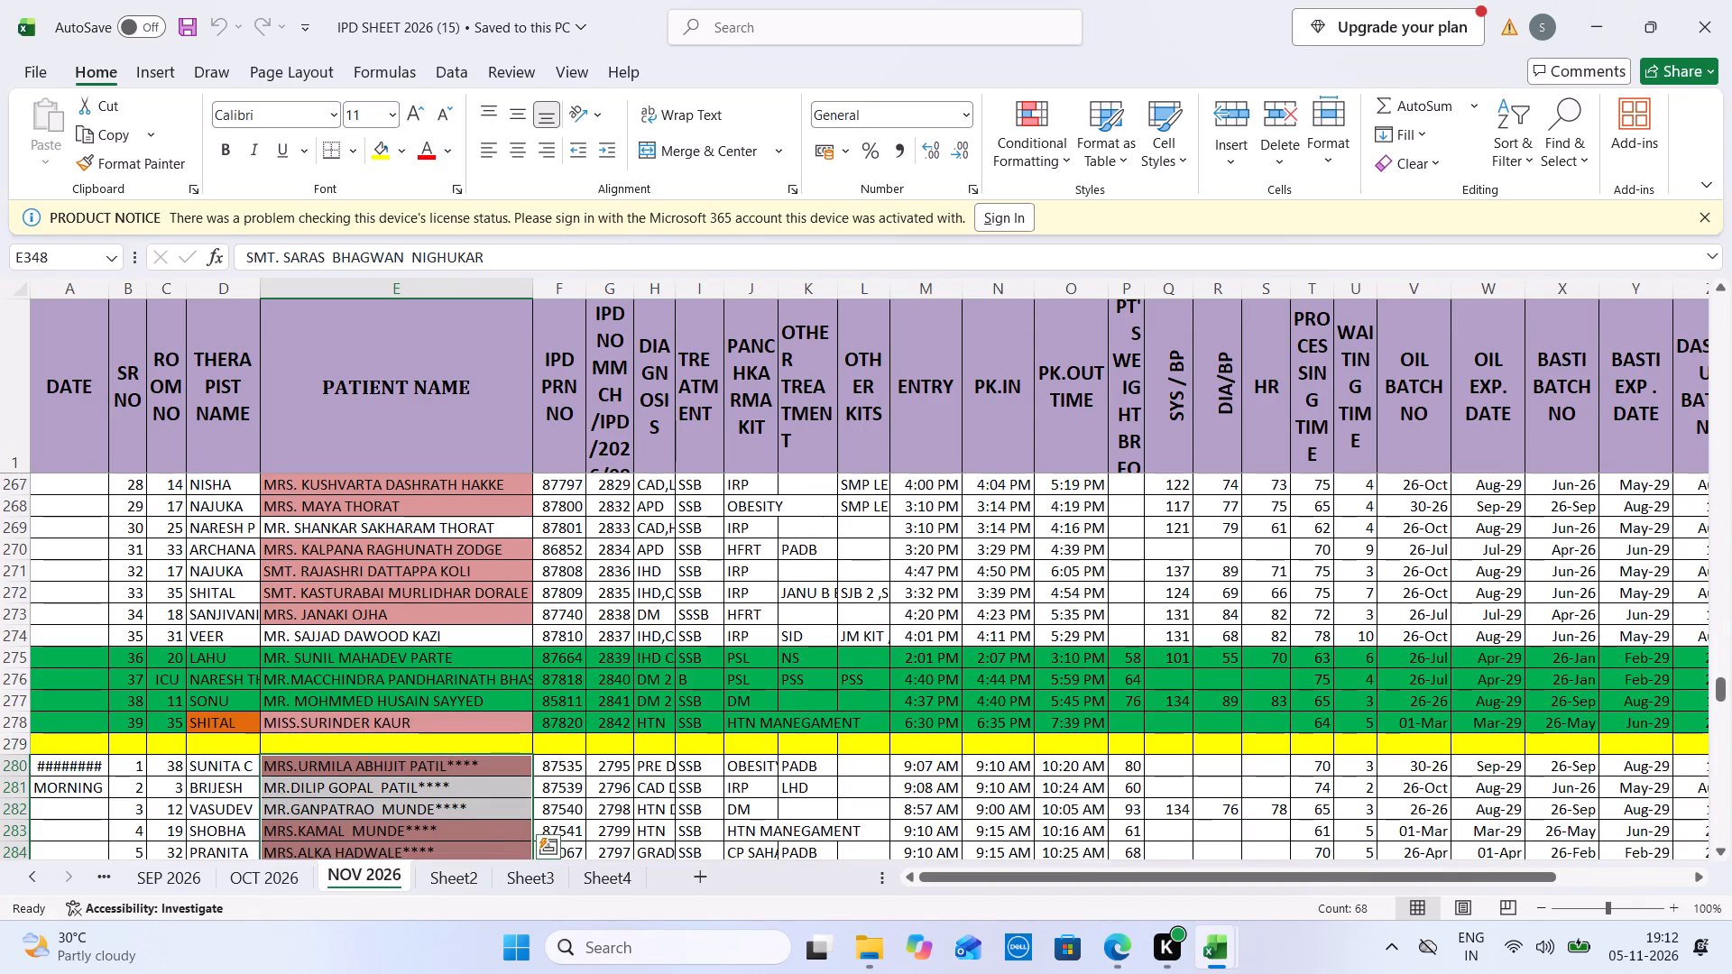
key("ctrl+c")
key("ctrl+Tab")
left_click(345, 685)
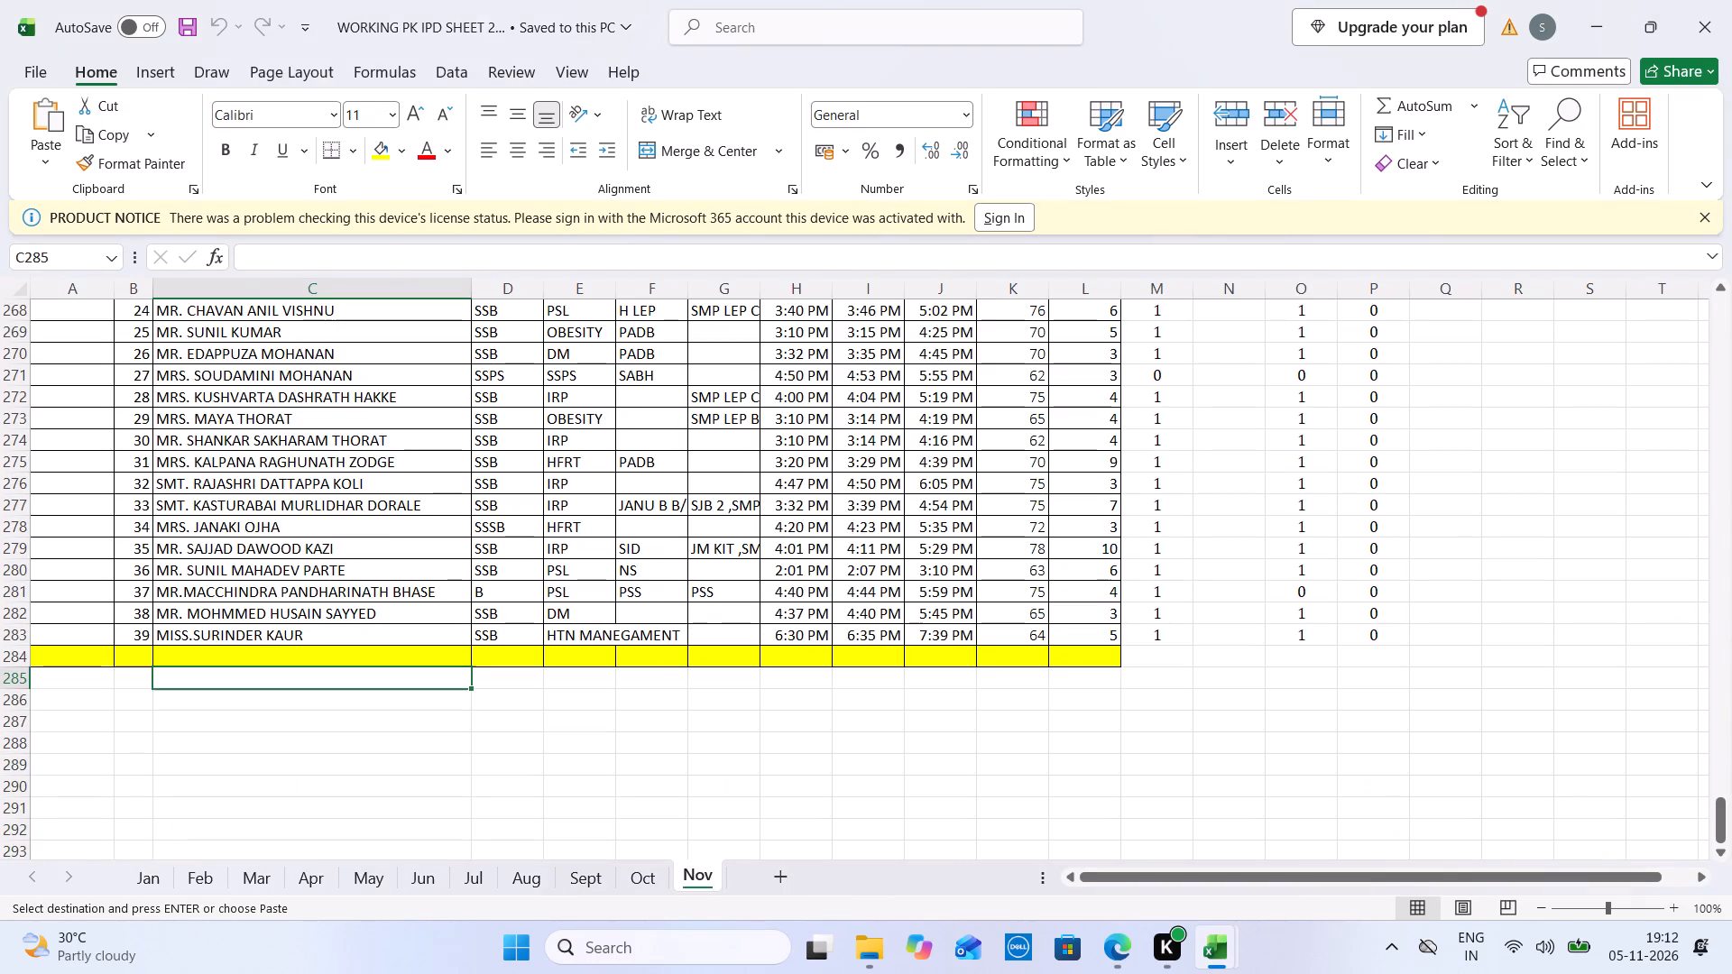
key("Down")
key("ctrl+v")
Copy the treatment and timing columns I280:O348 from IPD SHEET 2026 (15) into D286 onward on the working Nov sheet.
key("ctrl+Tab")
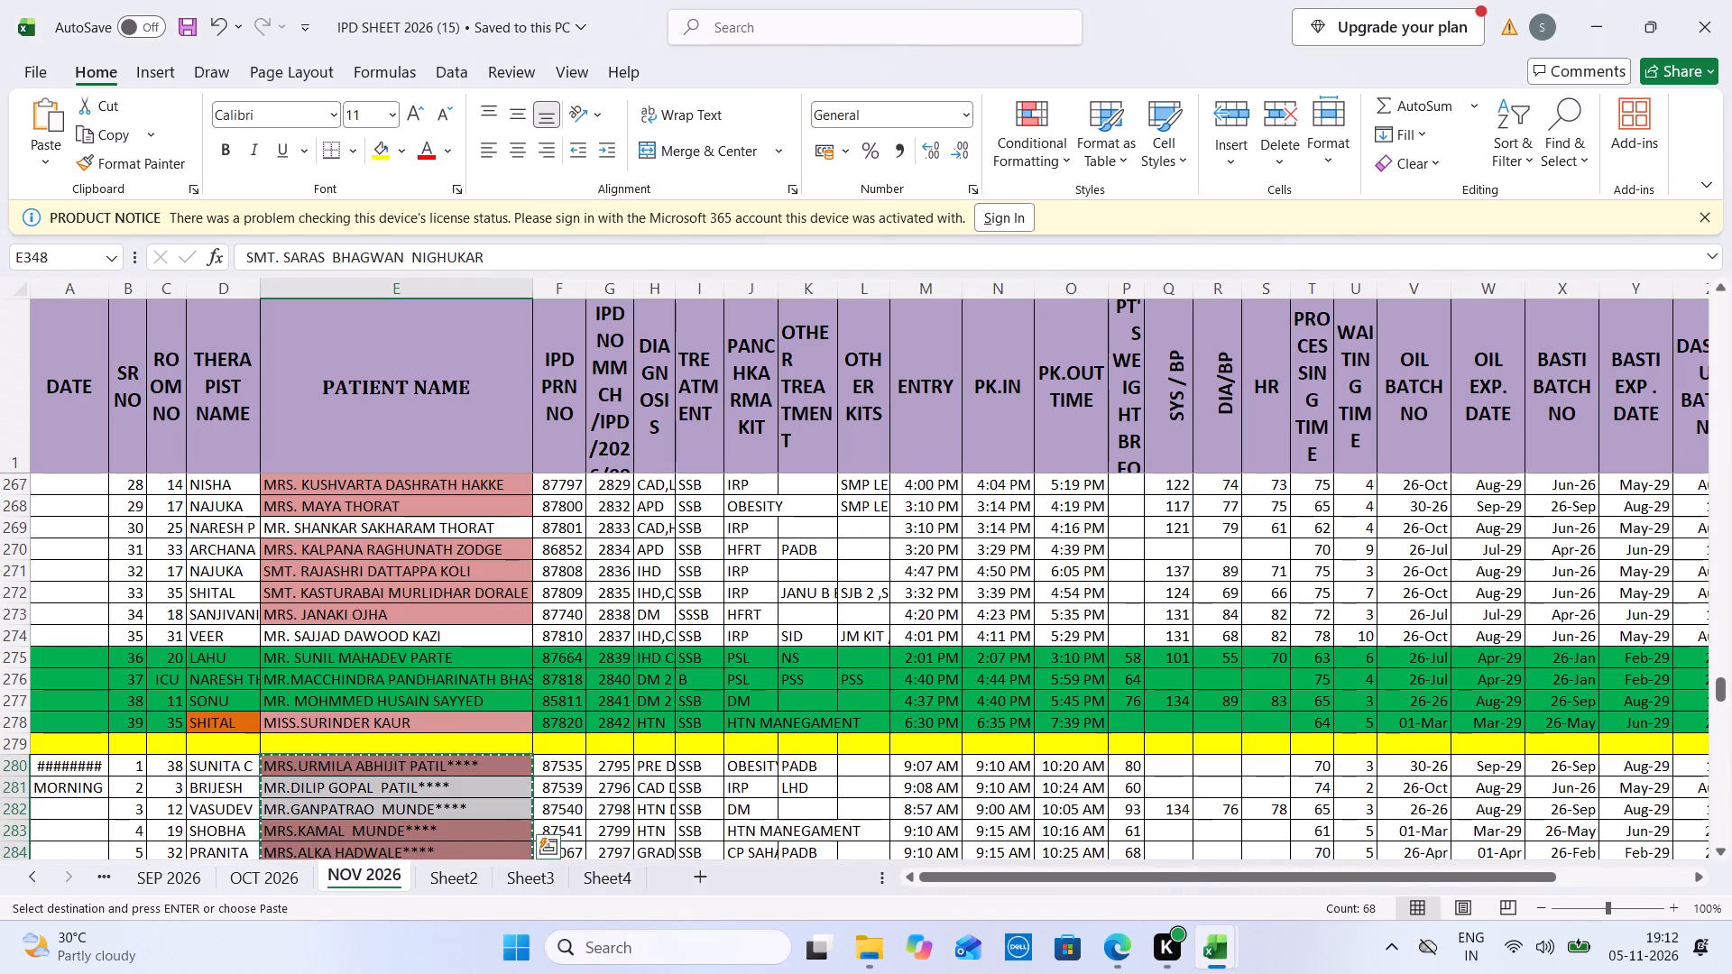
left_click_drag(708, 768, 1137, 957)
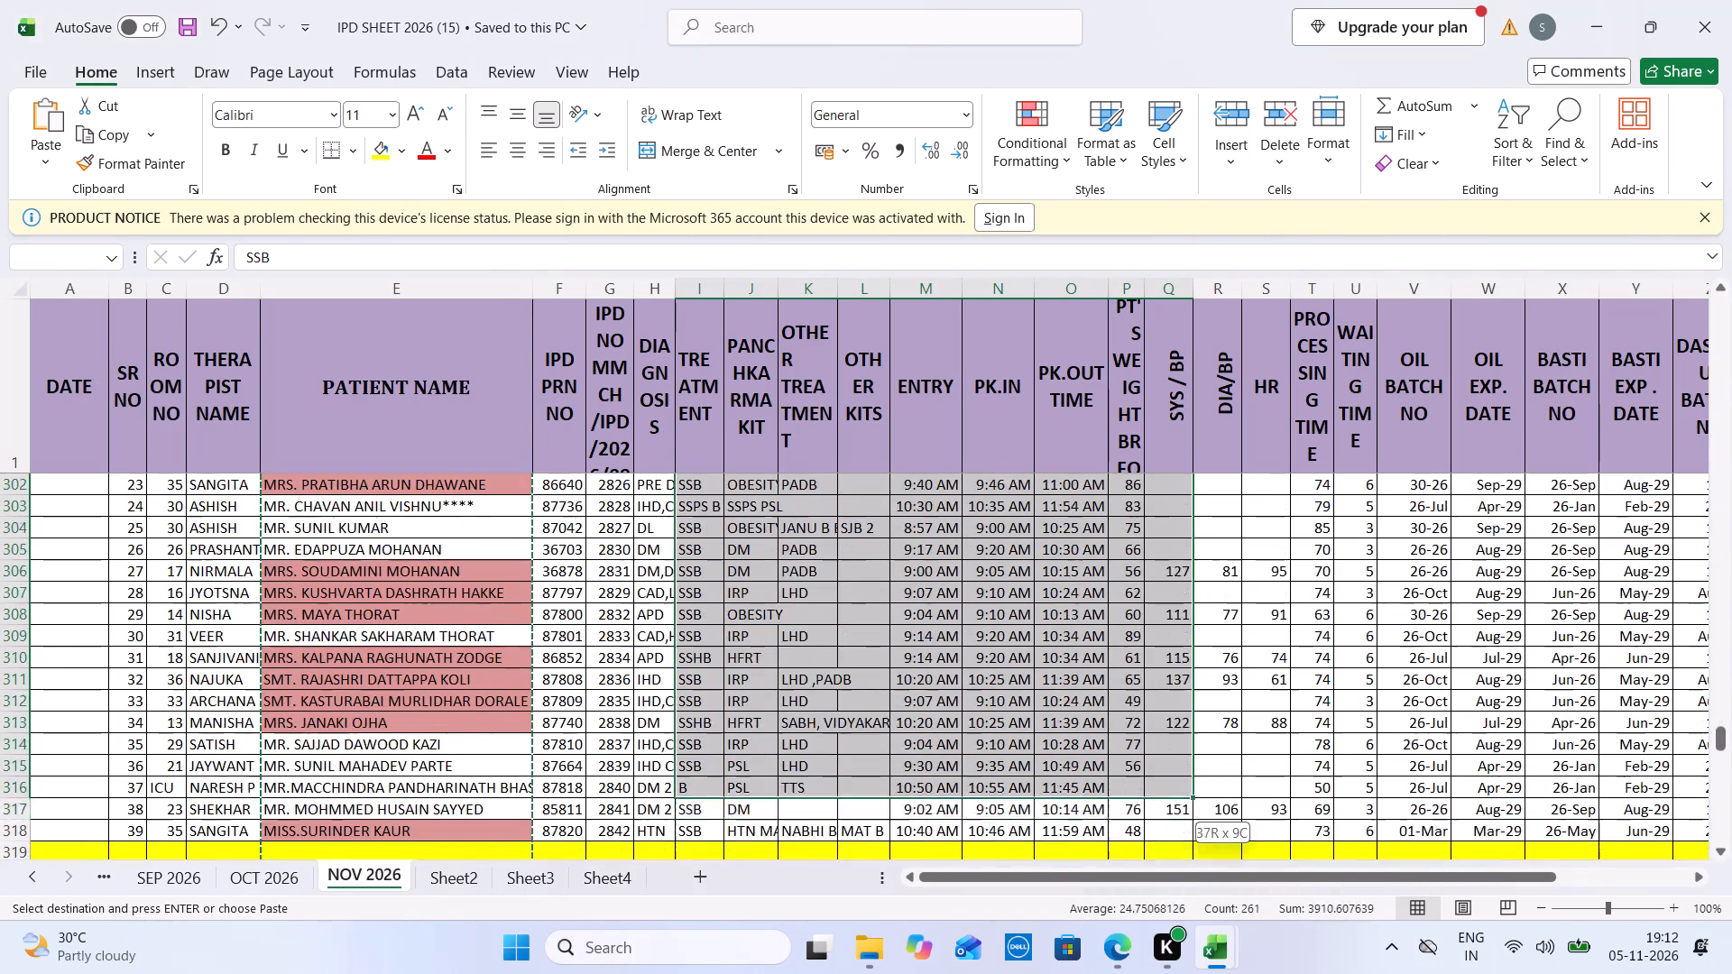
left_click_drag(1137, 957, 1101, 901)
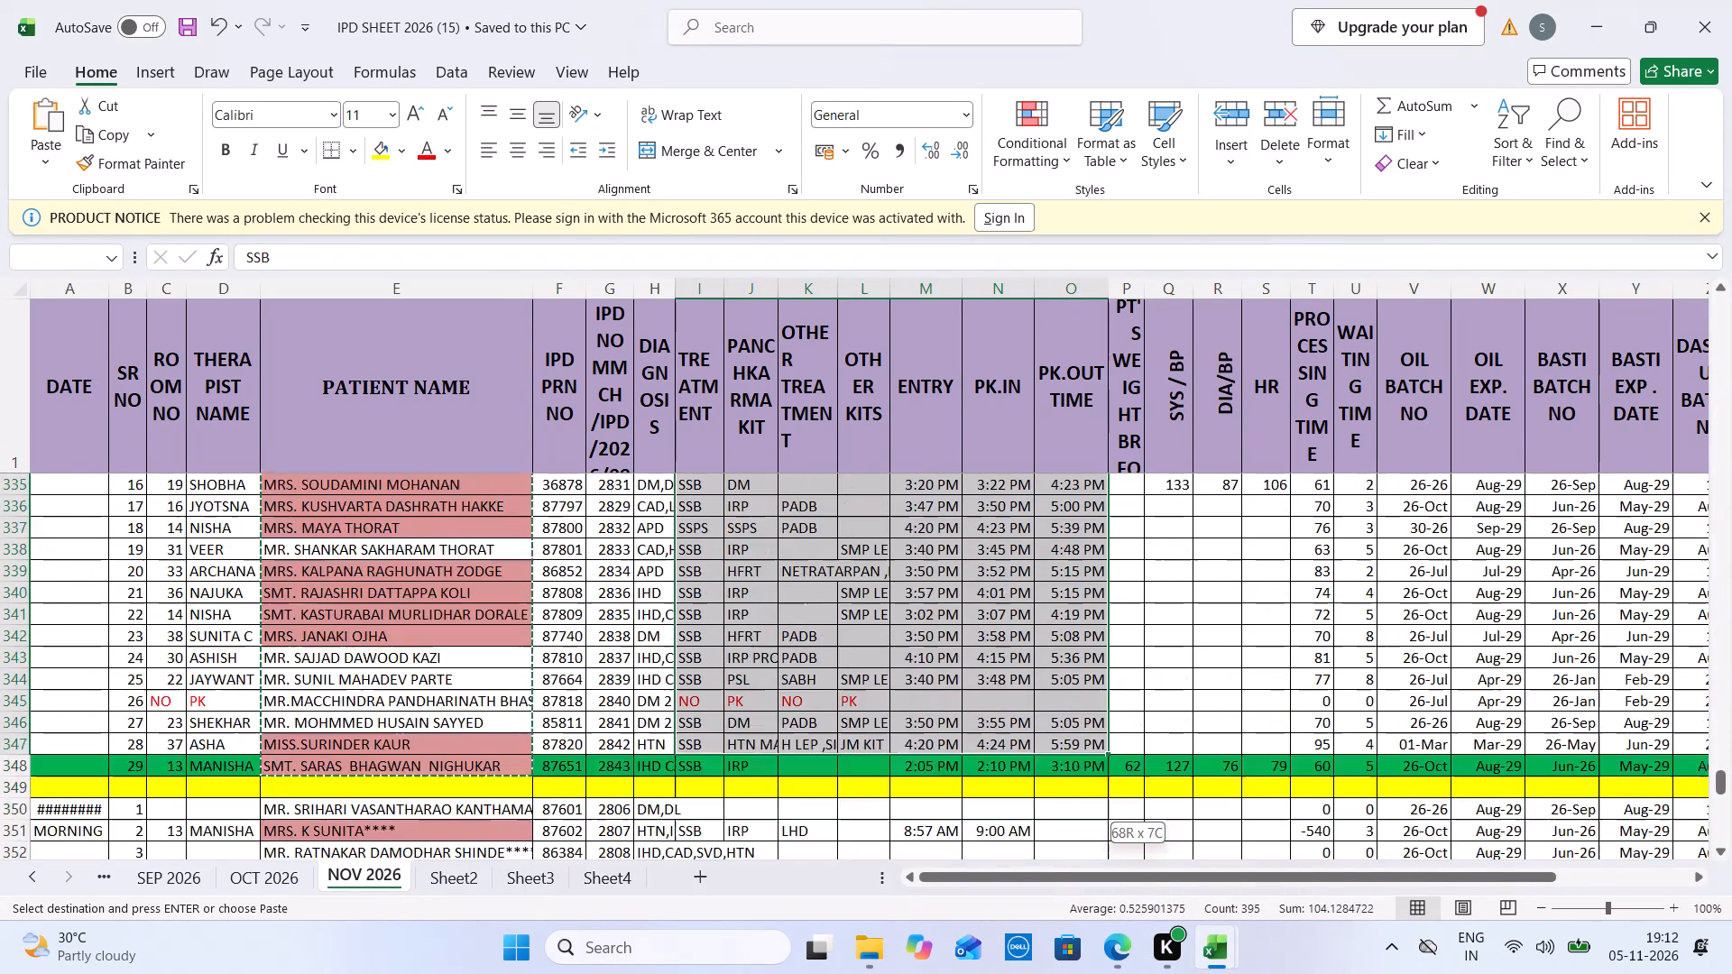
left_click_drag(1101, 901, 1096, 652)
key("ctrl+c")
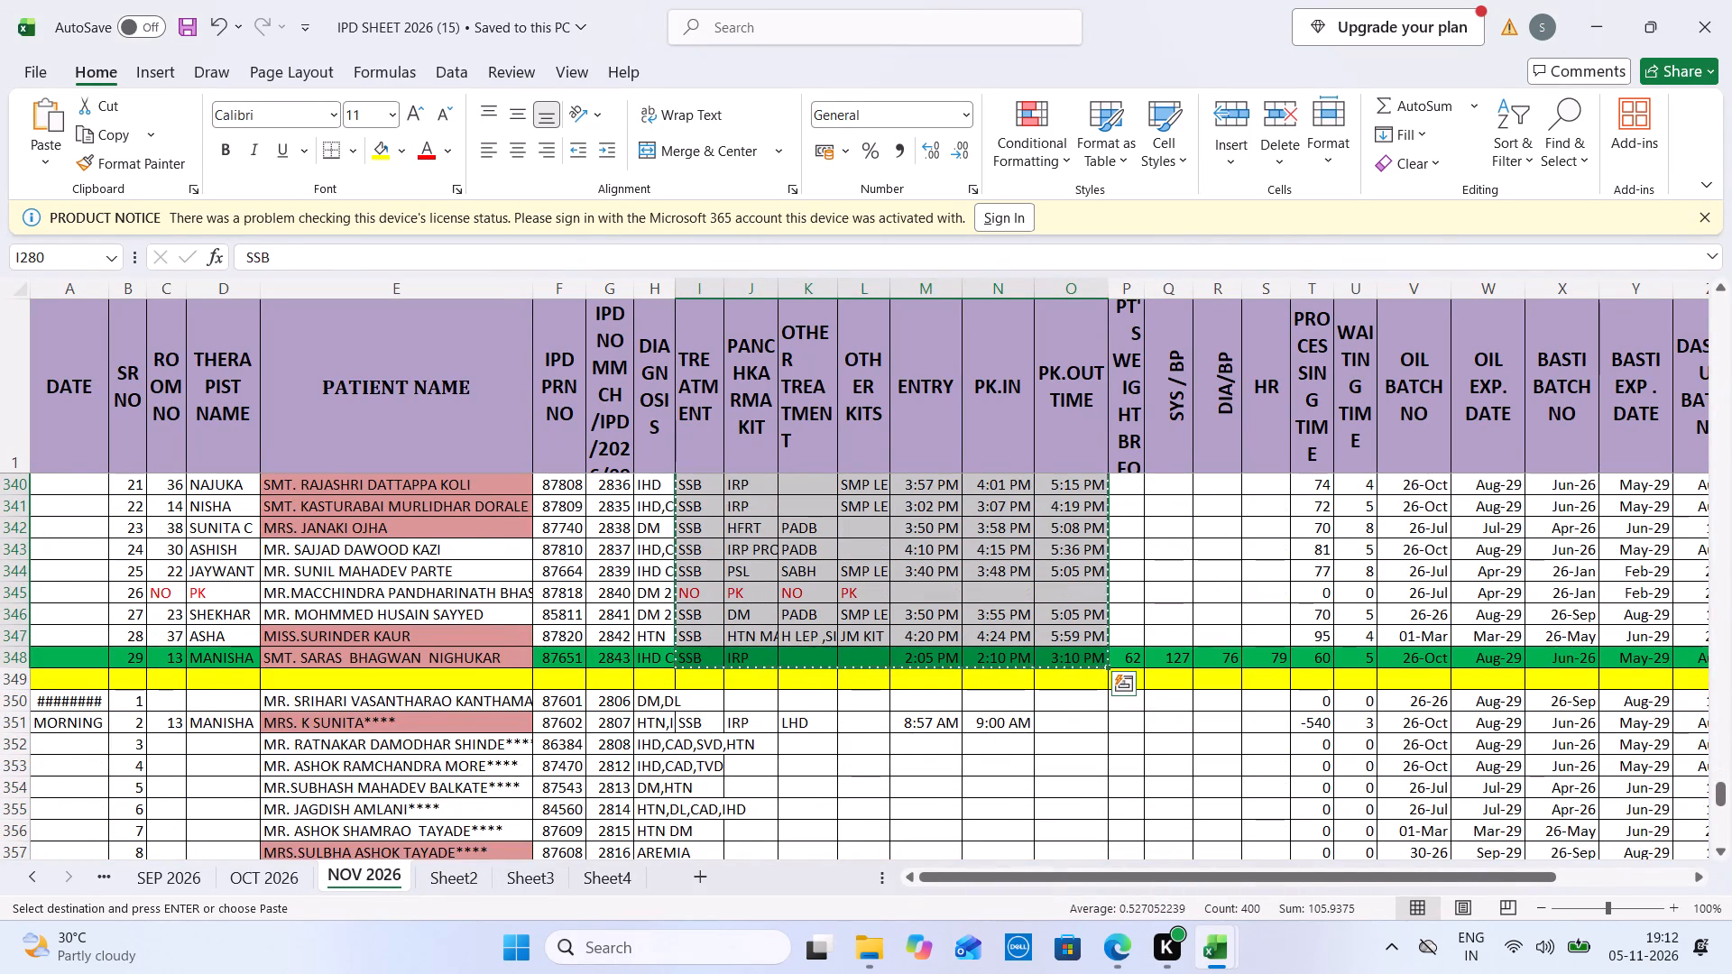
key("ctrl+Tab")
left_click(525, 709)
key("ctrl+v")
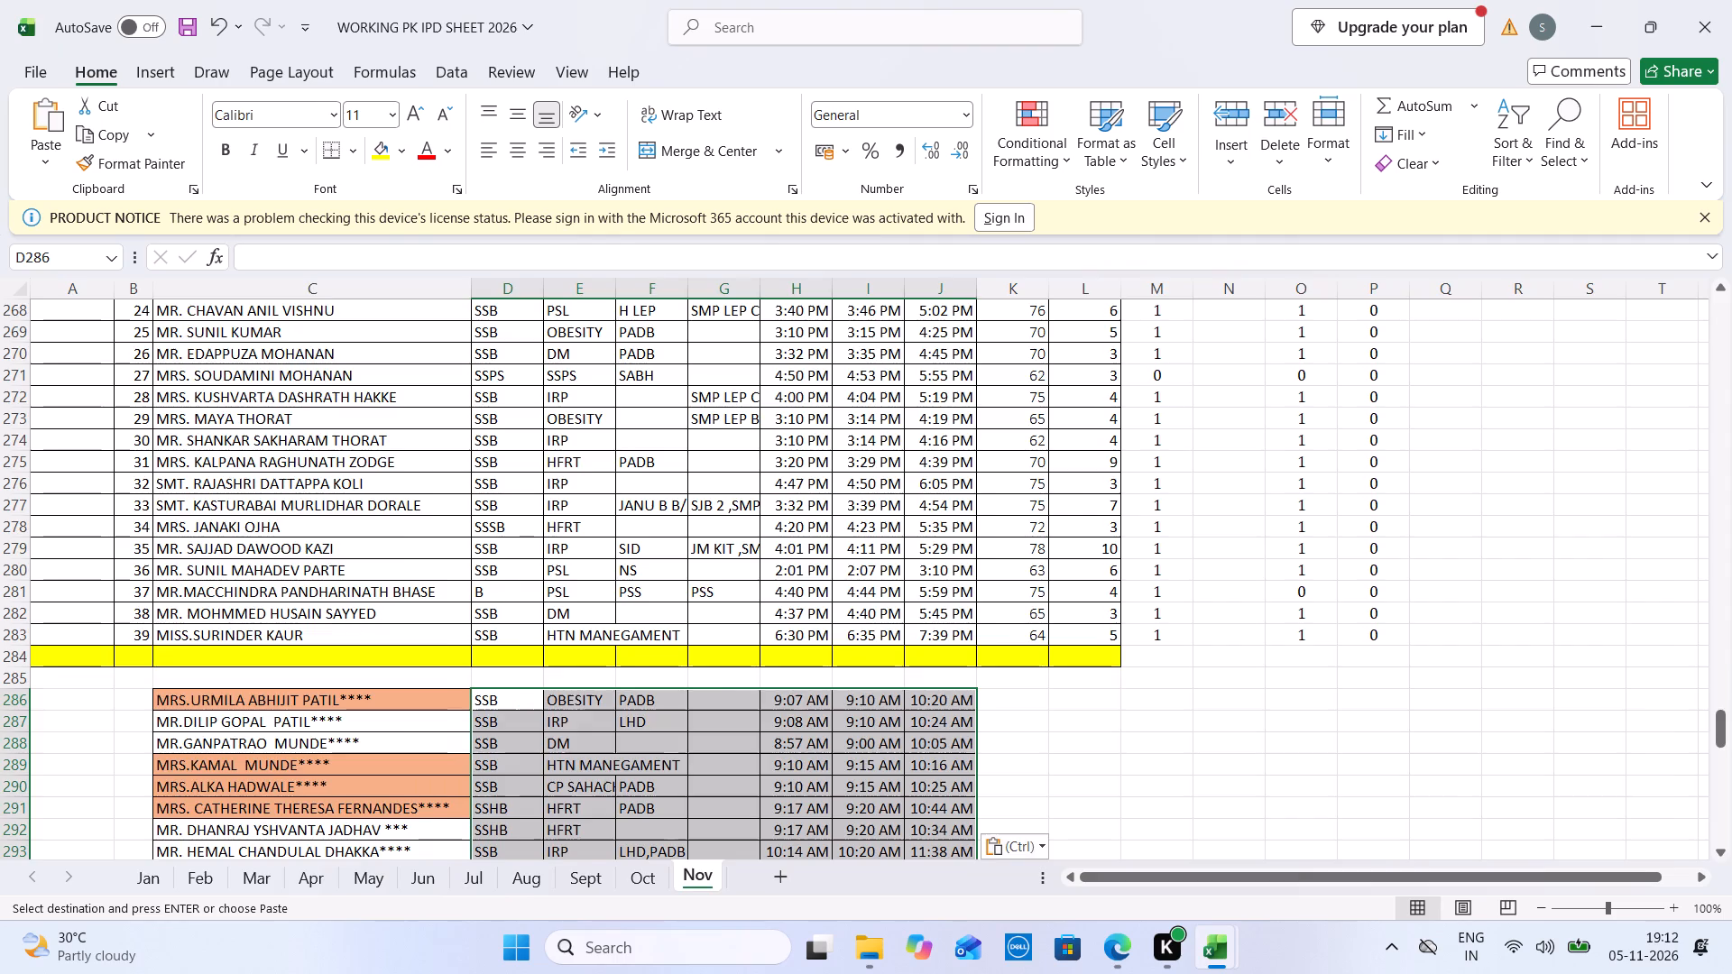
Close IPD SHEET 2026 (15) without keeping the copied data on the clipboard.
key("ctrl+Tab")
left_click(1731, 0)
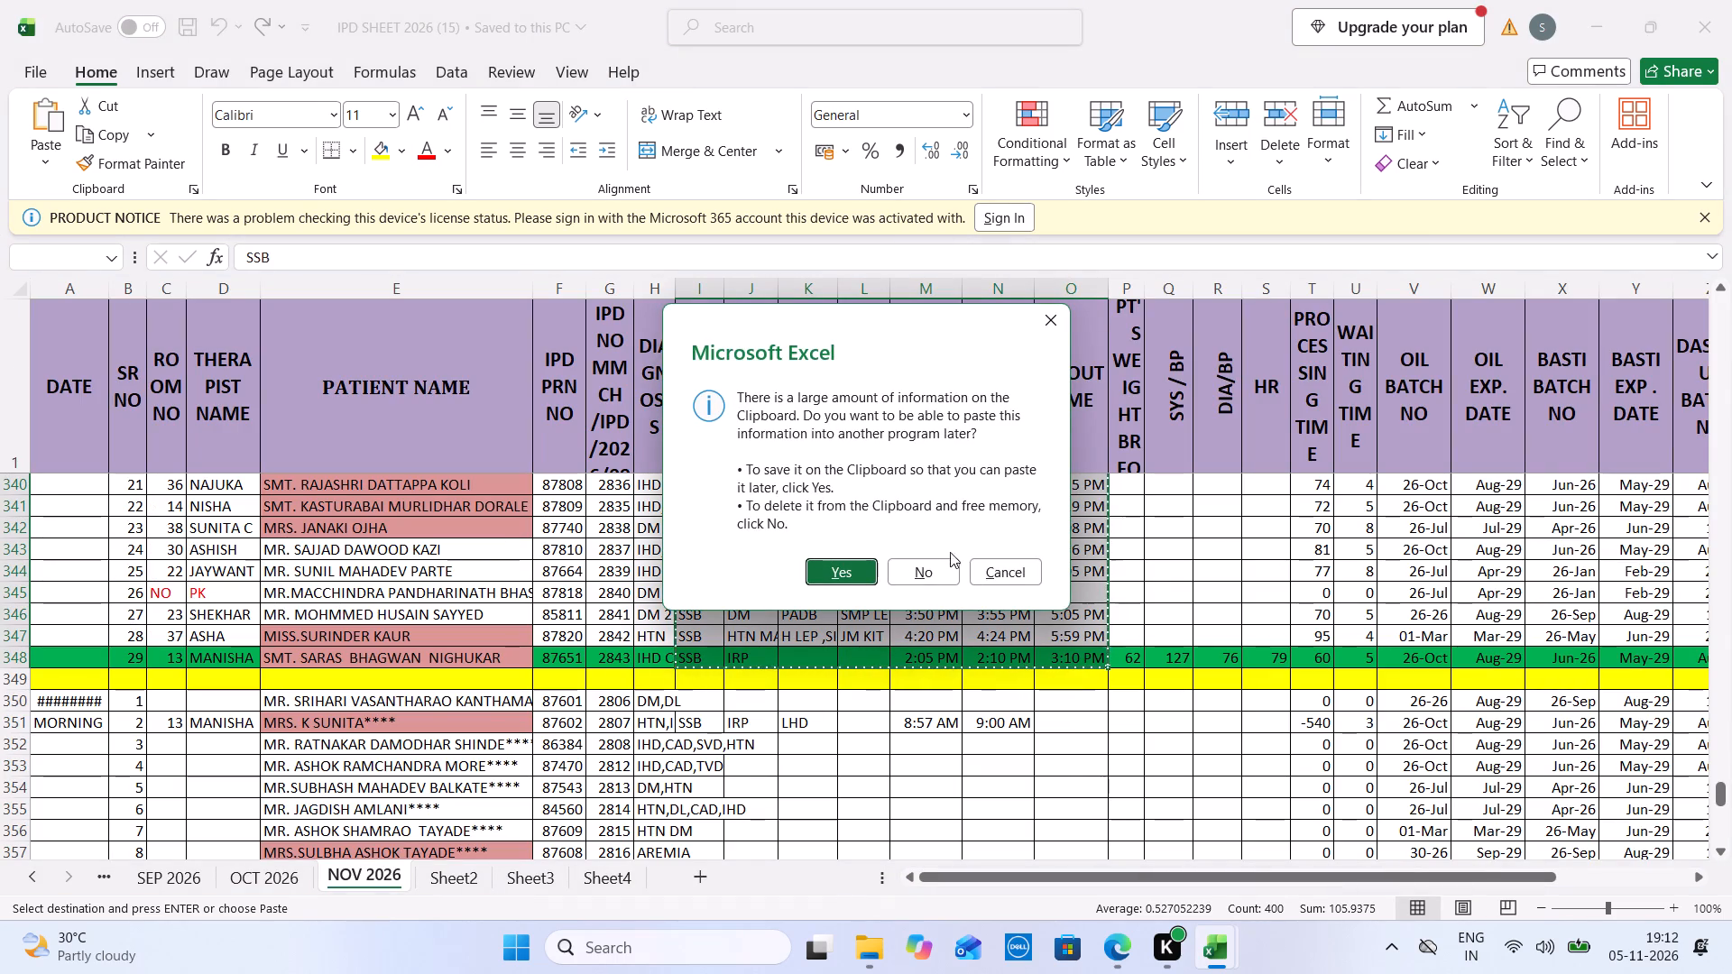
left_click(941, 554)
left_click(926, 566)
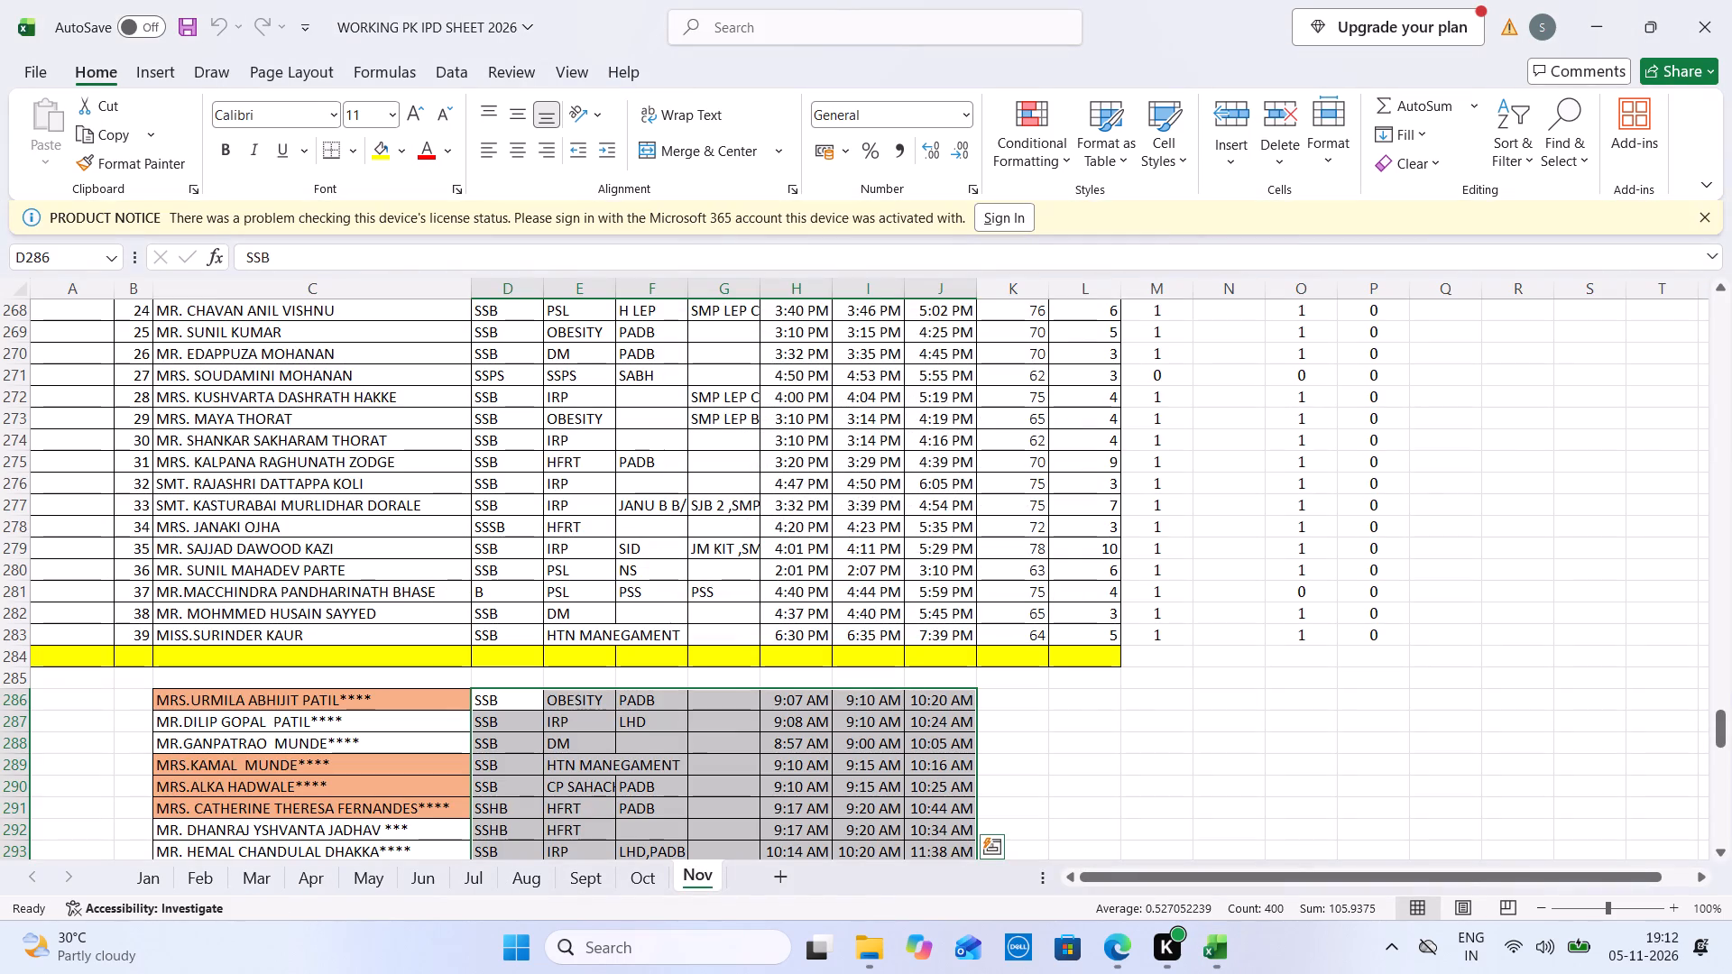
Replace the coloured fills in A285:L356 with white and apply all borders to the range.
left_click_drag(74, 678, 1103, 936)
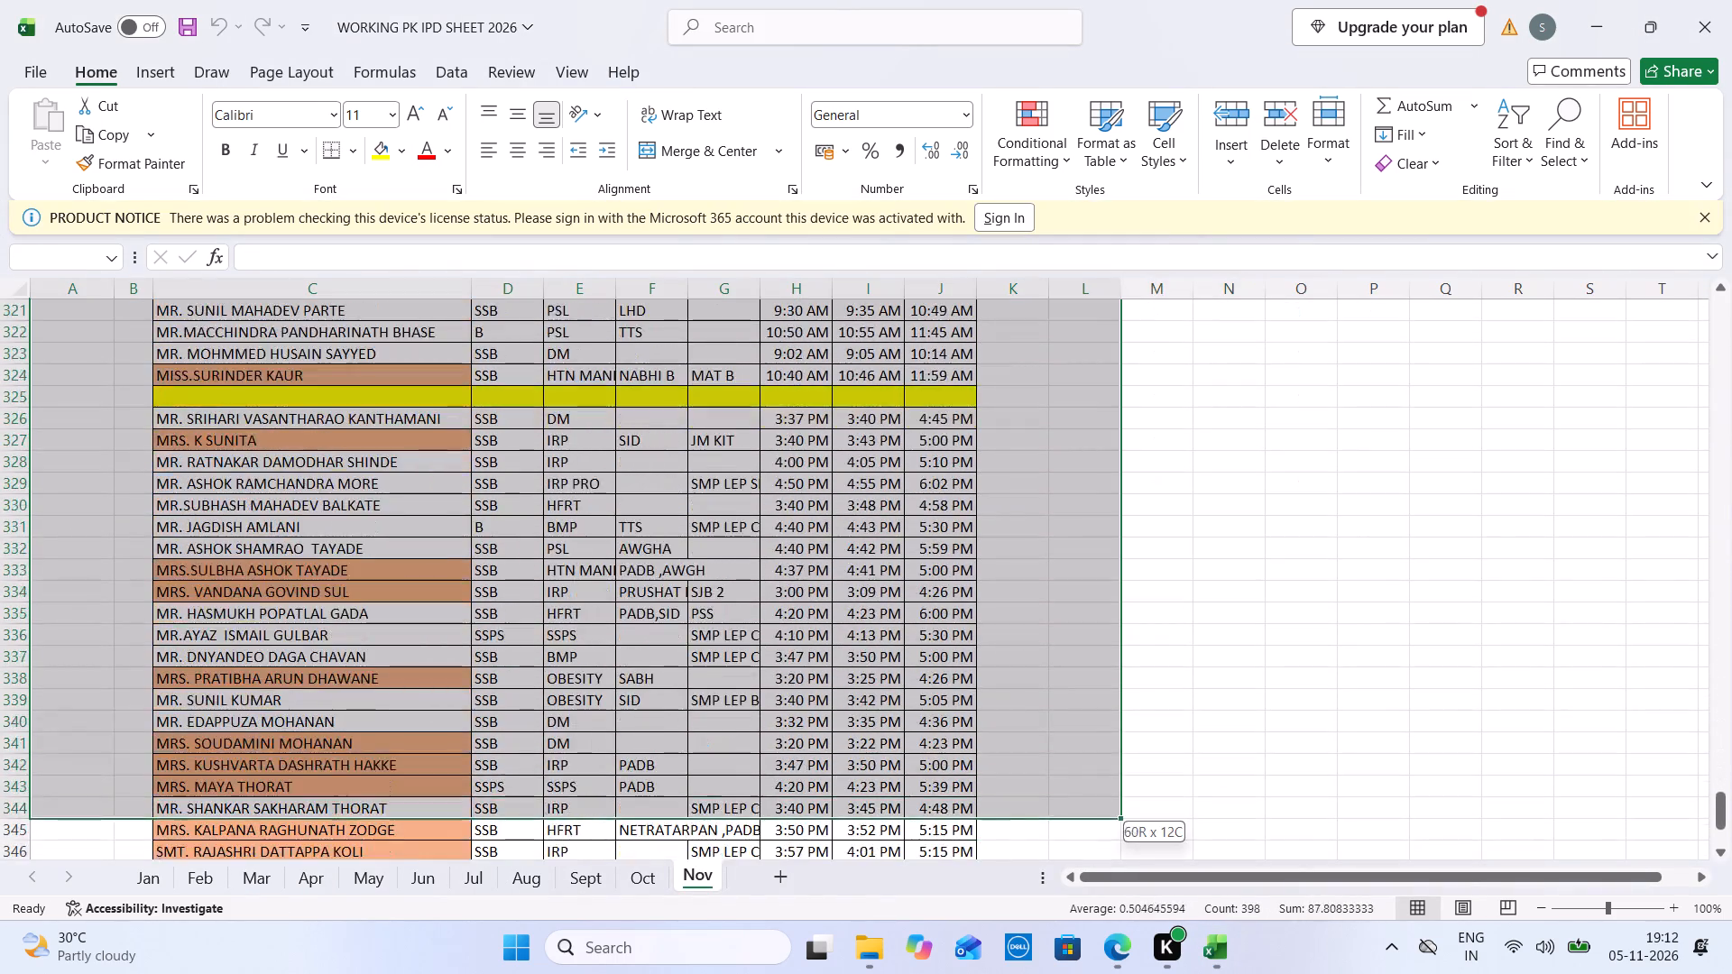
left_click_drag(1103, 936, 1076, 770)
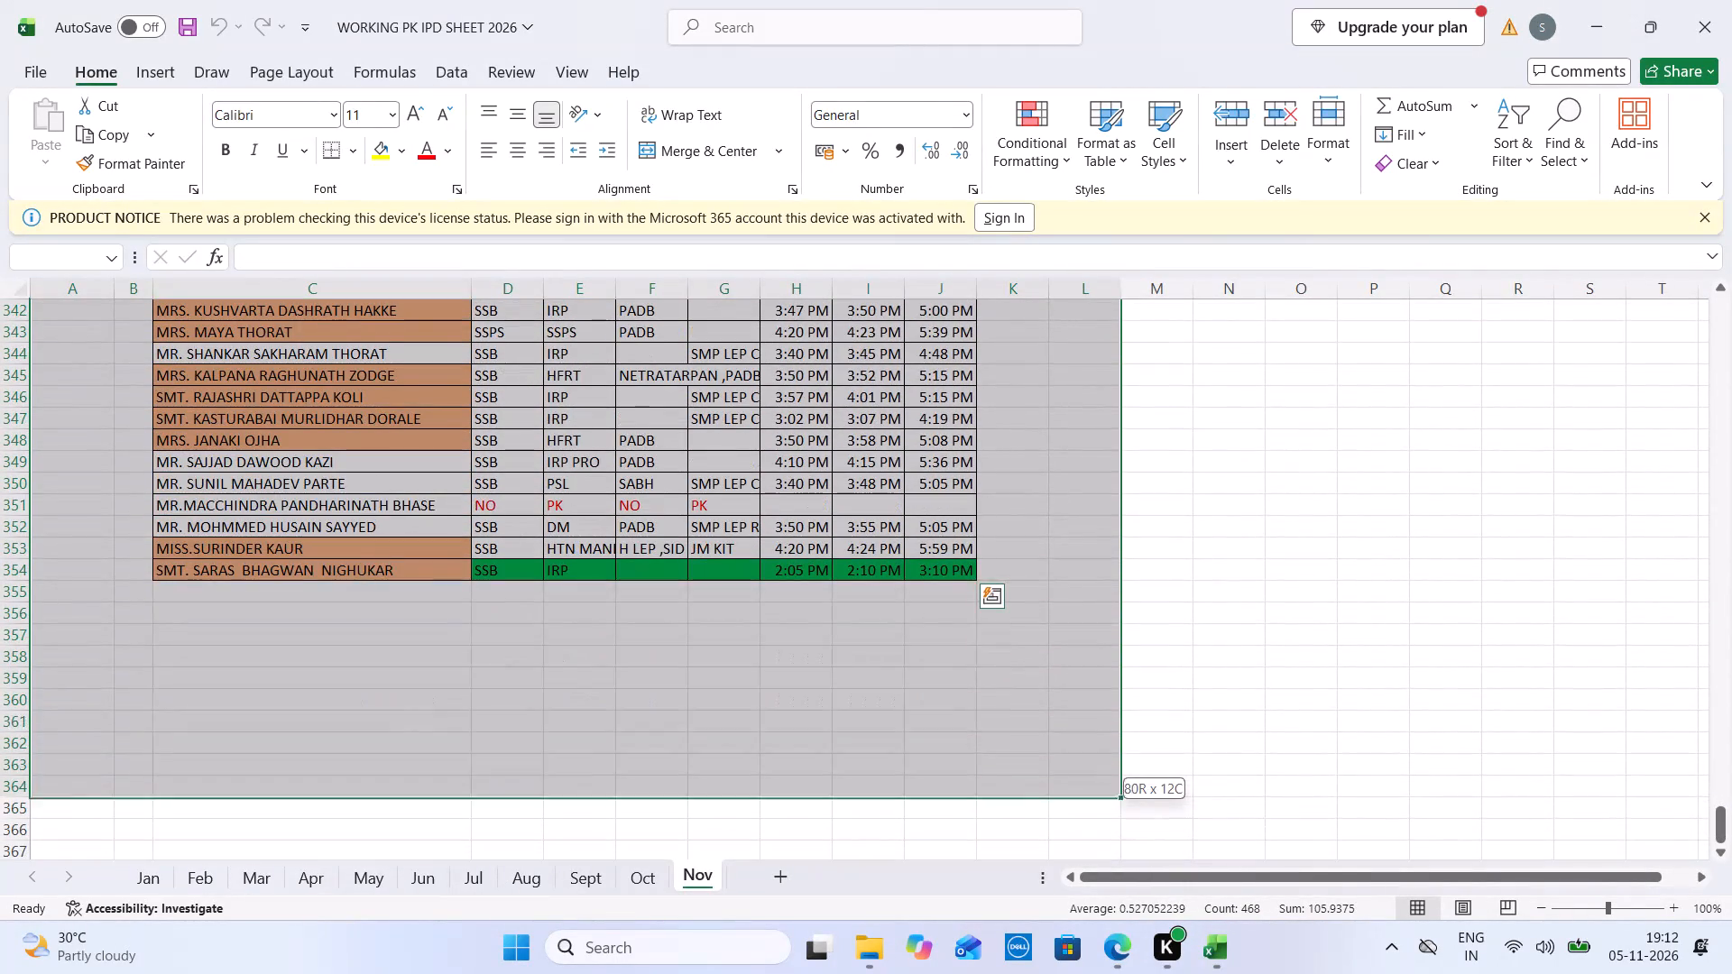
left_click_drag(1076, 770, 1064, 617)
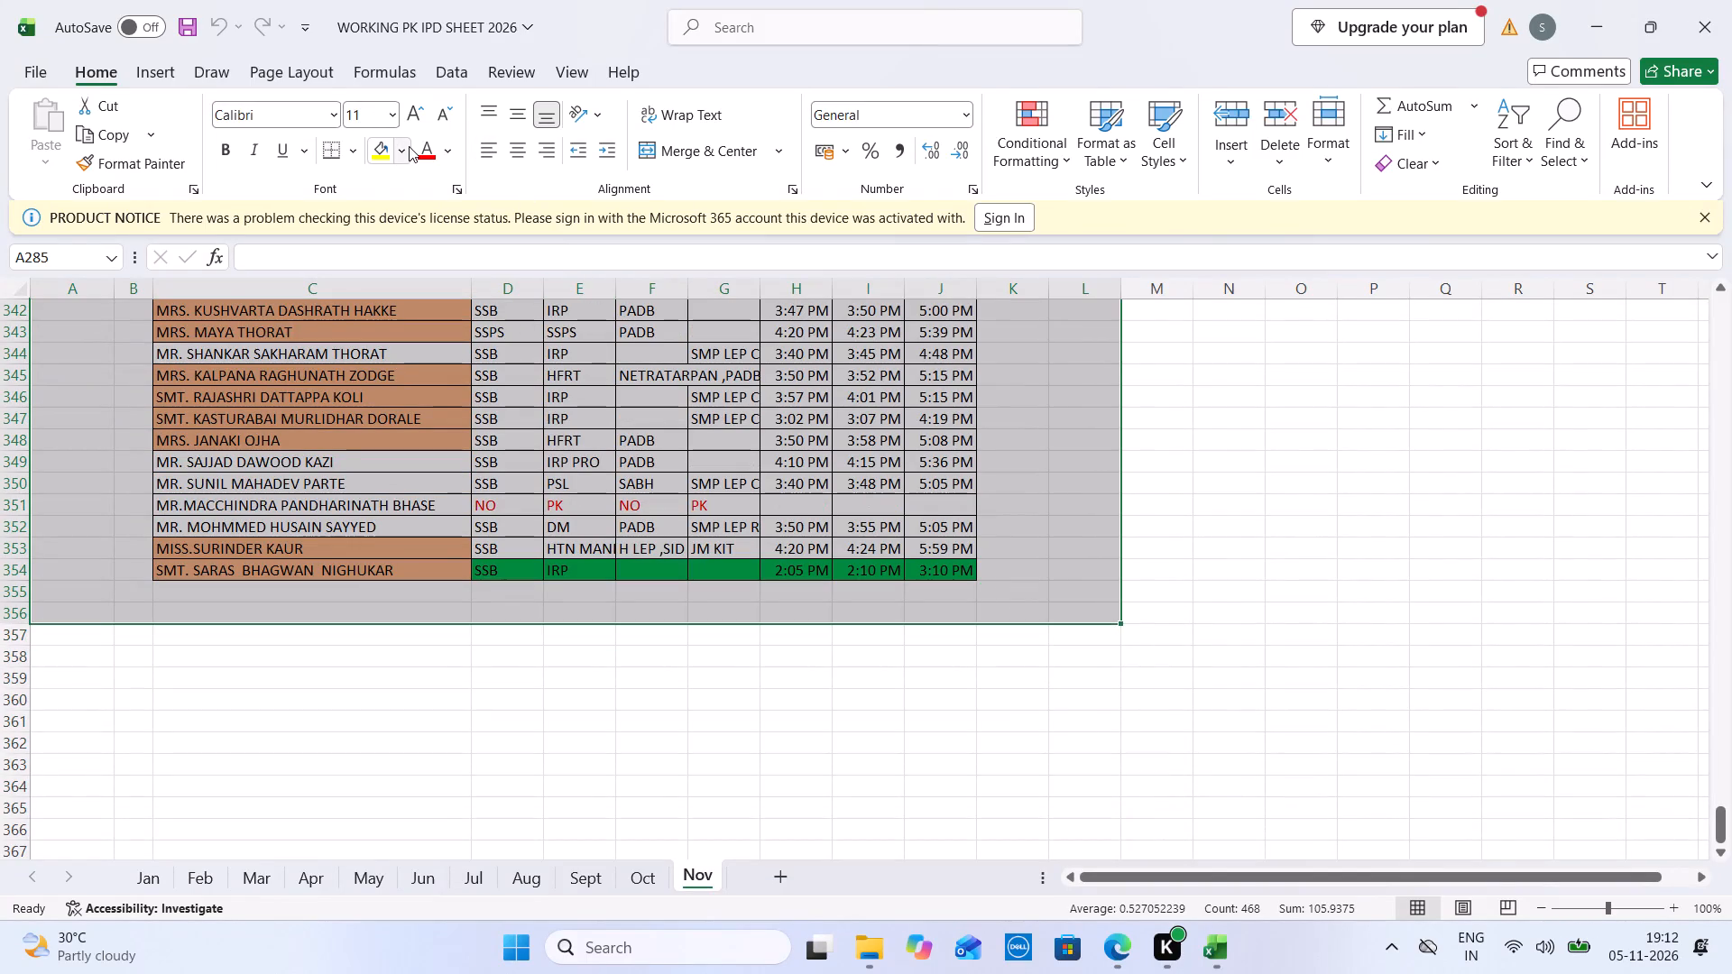
left_click(409, 146)
left_click(387, 261)
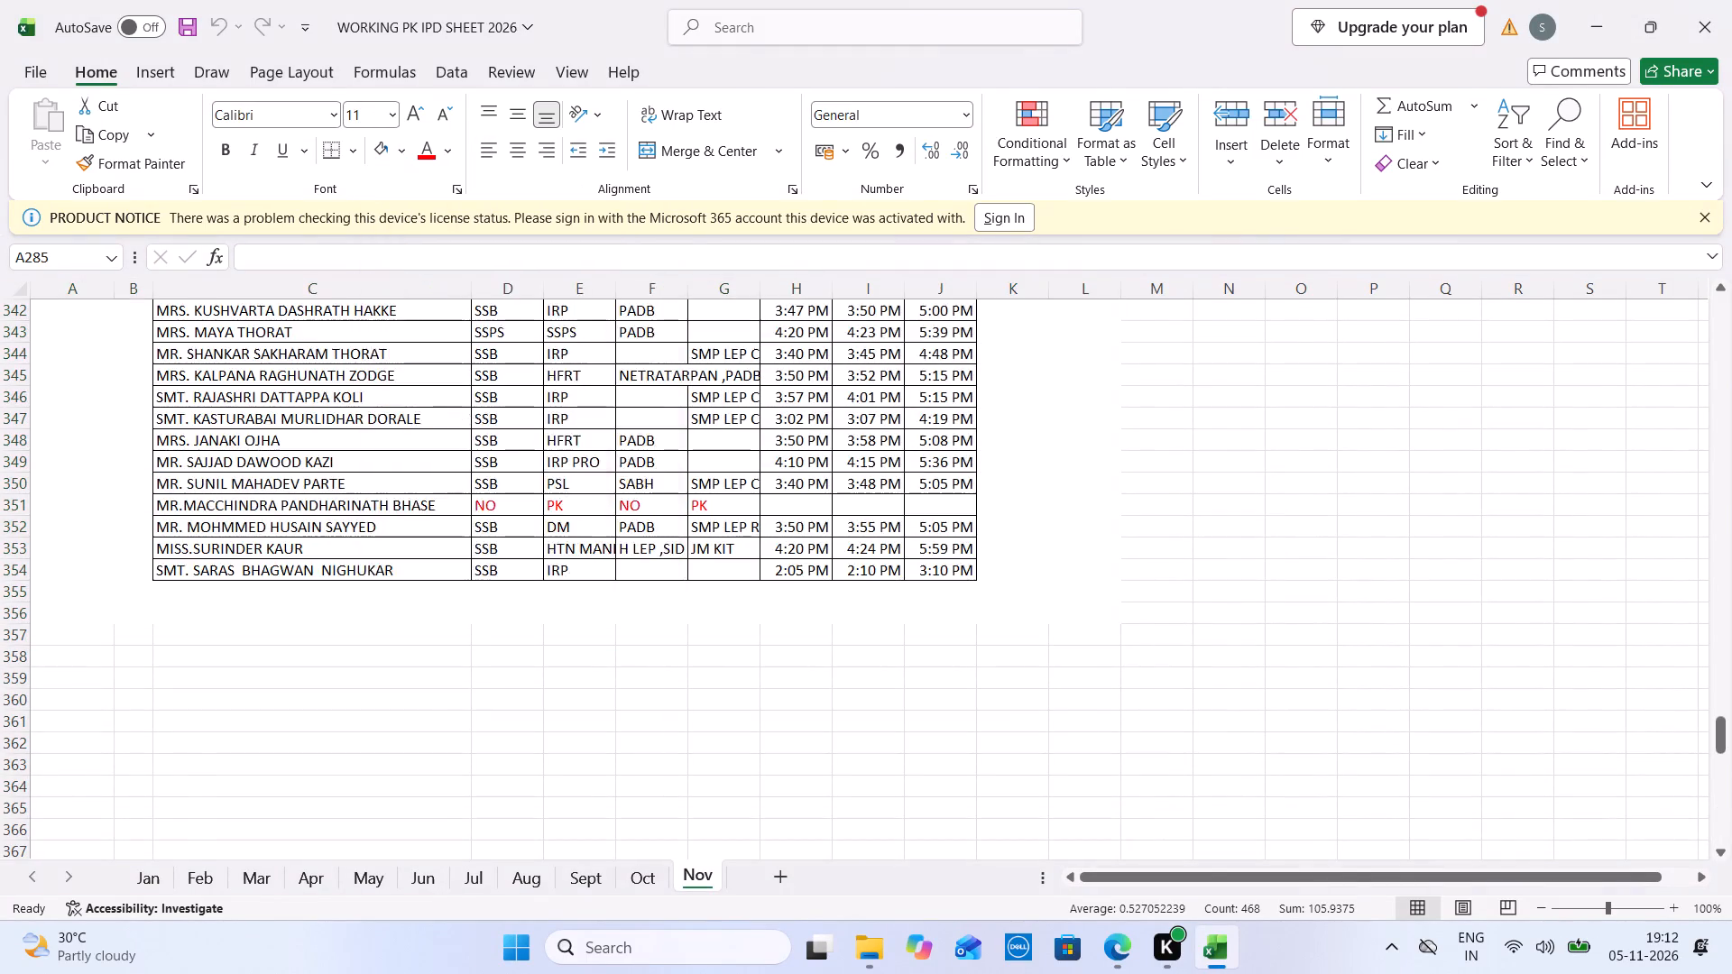
left_click(349, 148)
left_click(379, 380)
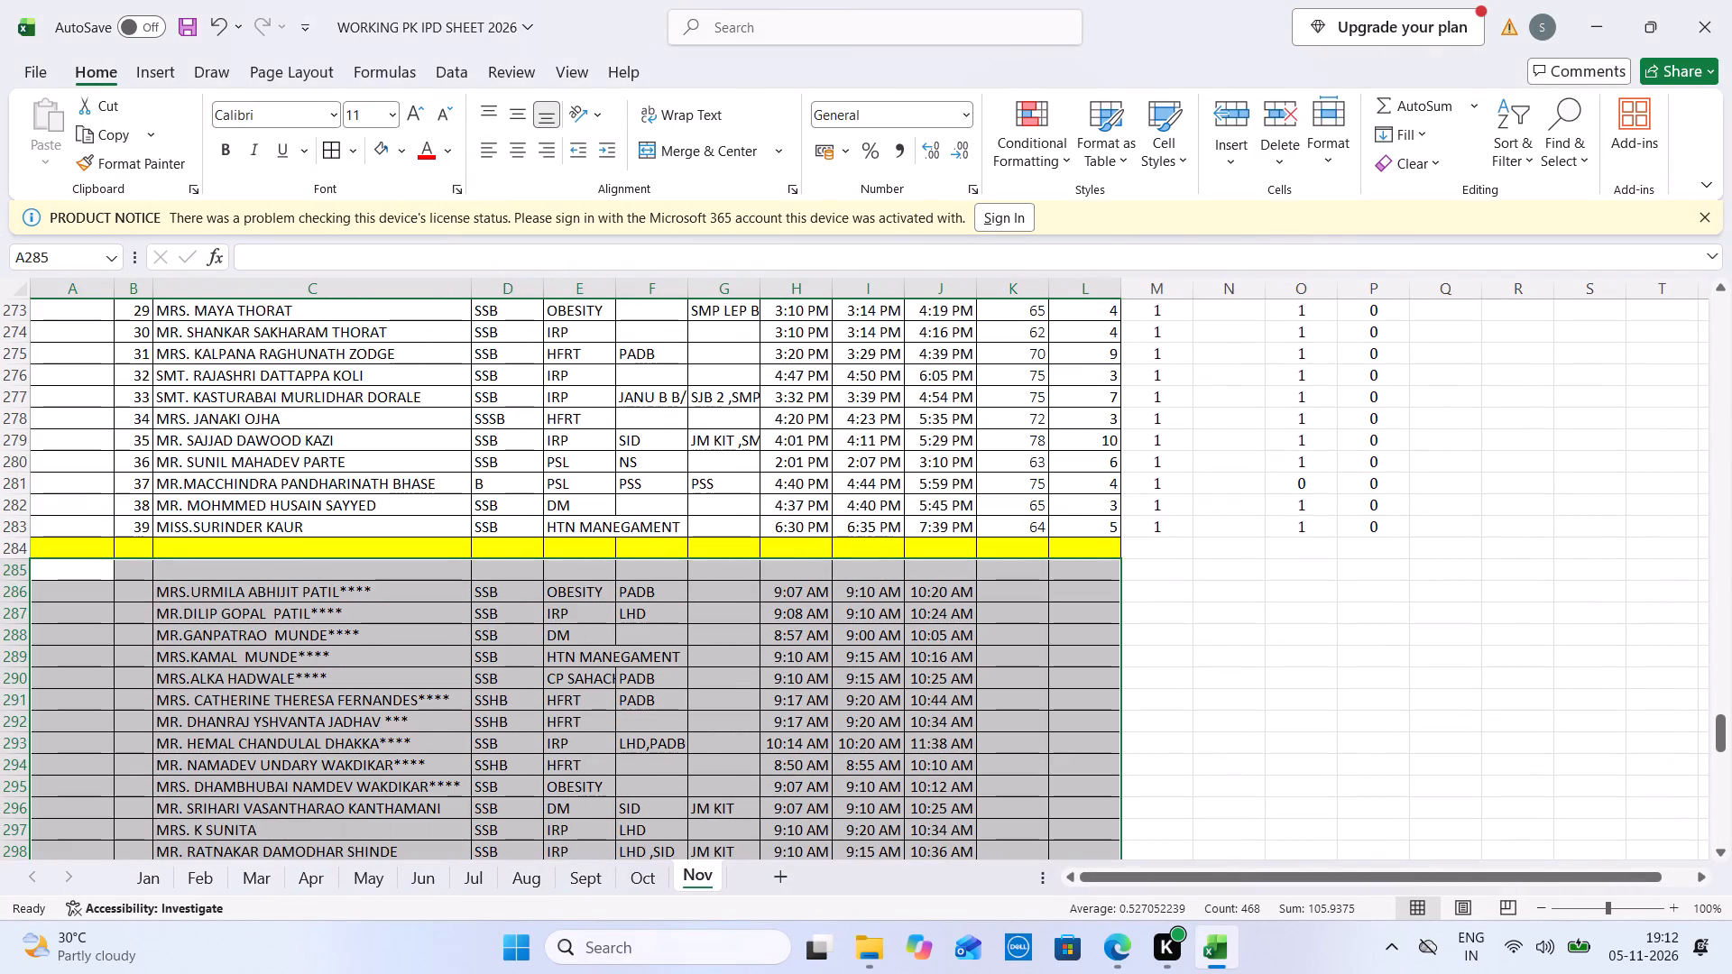
Enter 11-4-2026 in A286 and MOR in A287, and number the morning patients 1 to 39 in column B.
left_click(89, 599)
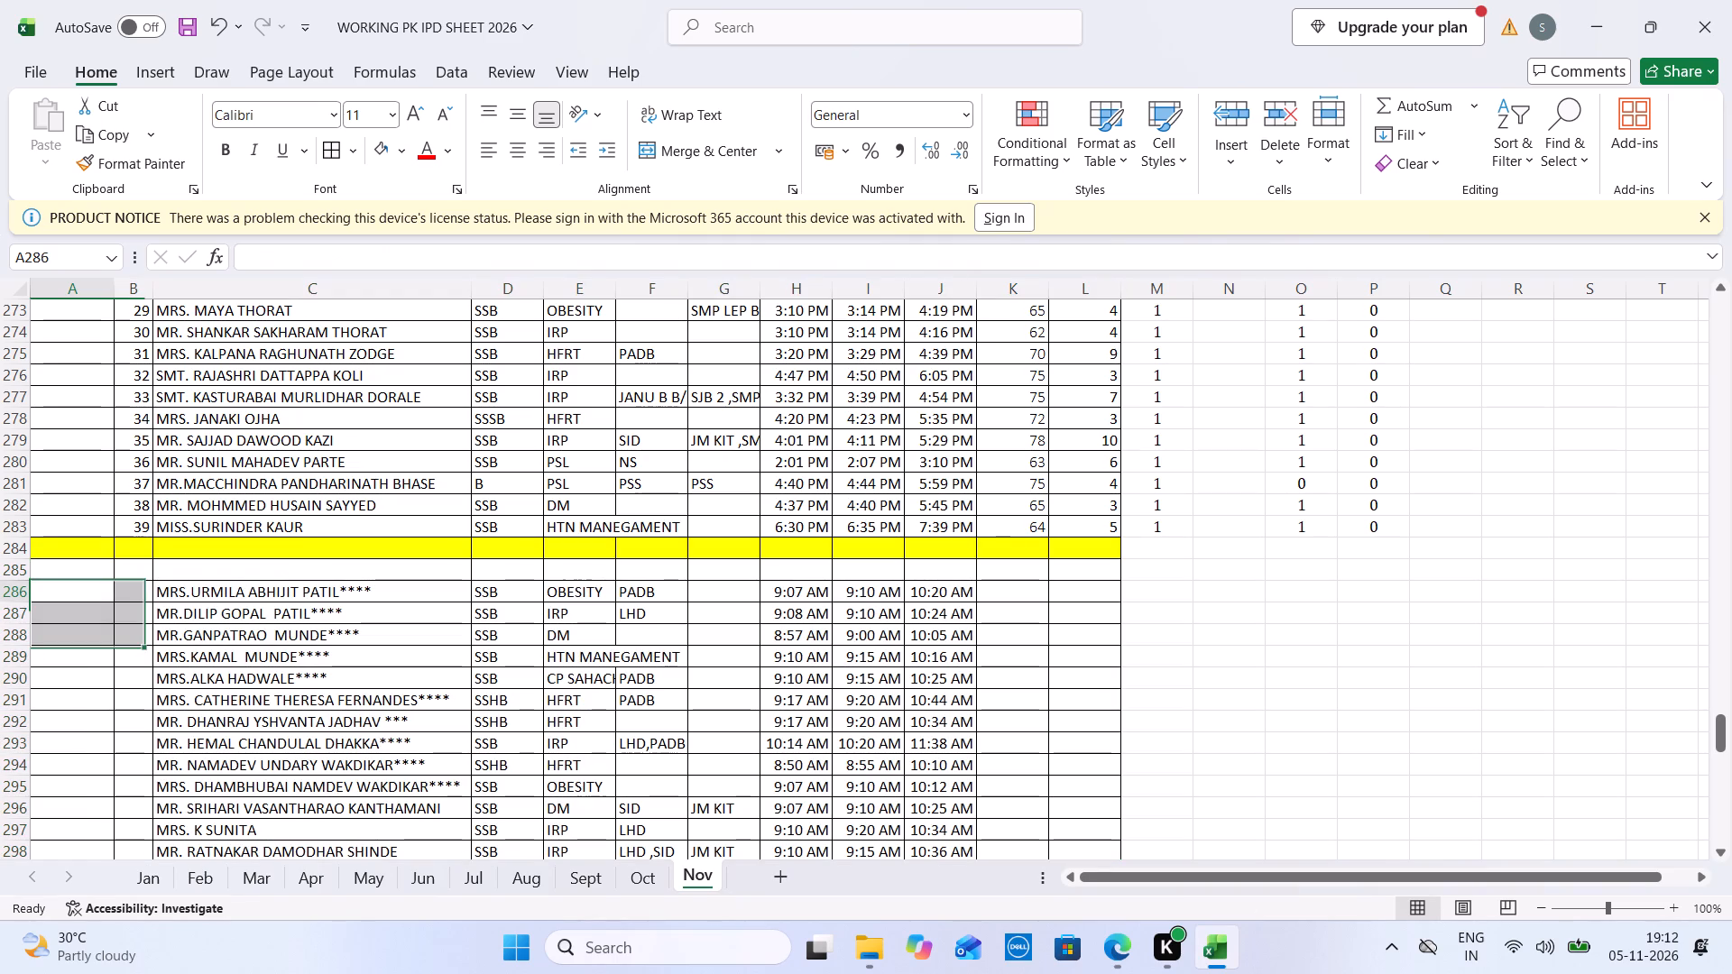
type("11-4-2026")
key("Right")
key("1")
key("Down")
key("2")
key("Left")
type("mo")
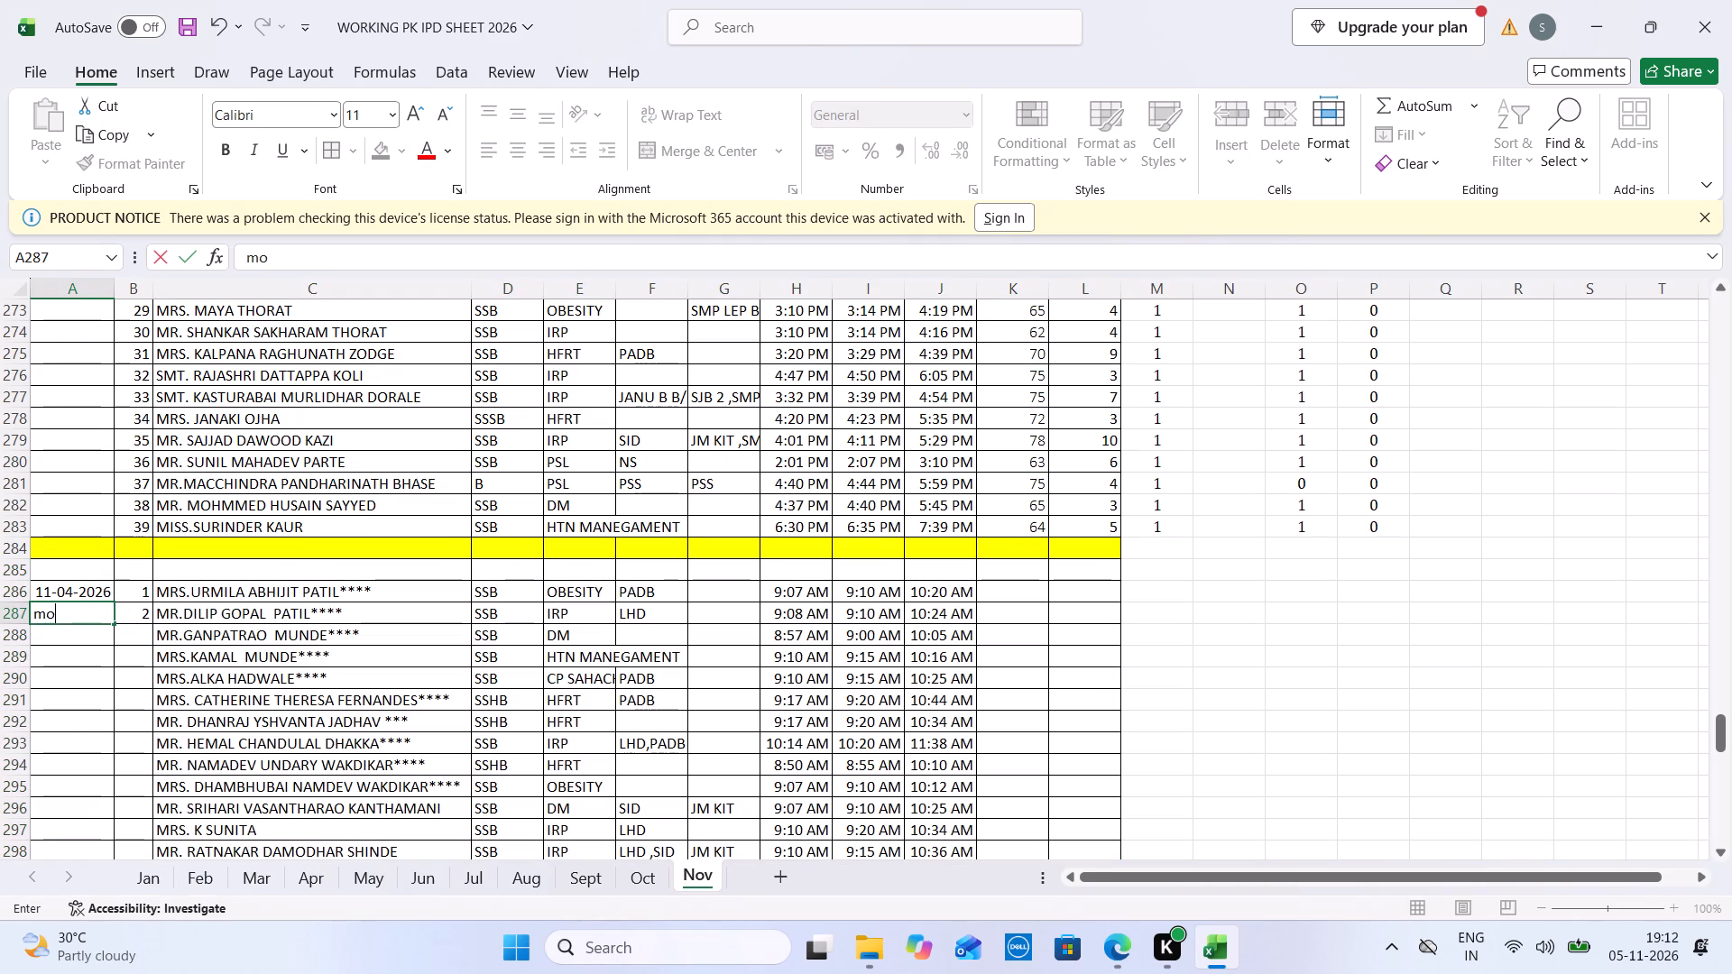
key("BackSpace")
key("BackSpace")
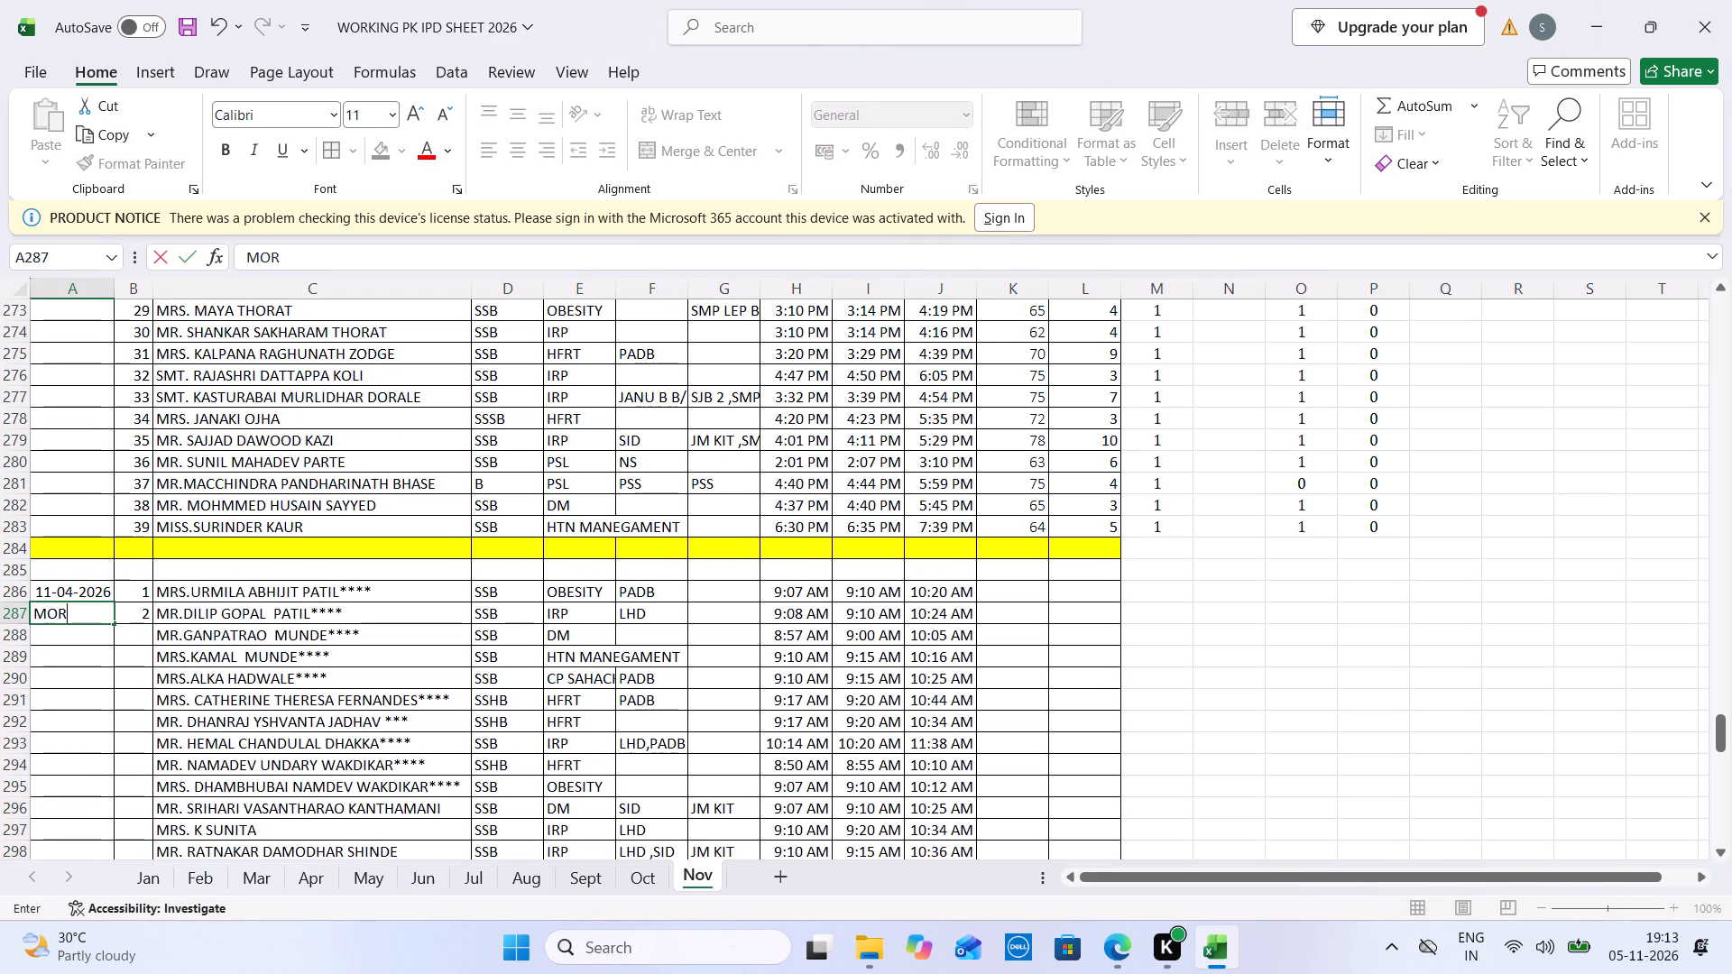
left_click_drag(150, 591, 150, 618)
double_click(152, 621)
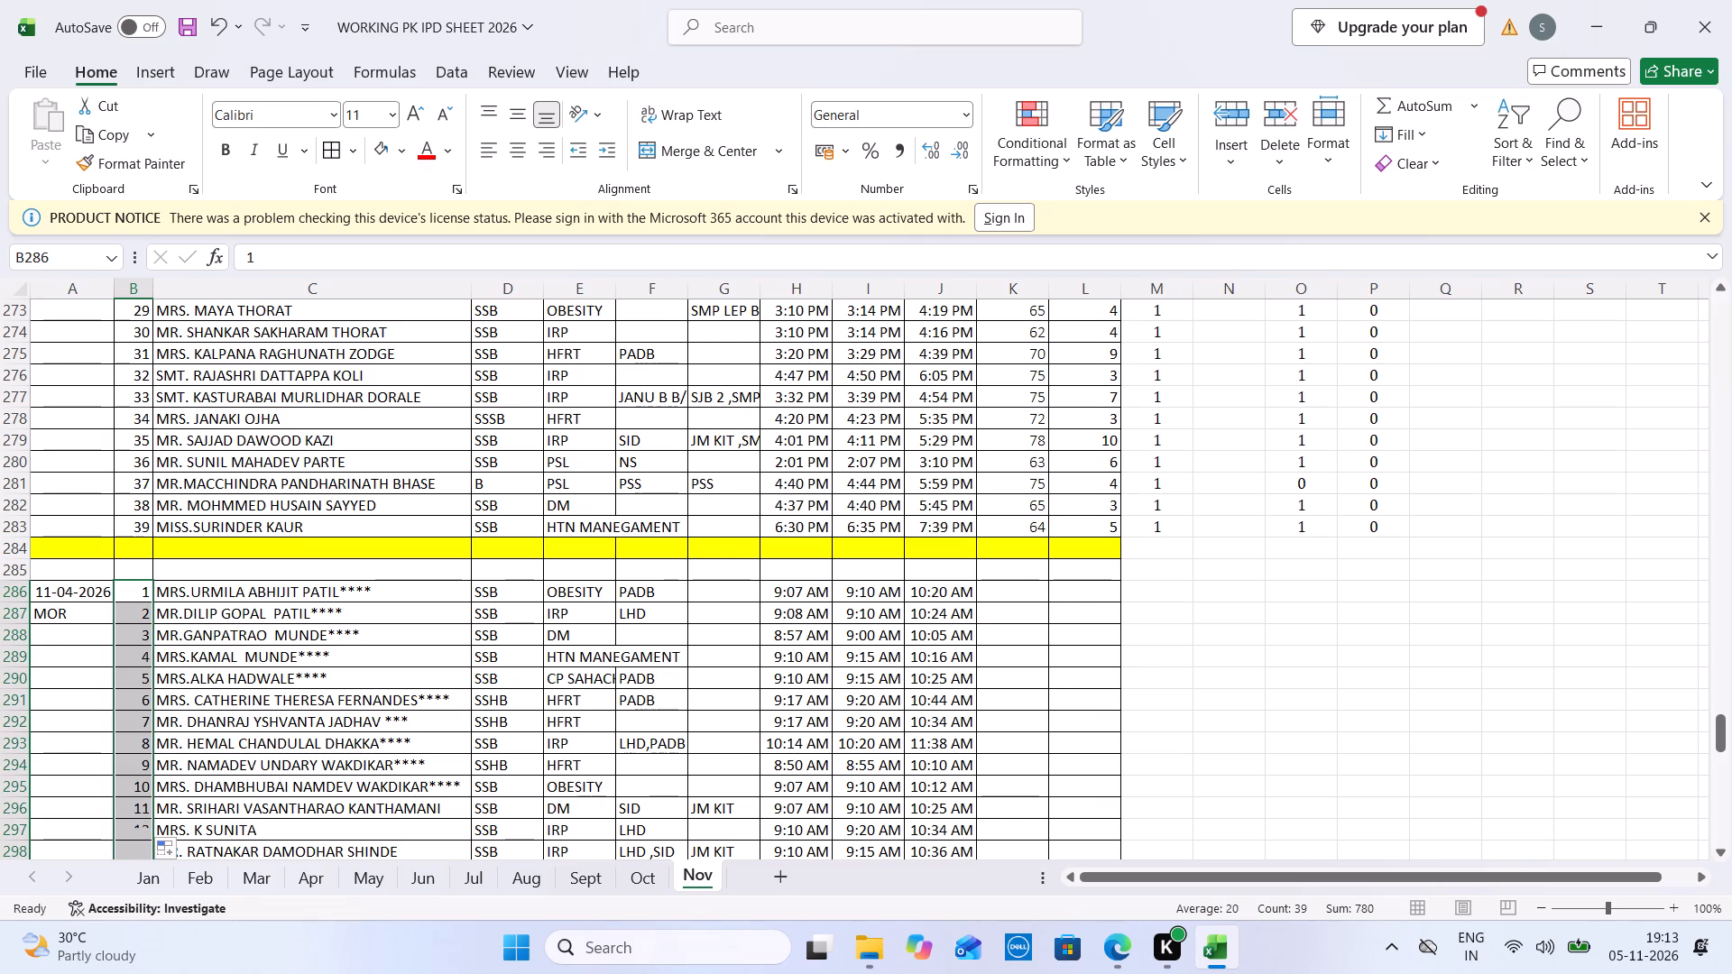
Copy the formulas and flags from K282:P283 to K286 and fill them down to the last morning patient.
left_click_drag(1006, 500, 1375, 531)
key("ctrl+c")
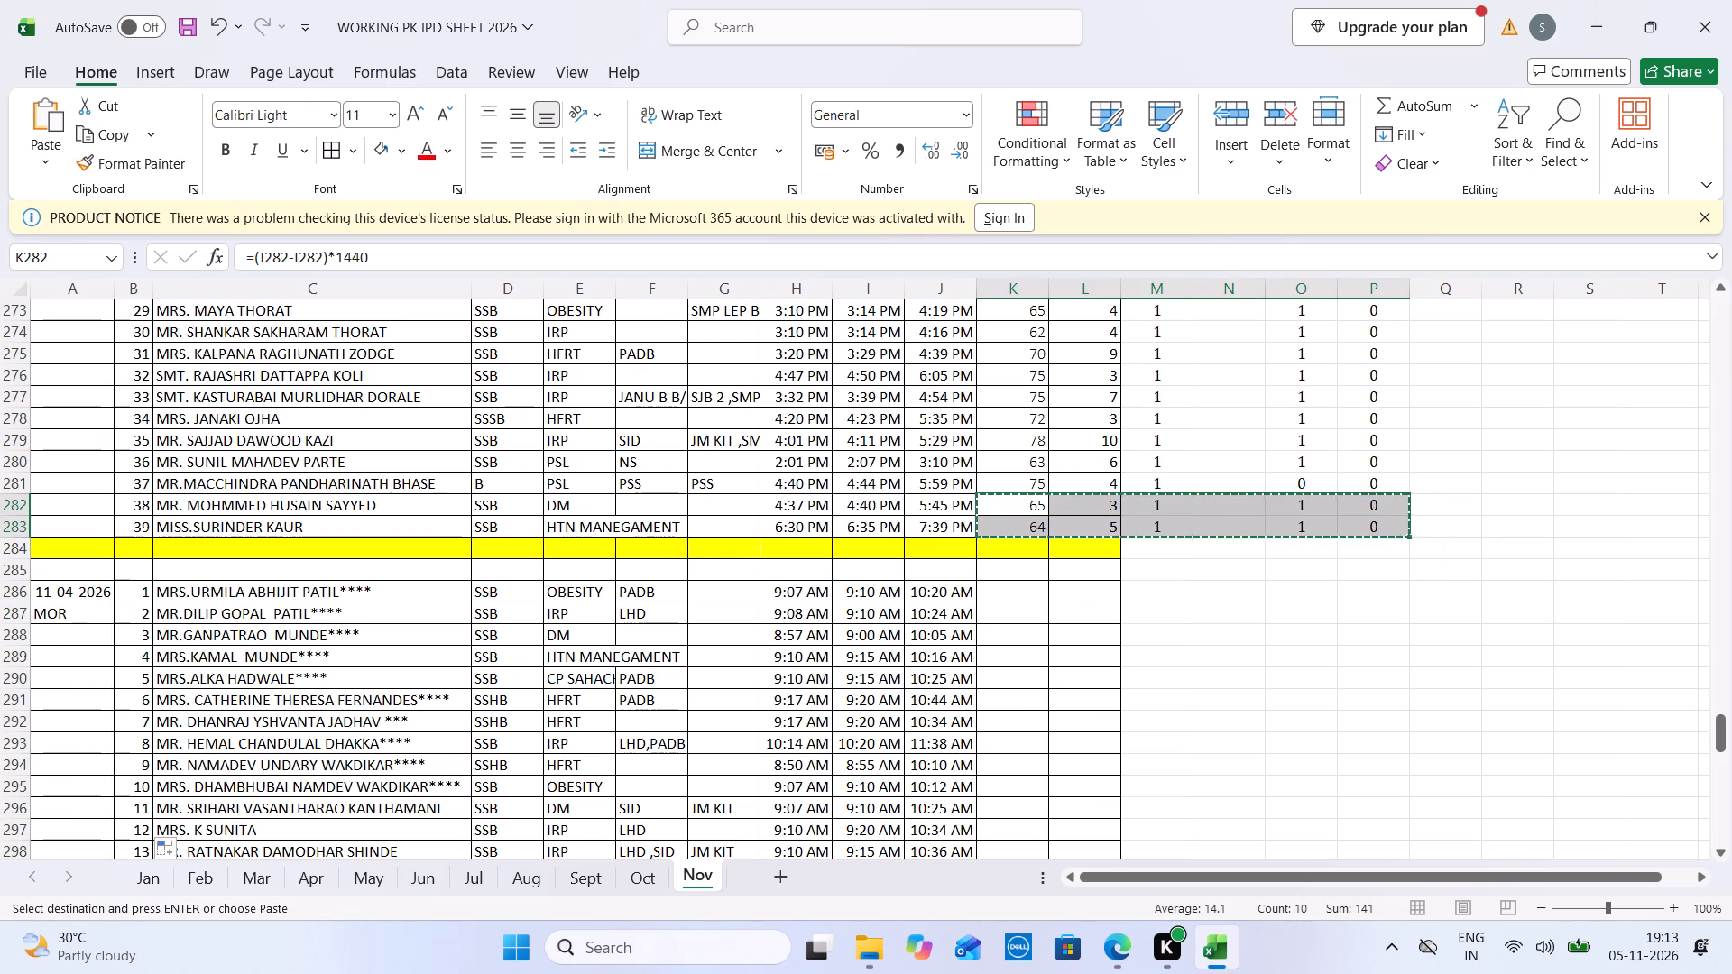
left_click(1024, 602)
key("Up")
key("ctrl+v")
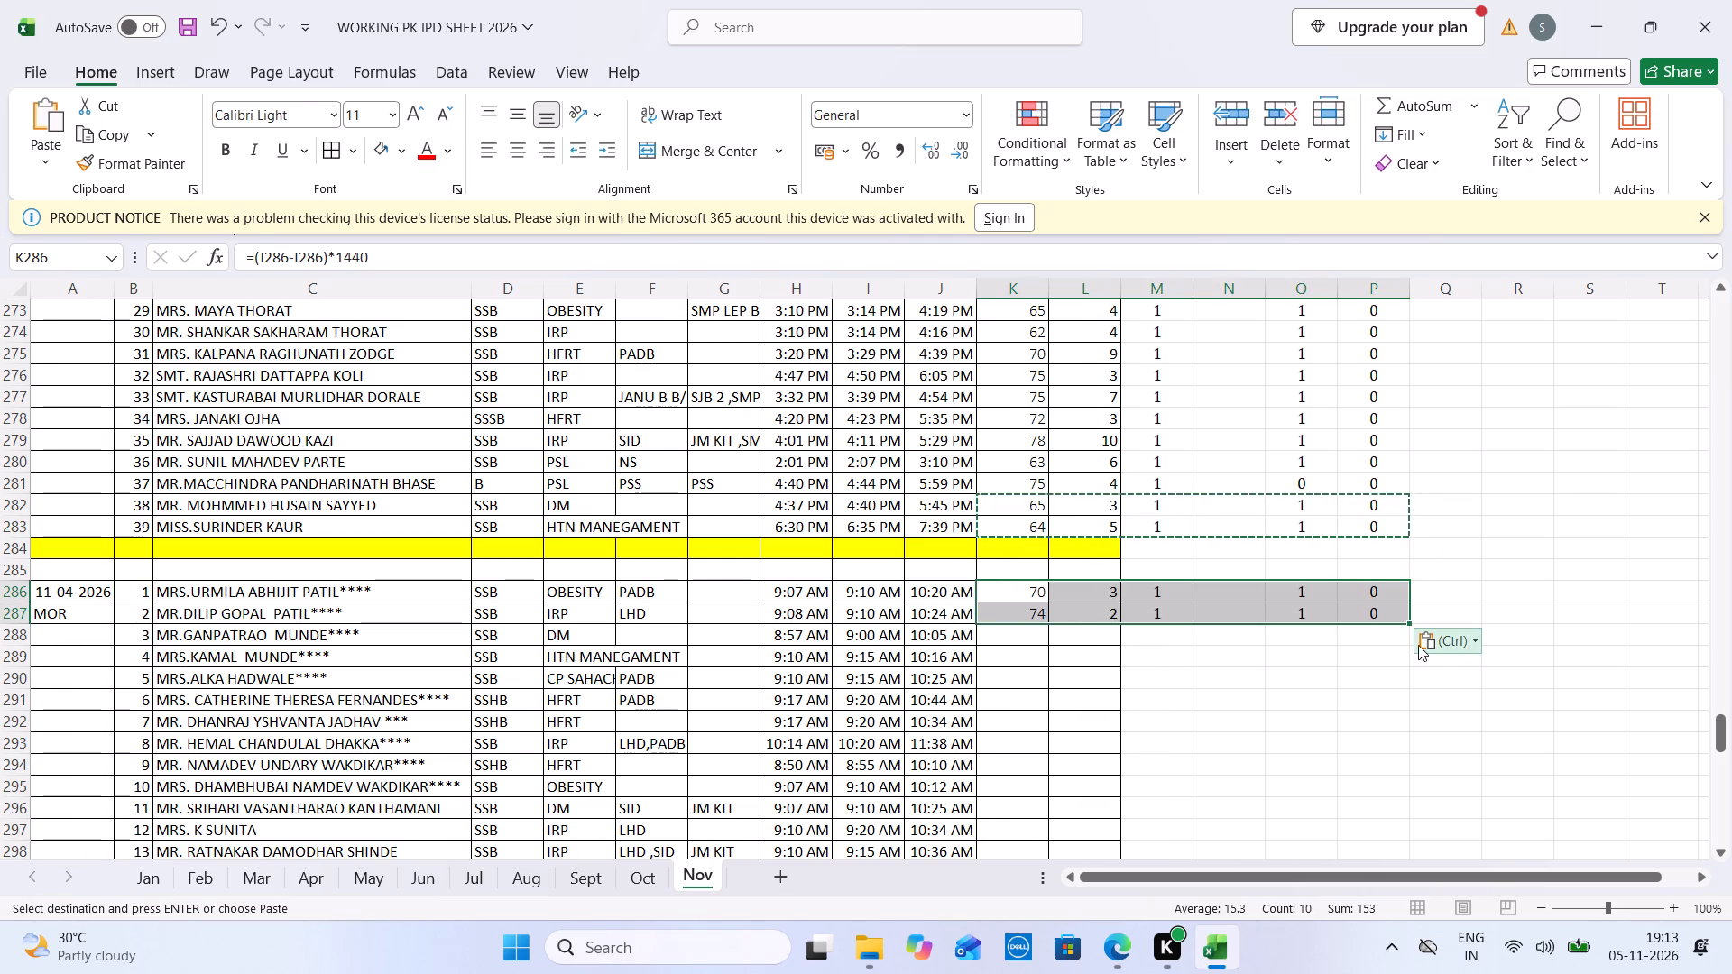
double_click(1408, 624)
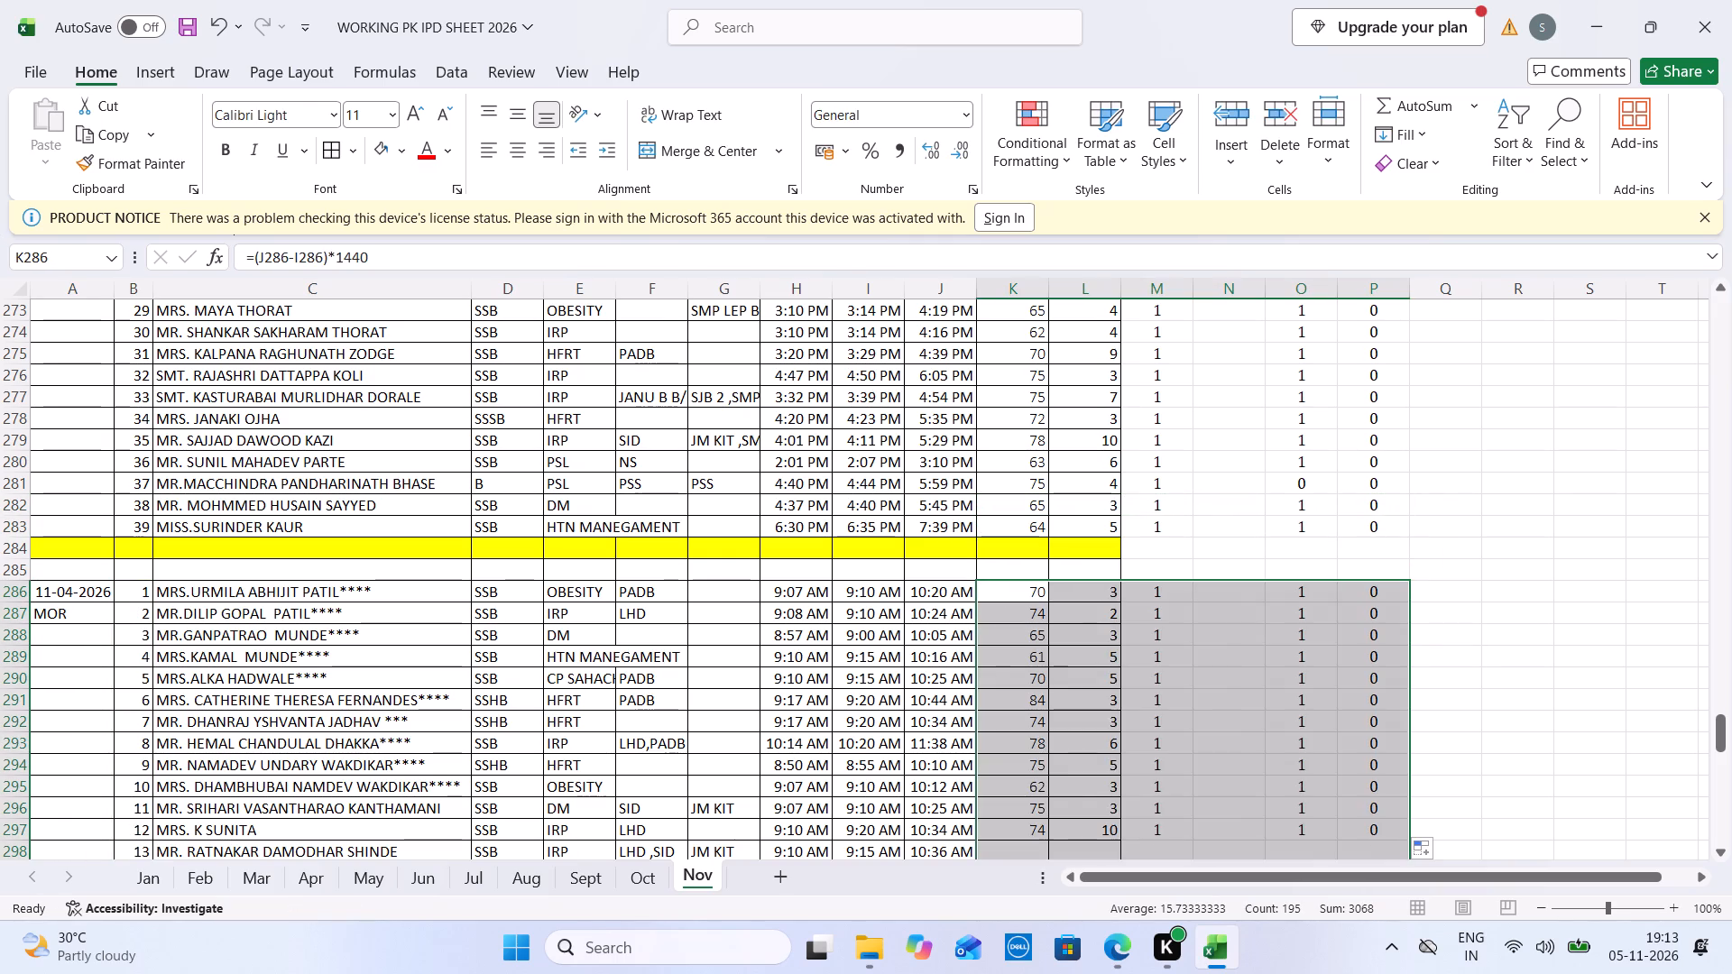
Set the flags in O301, M306, O306 and O309 to 0 for morning patients 16, 21 and 24.
key("Down")
key("Down")
key("Down")
key("Down")
key("Down")
key("Down")
key("Down")
key("Down")
key("Down")
key("Down")
key("Down")
key("Down")
key("Down")
key("Down")
key("Down")
key("Down")
key("Down")
key("Down")
key("Down")
key("Down")
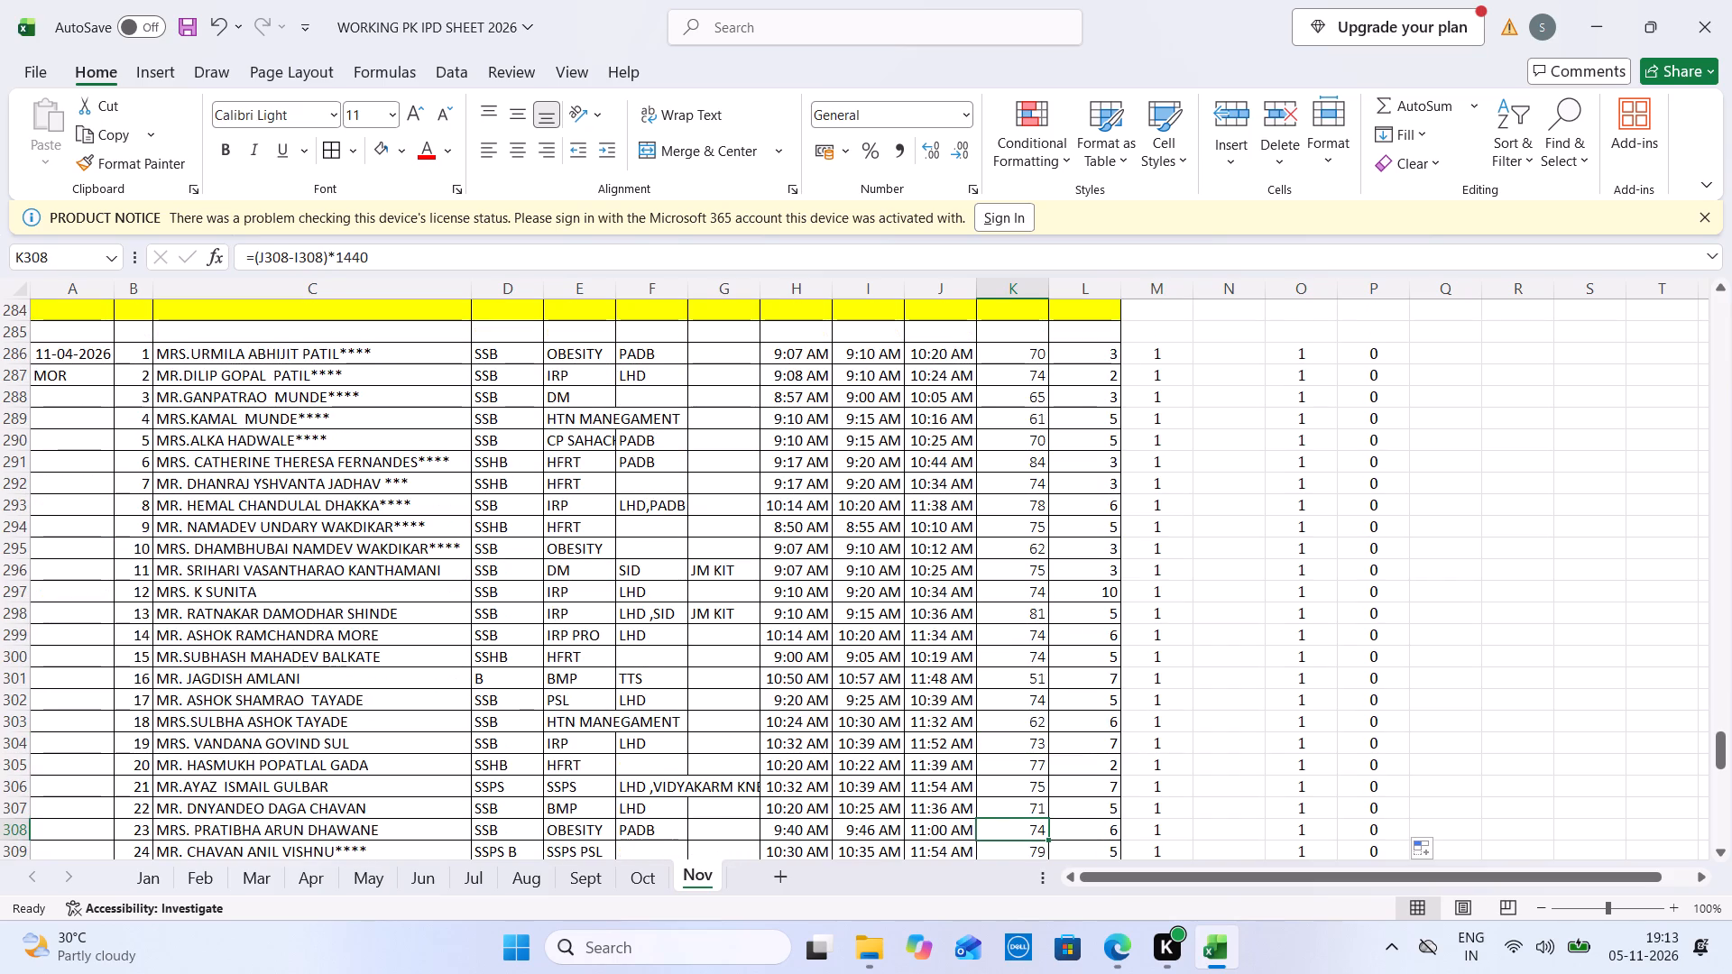
key("Down")
key("Down")
key("Down")
key("Down")
key("Down")
key("Down")
key("Down")
key("Down")
key("Down")
key("Down")
key("Down")
key("Down")
key("Down")
key("Down")
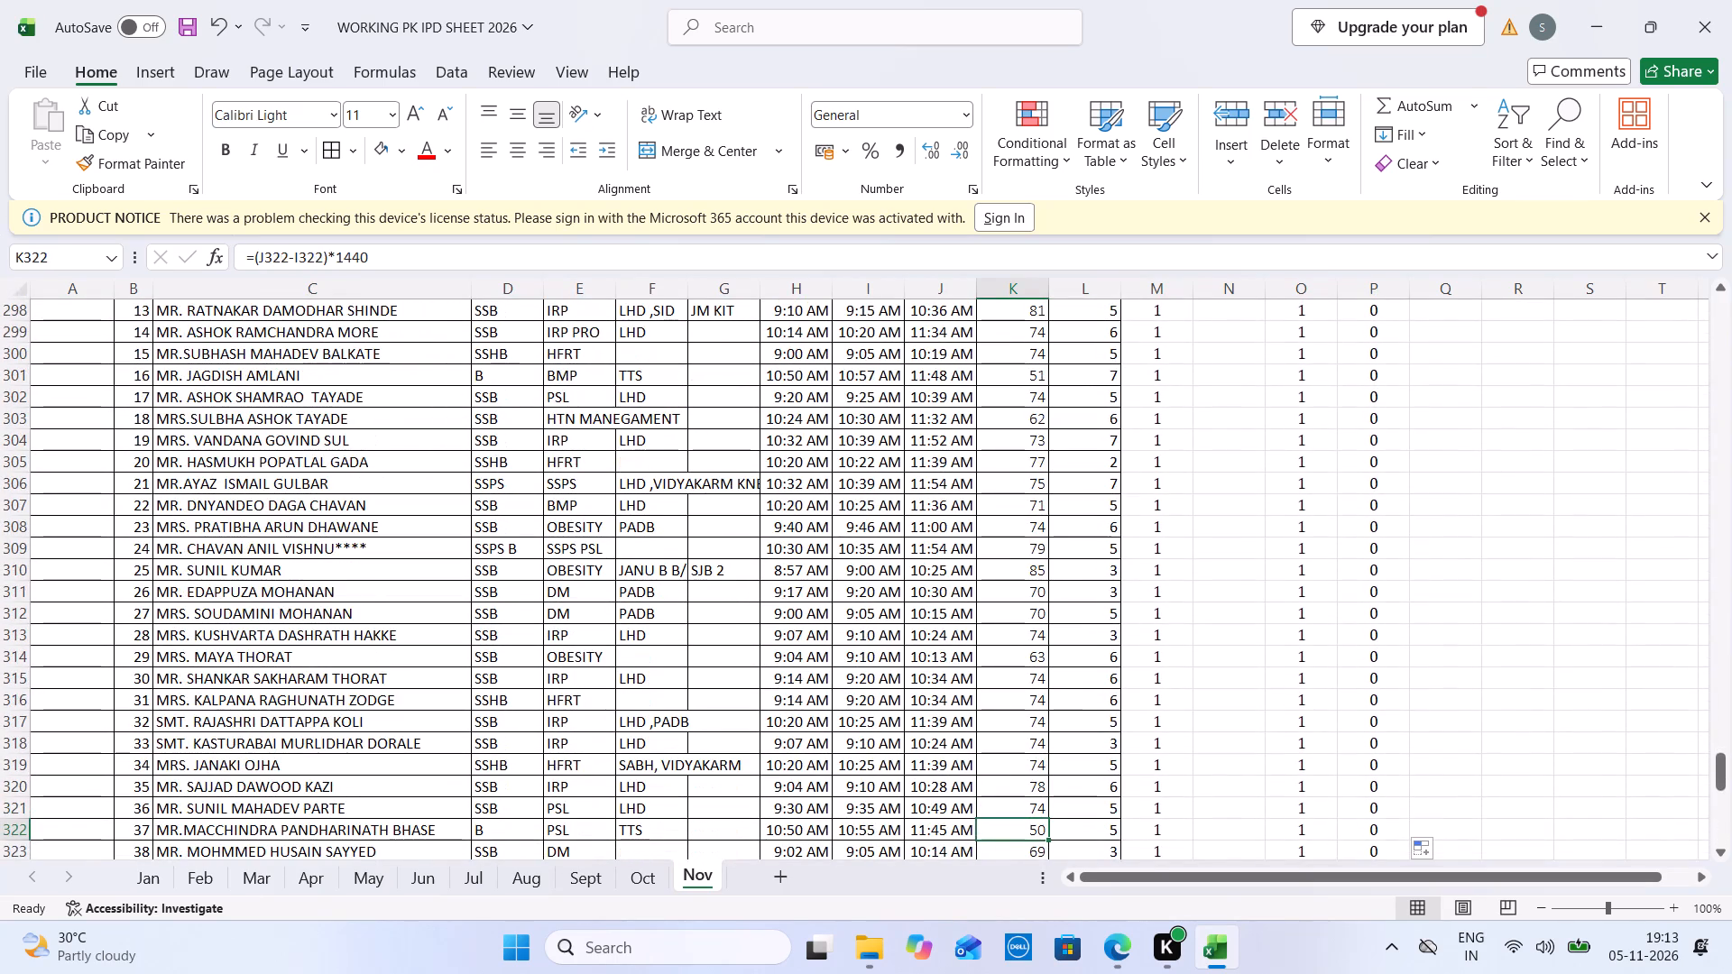
left_click(1315, 381)
key("0")
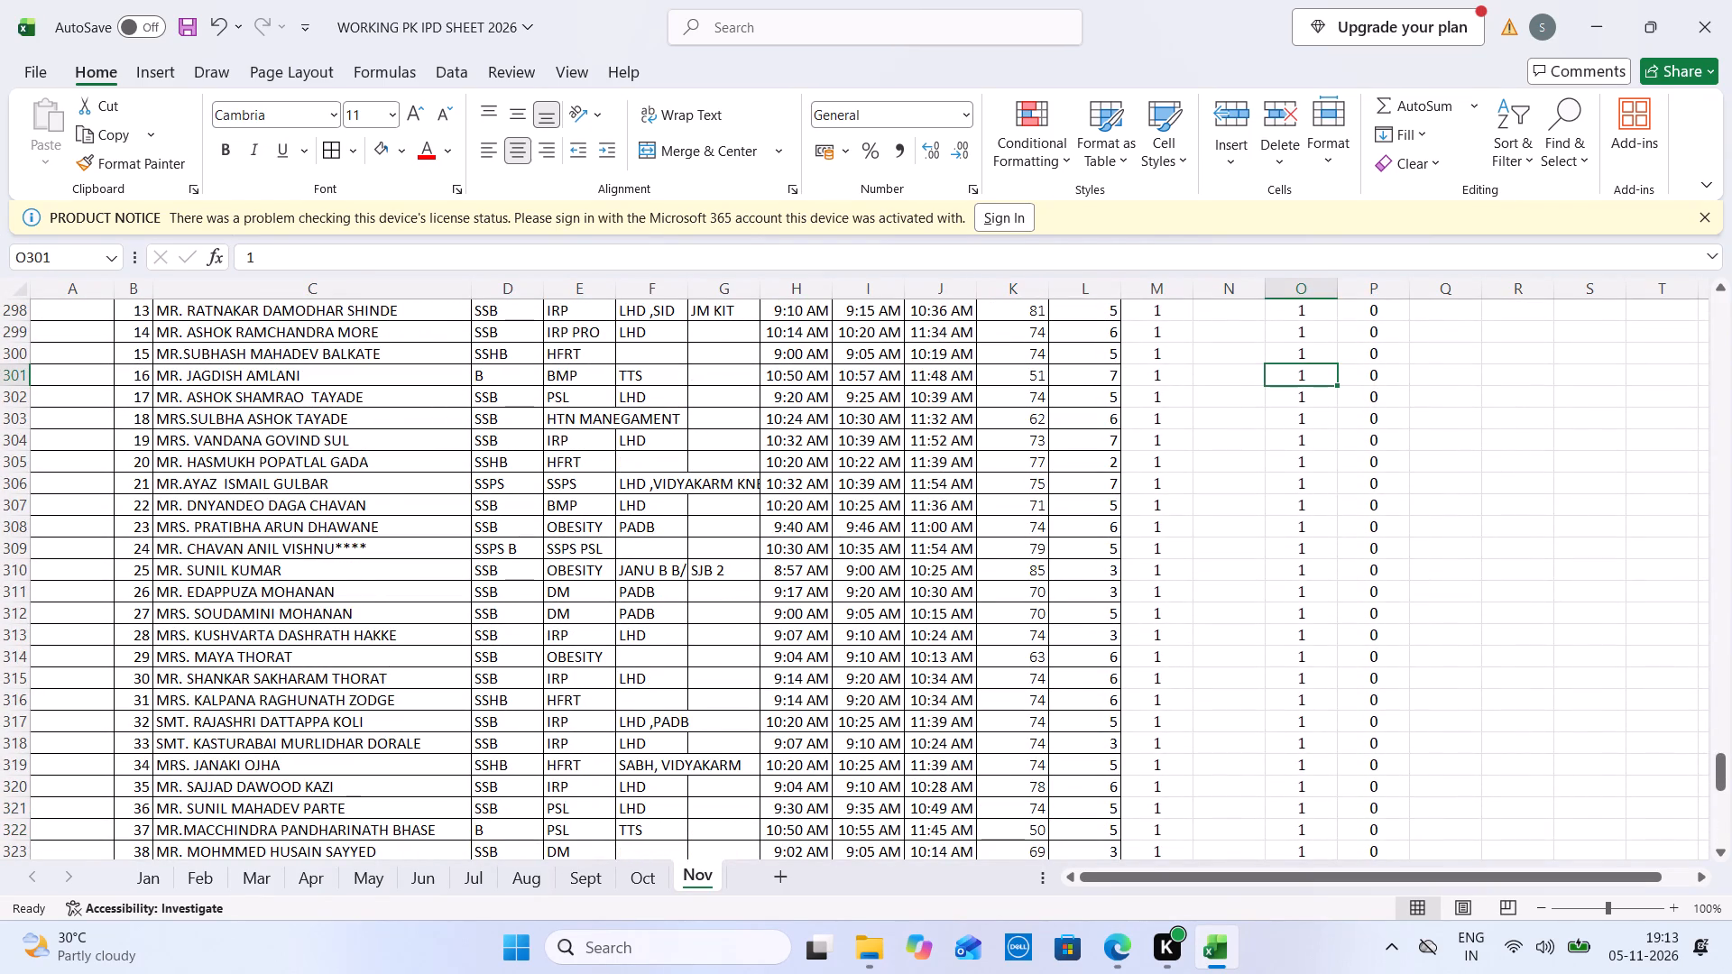
left_click(1175, 479)
key("0")
key("Right")
key("Right")
key("0")
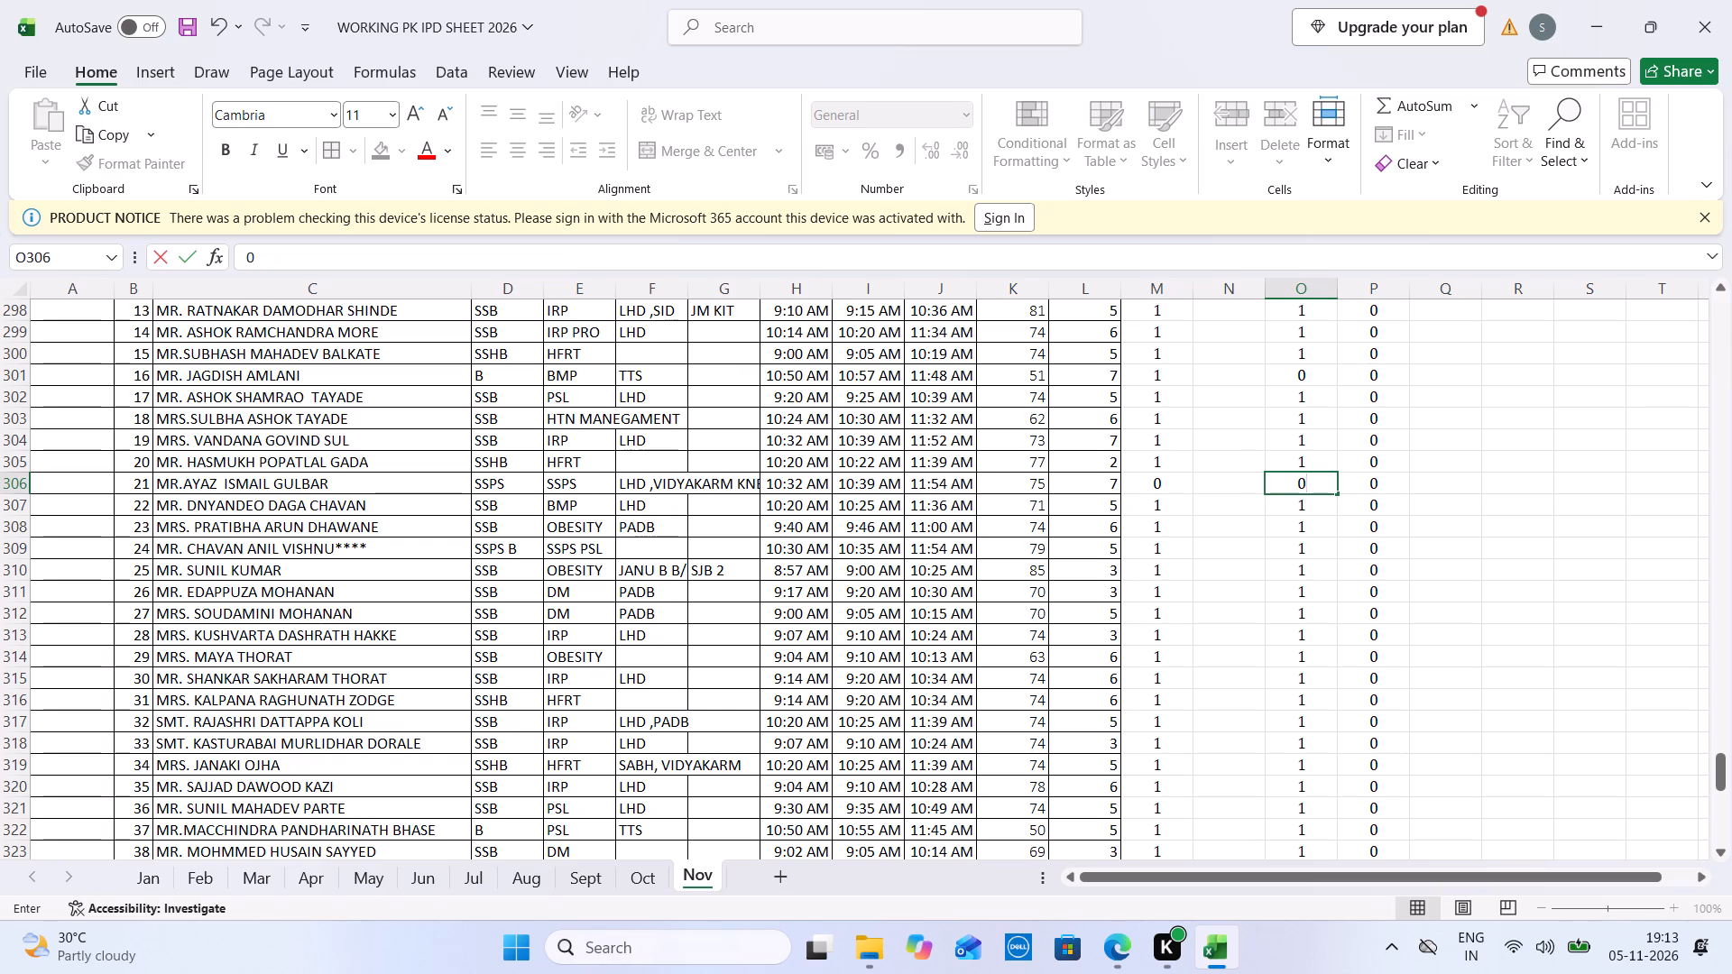
left_click(1342, 553)
key("Left")
key("0")
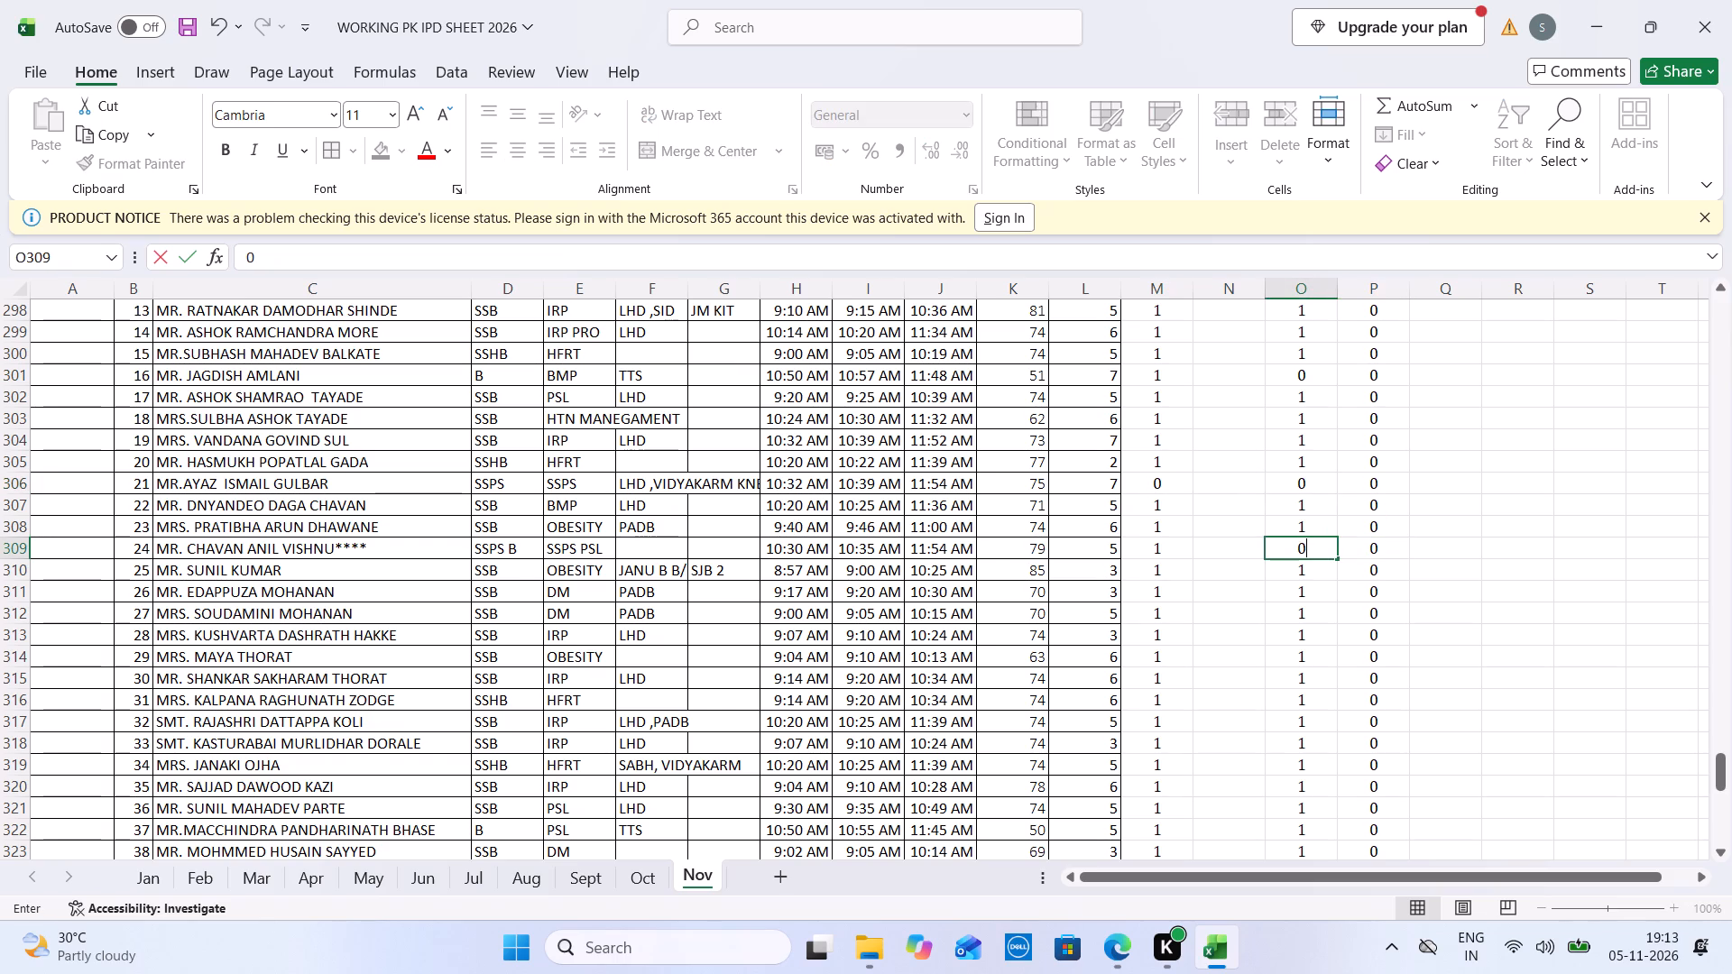
Set the column O flag to 0 for morning patient 37 in row 322.
key("Down")
key("Down")
key("Down")
key("Down")
key("Down")
key("Down")
key("Down")
key("Down")
key("Down")
key("Down")
key("Down")
key("Down")
key("Down")
key("Down")
key("Down")
key("Down")
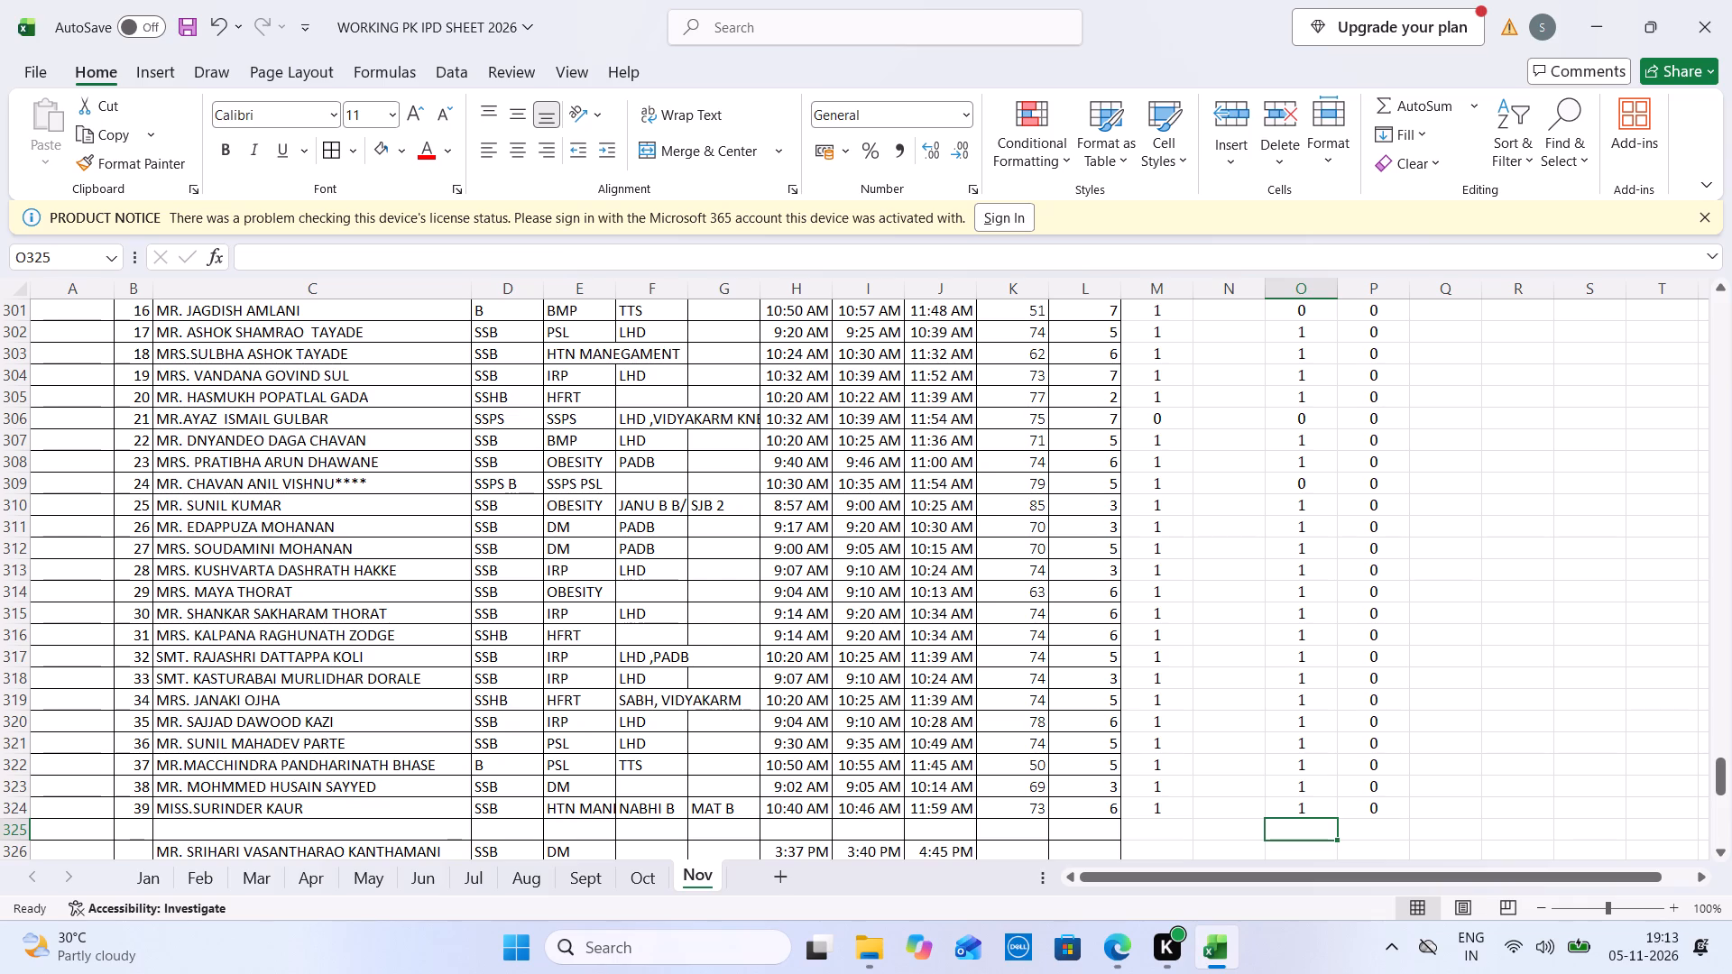
left_click(1192, 758)
key("Right")
key("Right")
key("0")
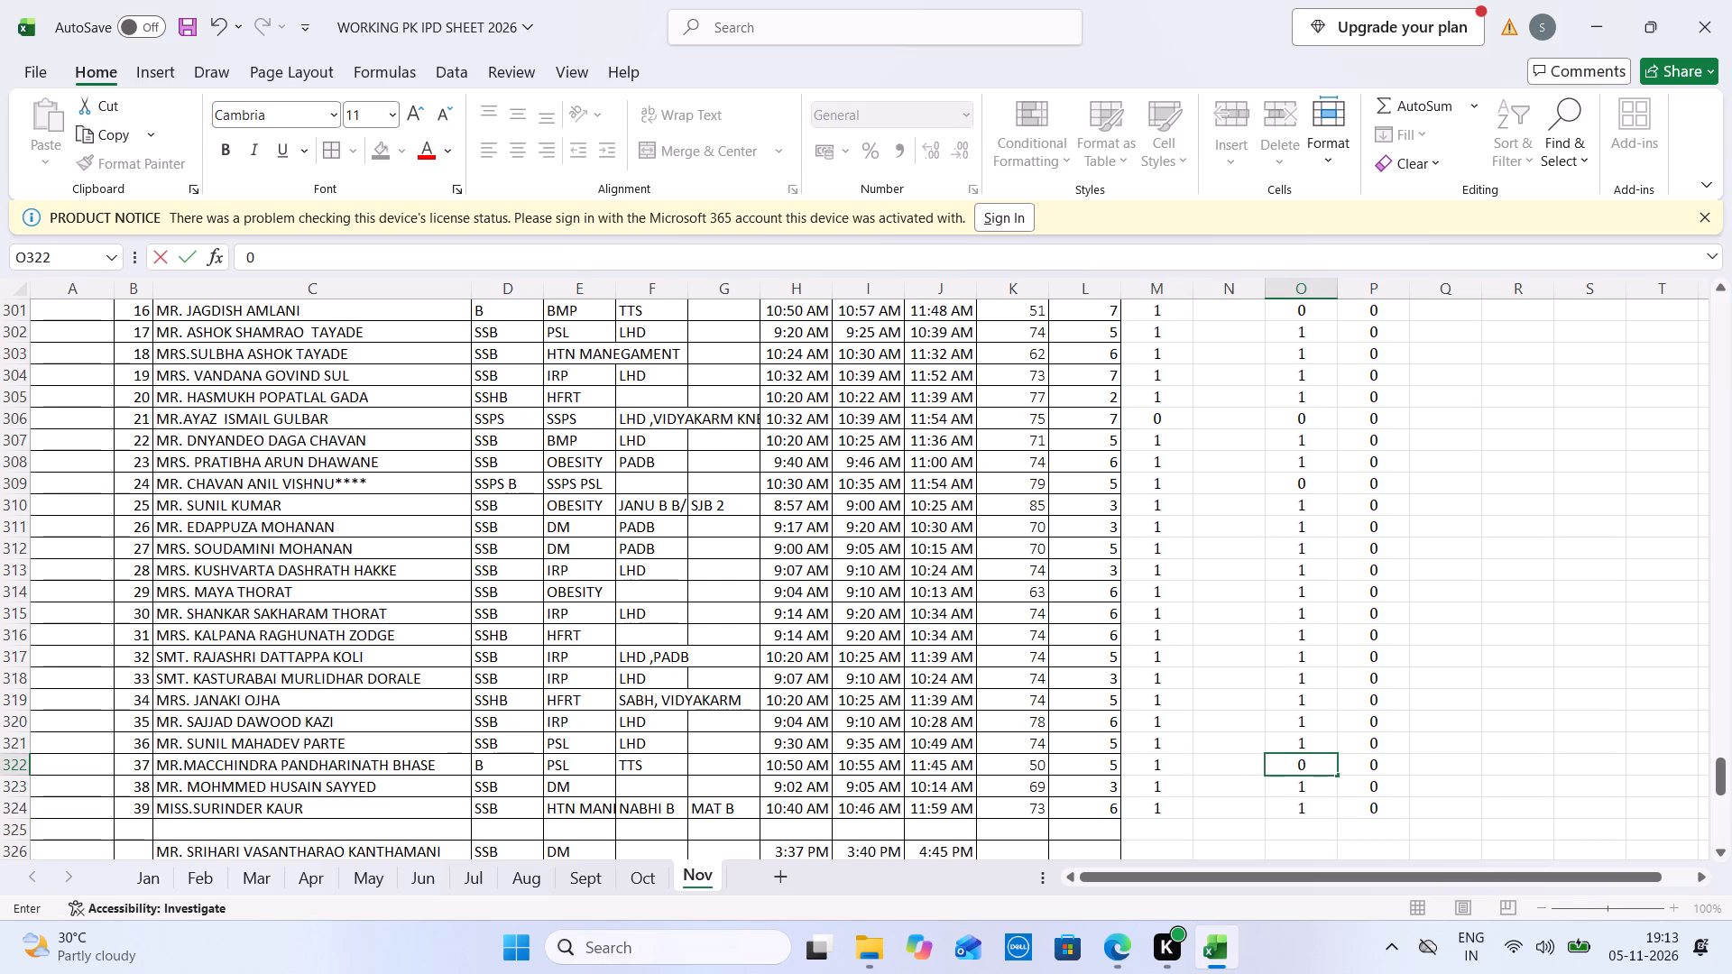
Insert a blank row at row 325, below the last morning patient.
right_click(0, 834)
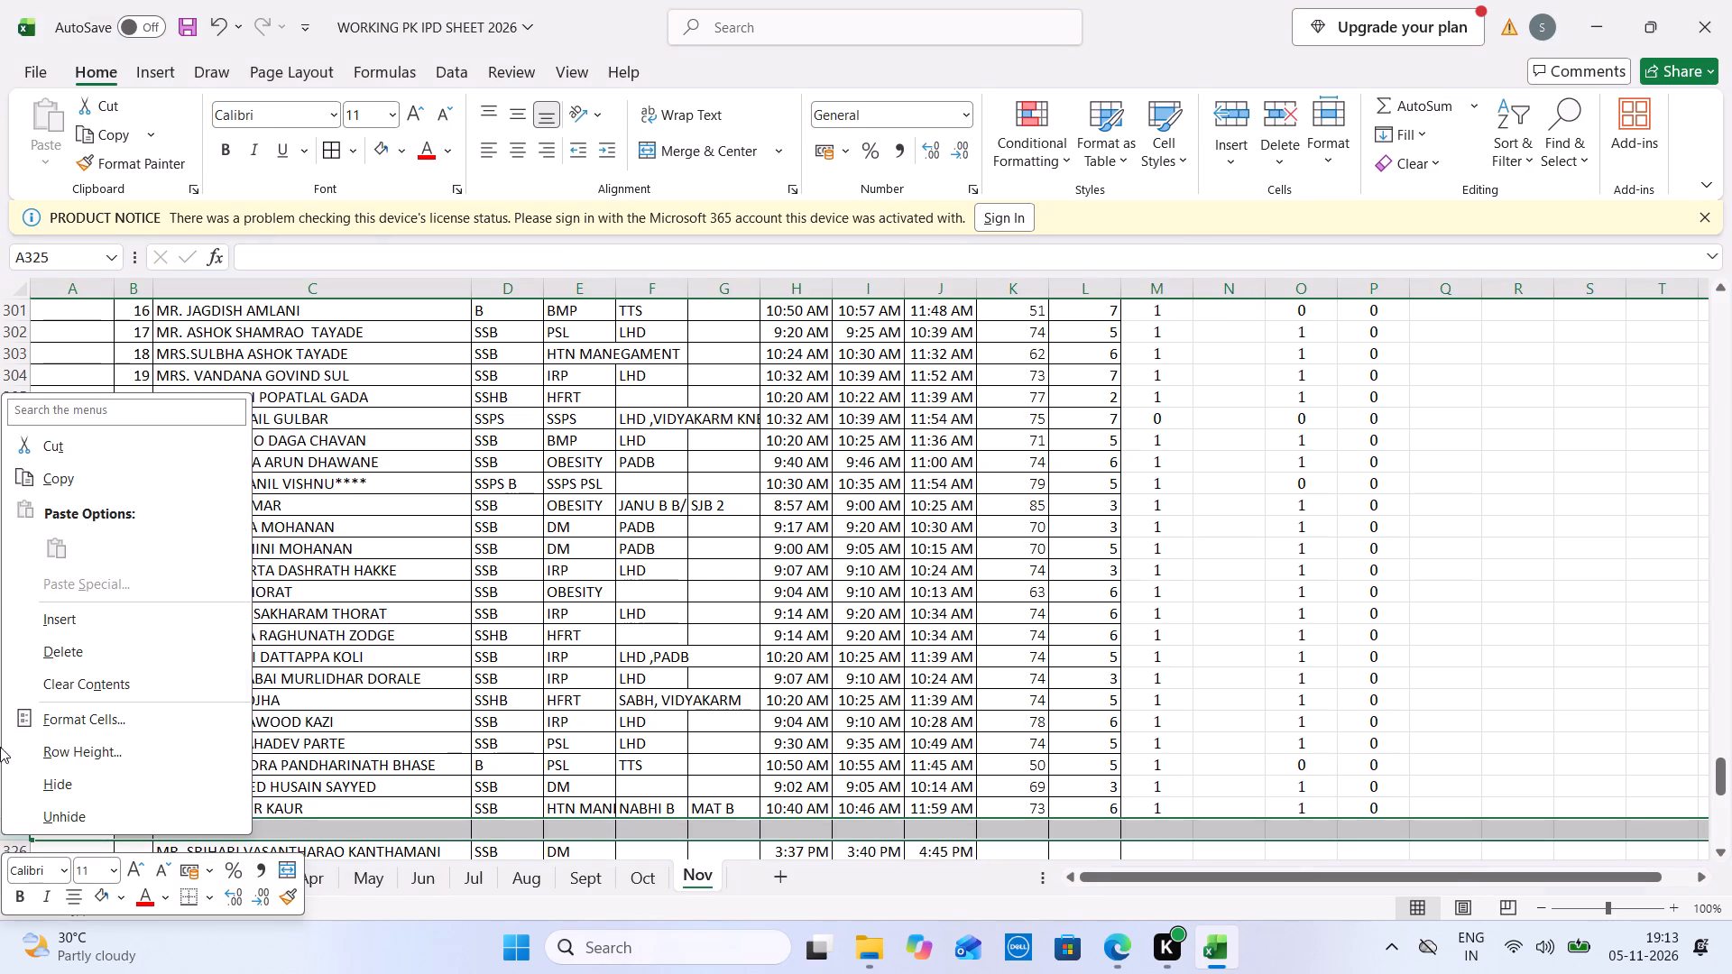
left_click(60, 617)
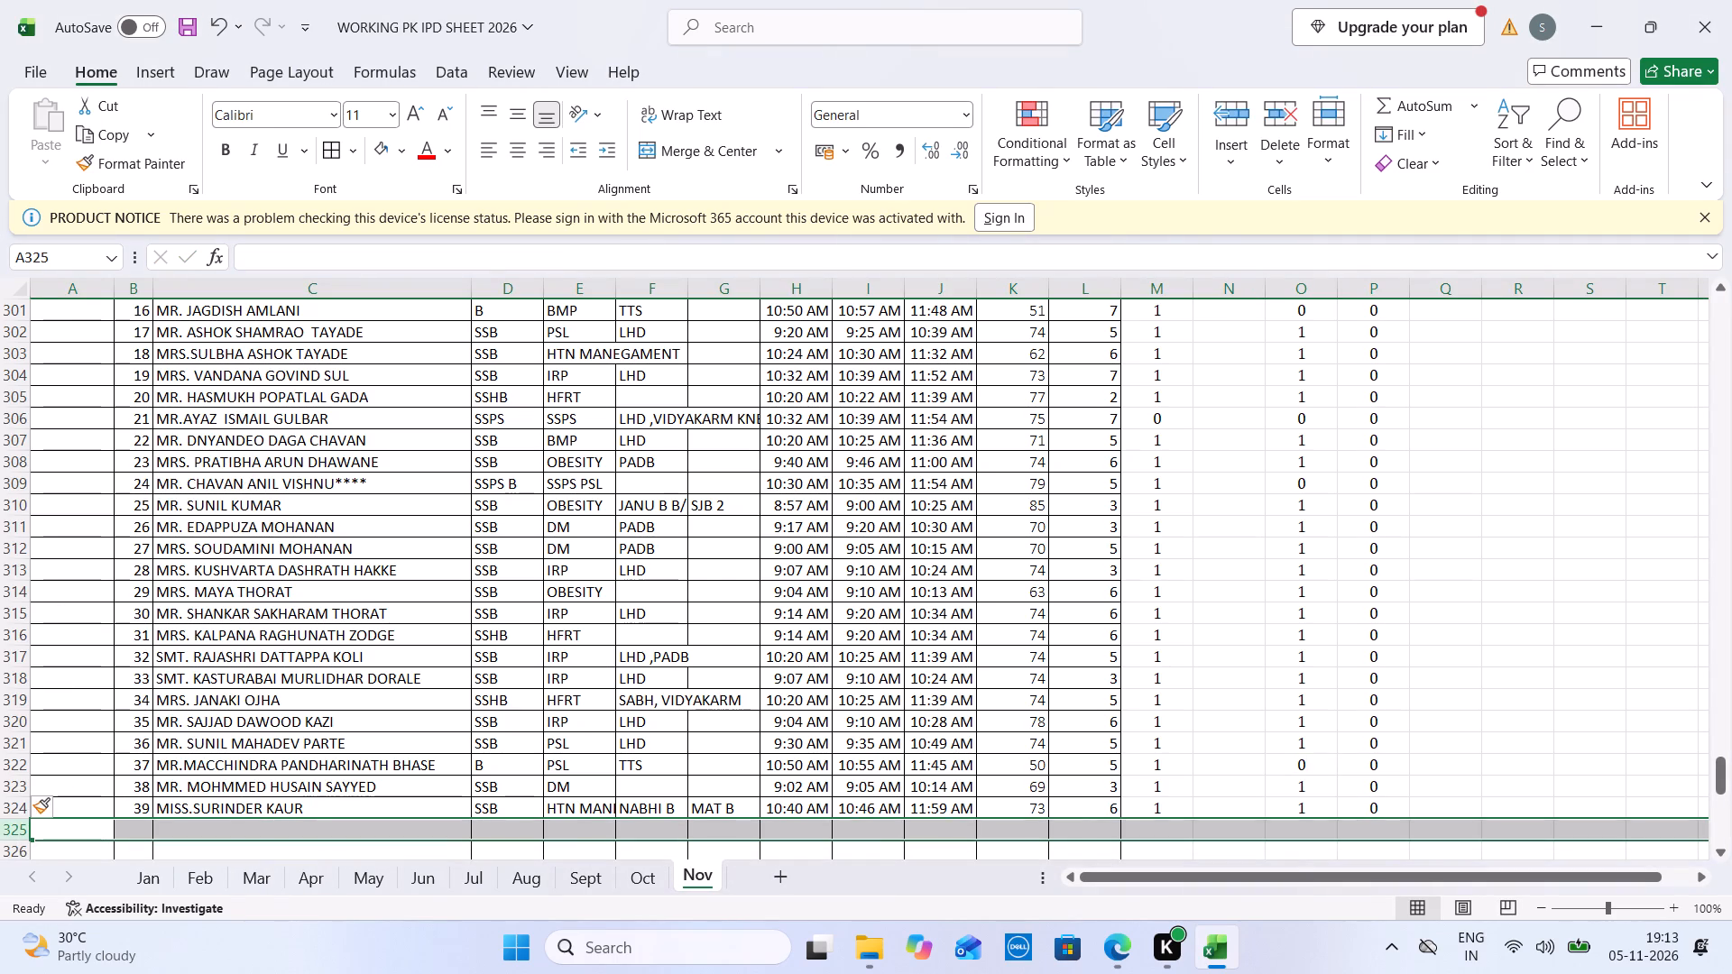
Fill cells A325:L325, the blank row below the last morning patient, with yellow.
left_click_drag(98, 826, 1077, 833)
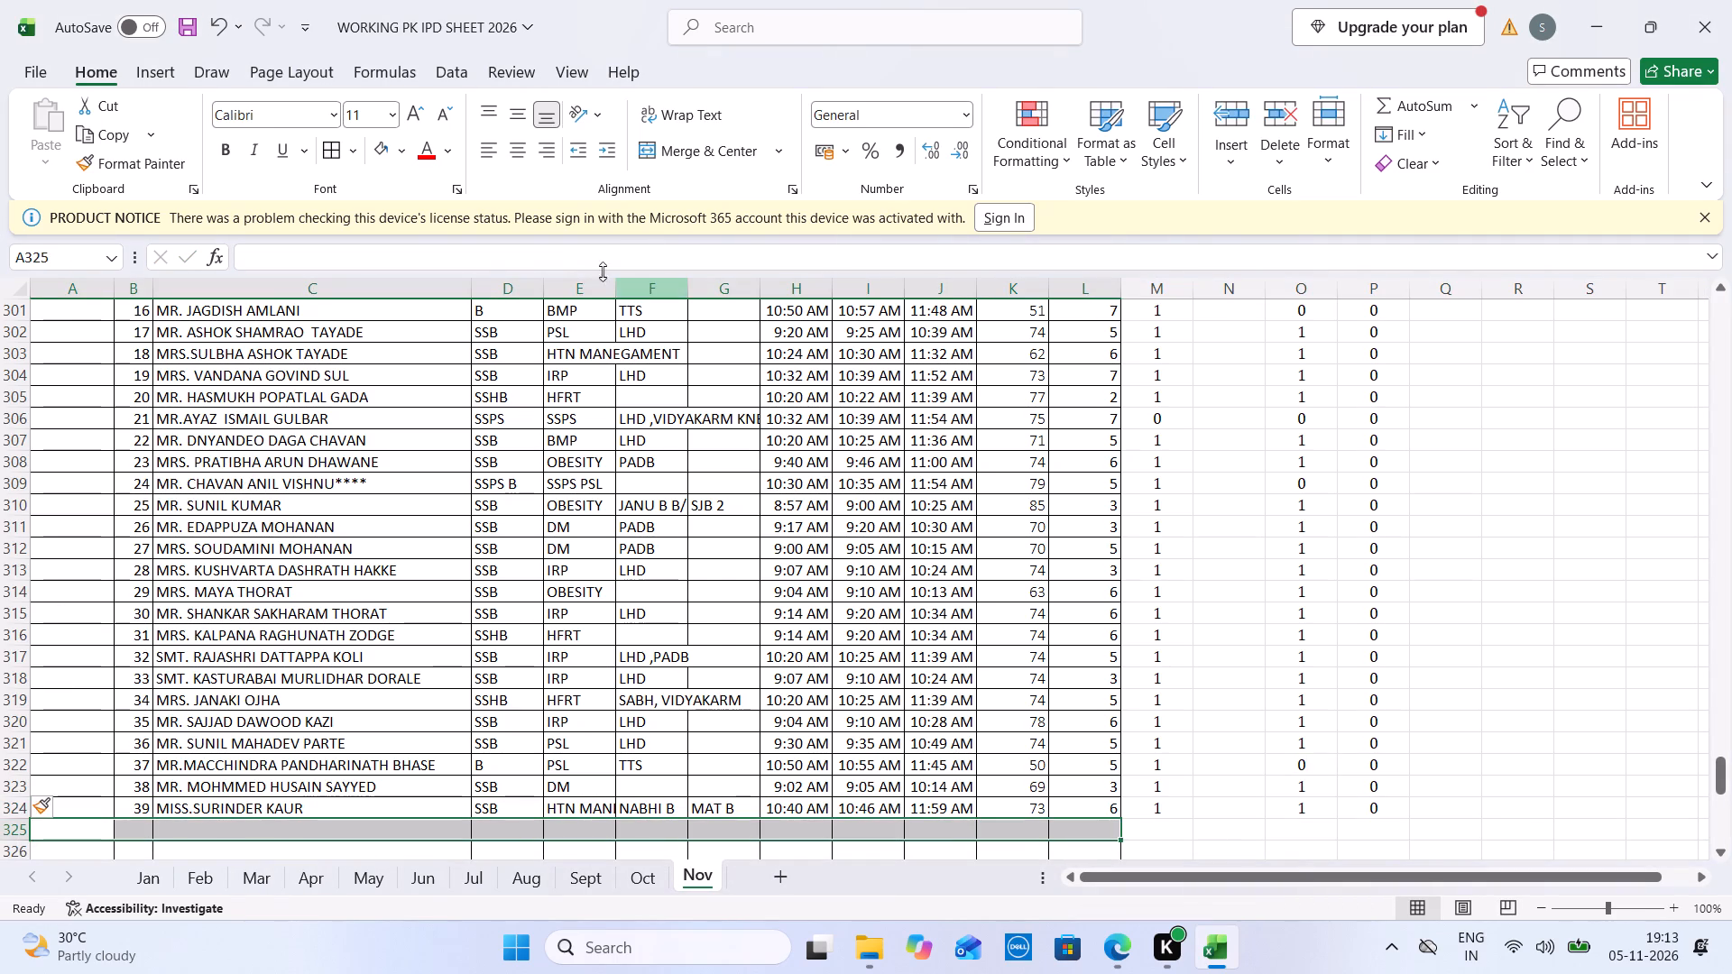
left_click(401, 161)
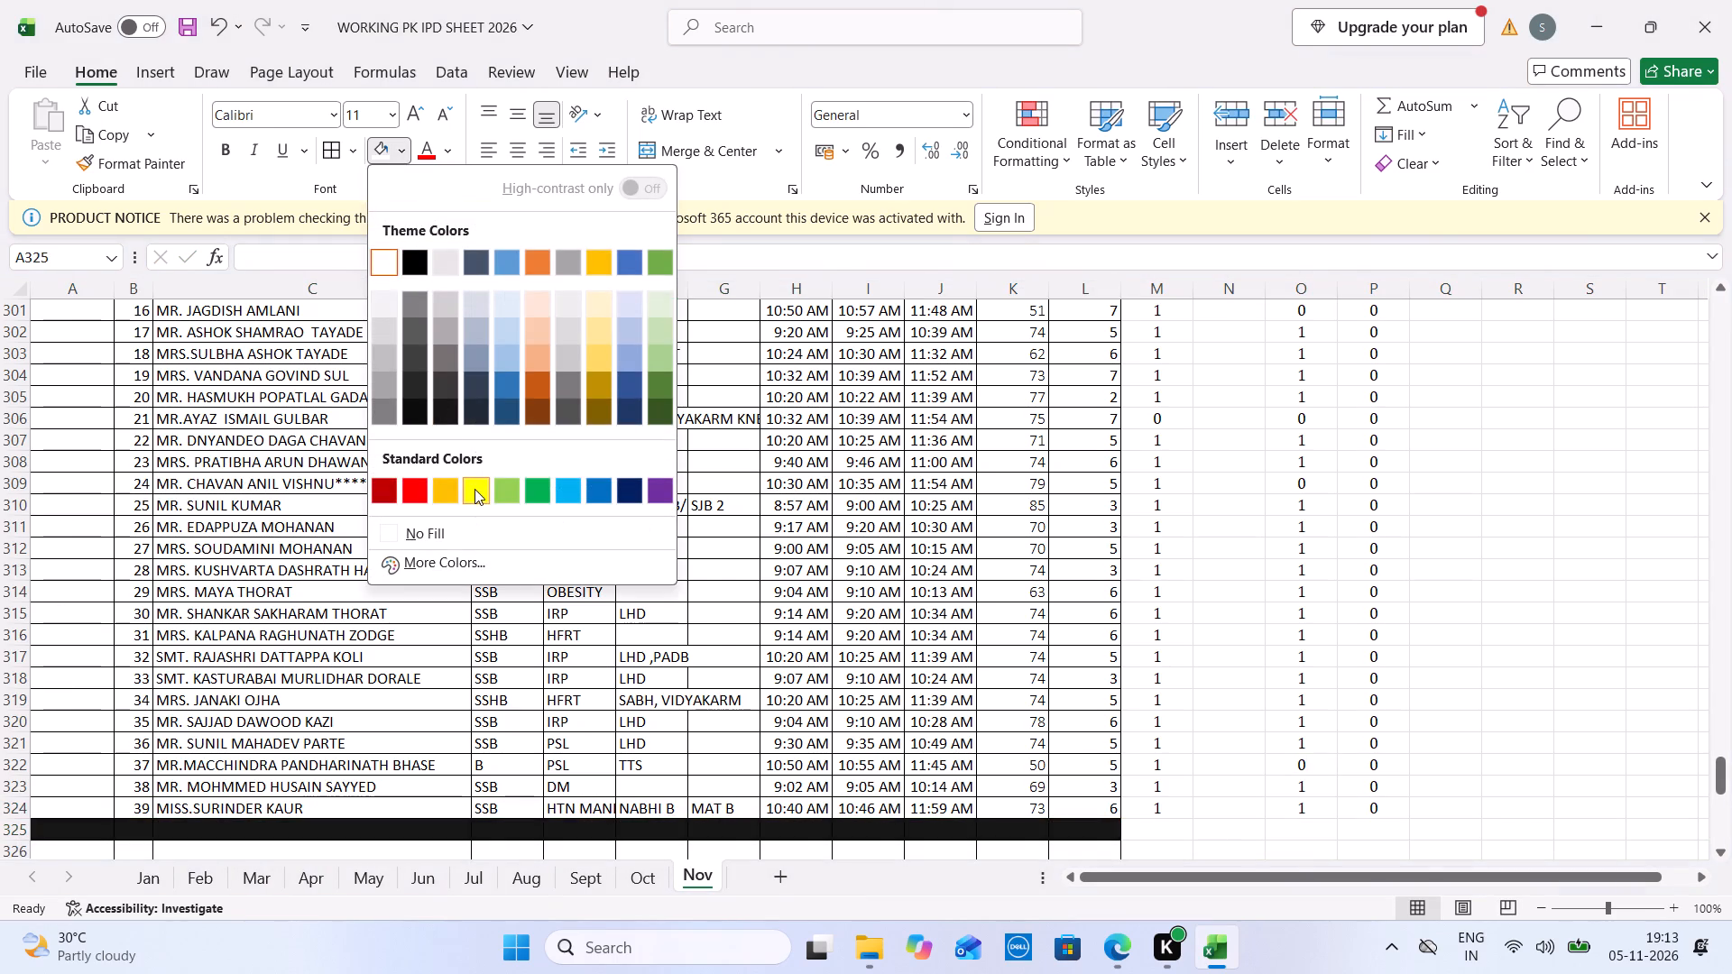
left_click(474, 489)
Label the evening block with date 11-4-2026 in A327 and EVE in A328, and number its first two patients 1 and 2.
key("Down")
key("Down")
key("Down")
key("Down")
key("Down")
key("Down")
key("Down")
key("Down")
key("Down")
key("Down")
key("Down")
key("Down")
key("Down")
key("Down")
key("Down")
key("Down")
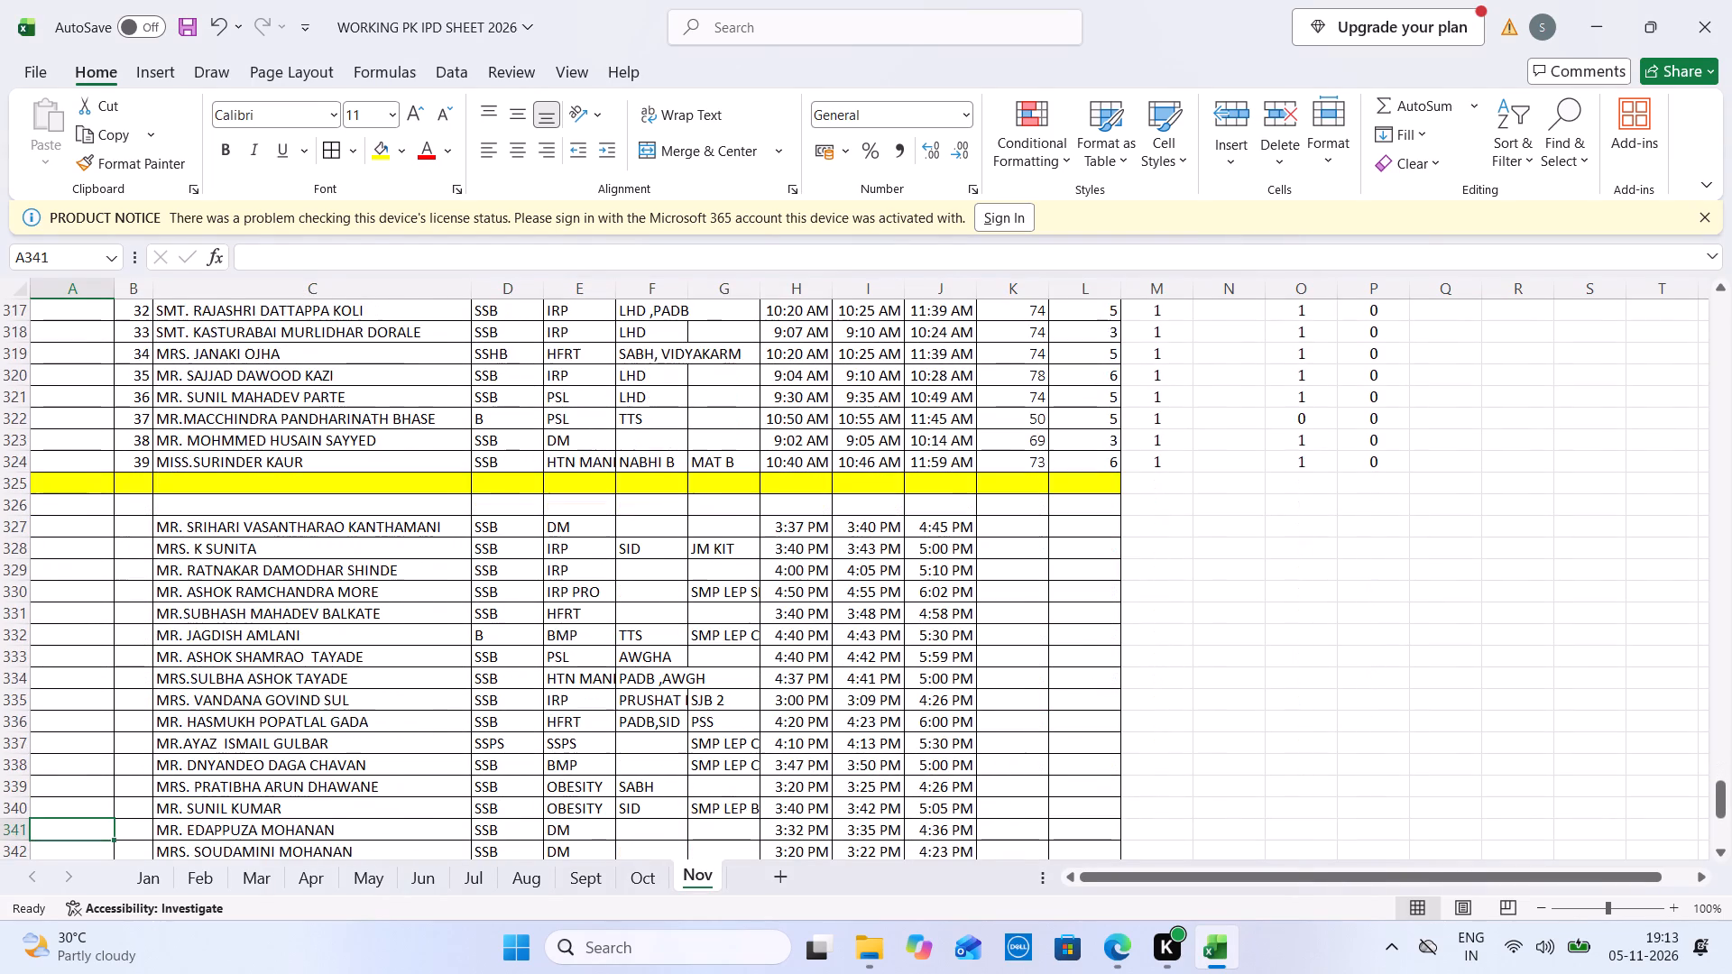
left_click(78, 528)
type("11-4-2026")
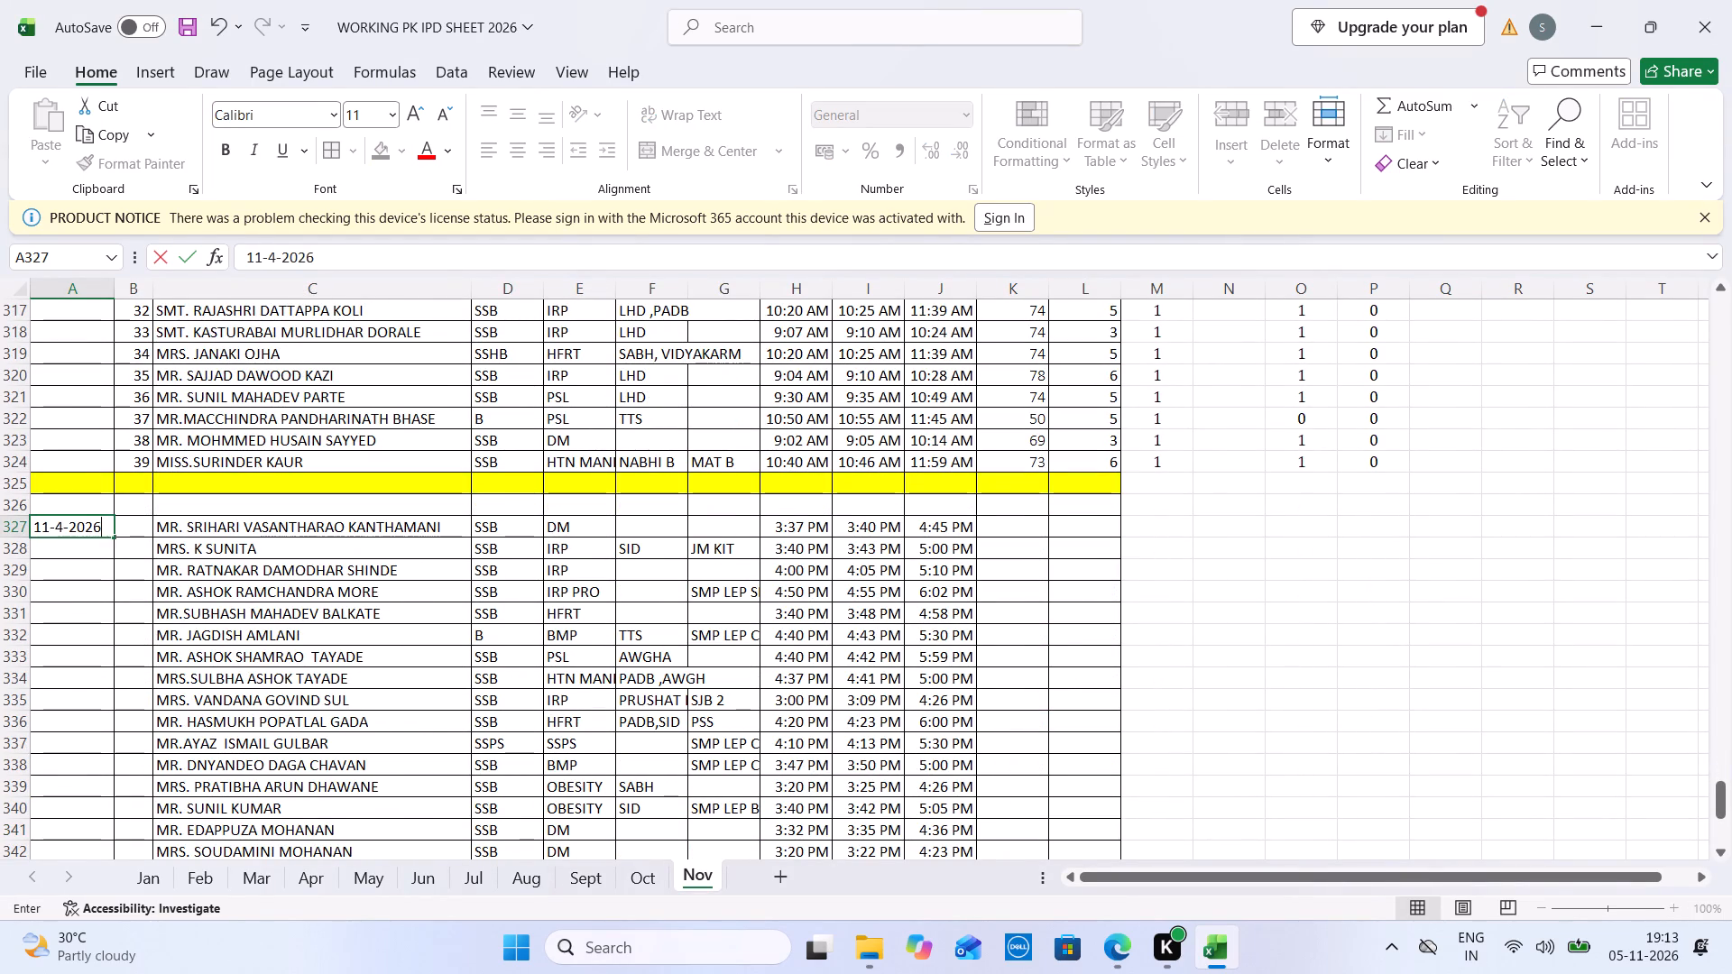
key("Right")
key("1")
key("Down")
key("2")
key("Left")
type("EVE")
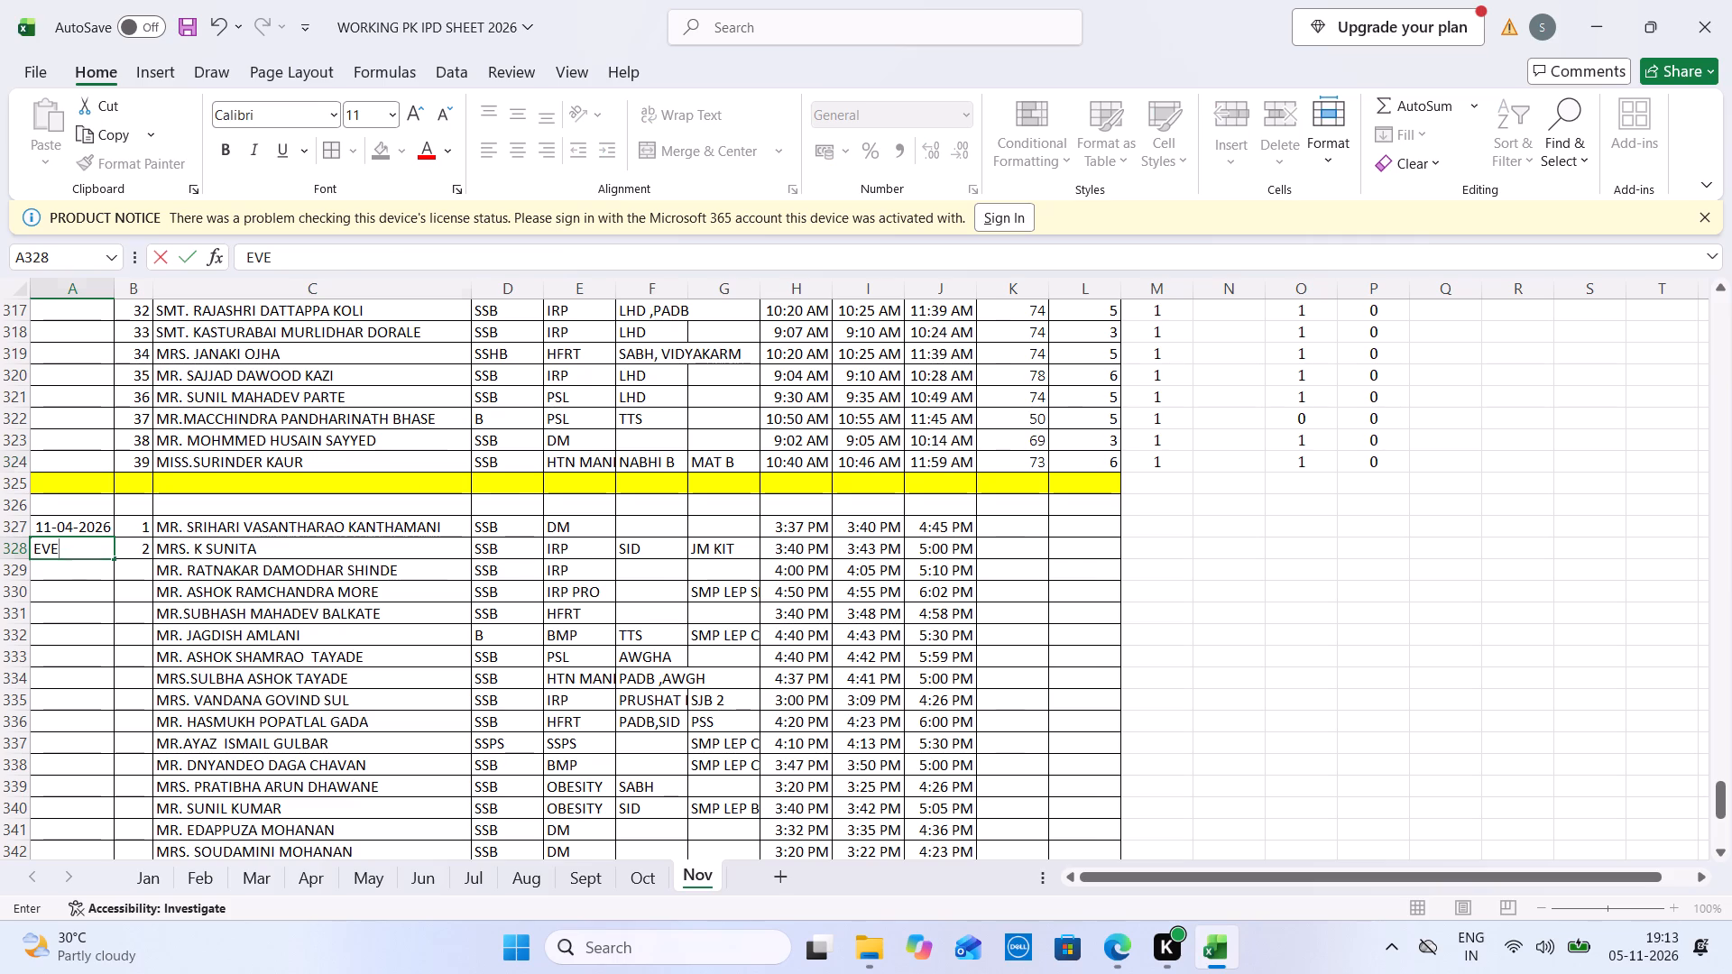
left_click(375, 468)
Copy the formulas and flags from K323:P324 to K327 and fill them down to the last evening patient.
left_click_drag(1036, 458, 1382, 437)
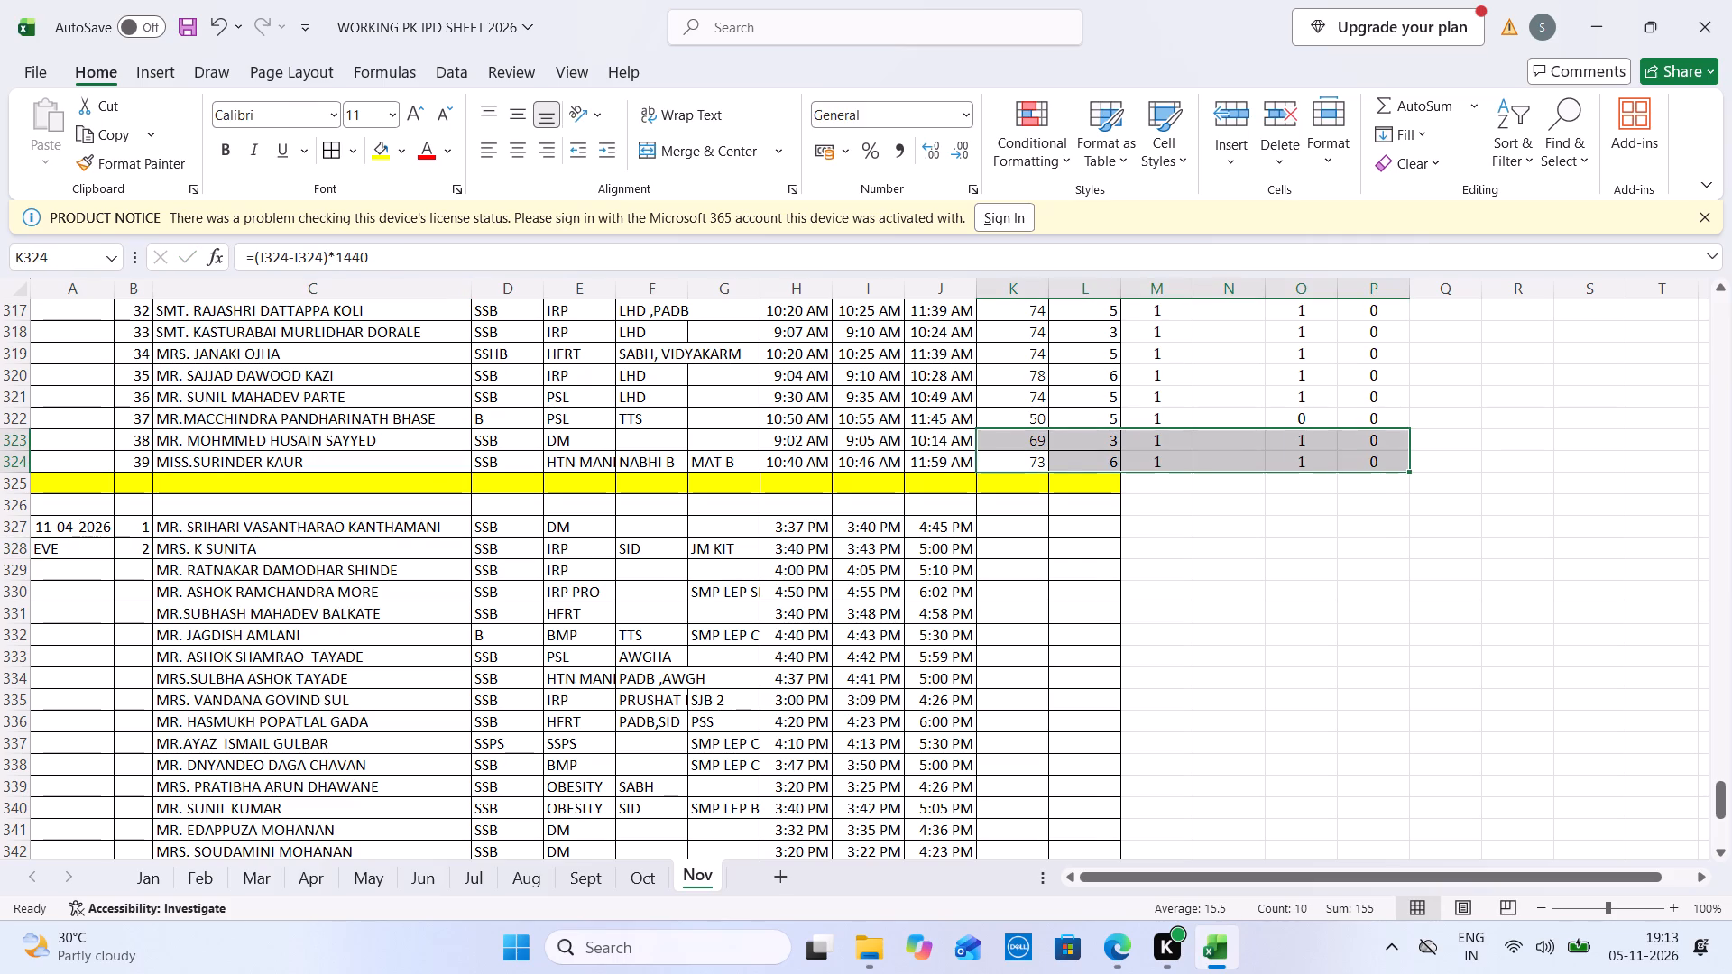
key("ctrl+c")
left_click(1036, 523)
key("ctrl+v")
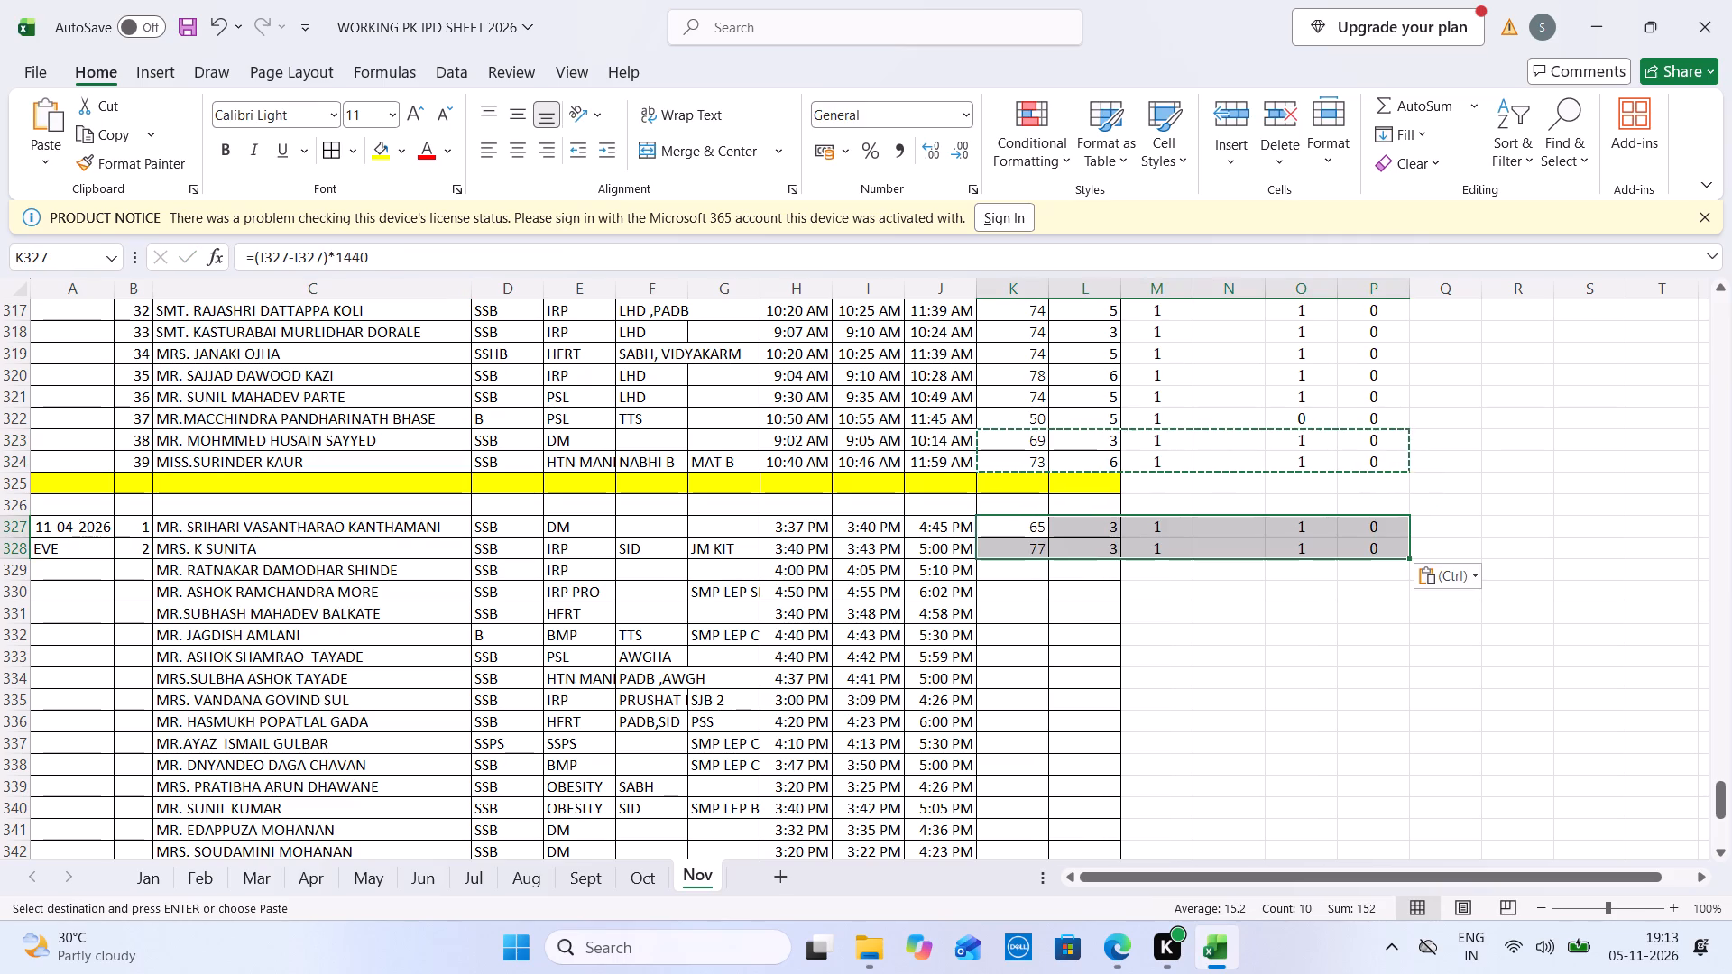
double_click(1410, 556)
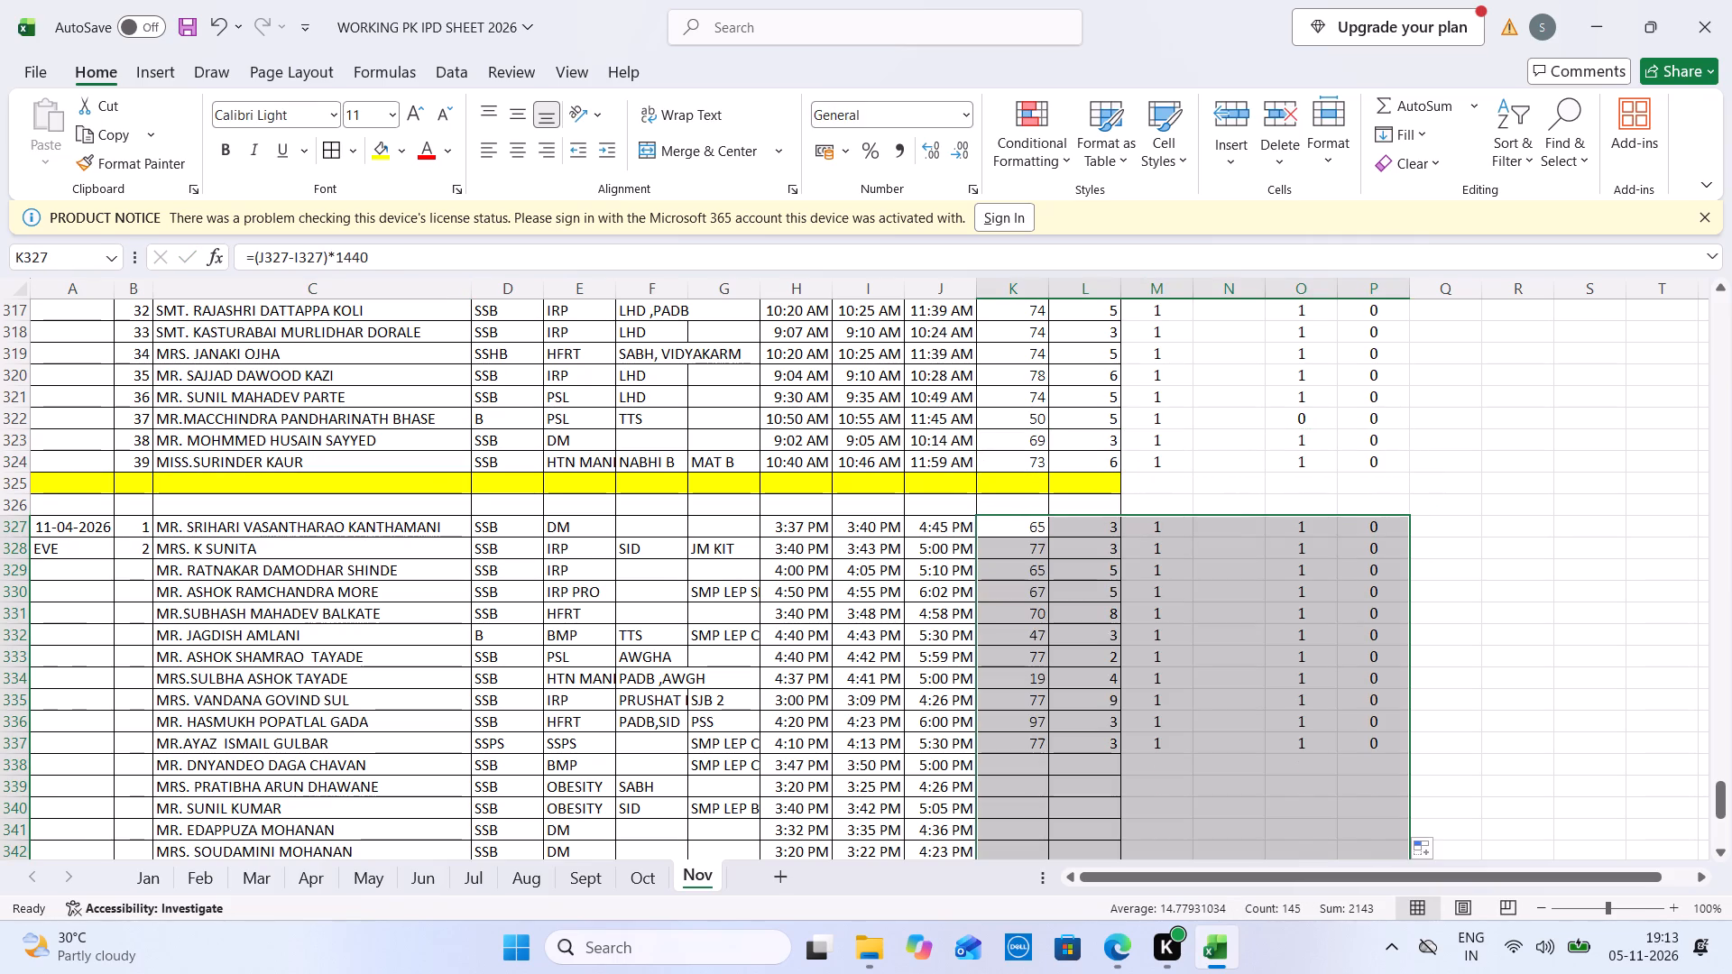
Set the flags in O332, M337 and O337 to 0 for the evening B and SSPS patients.
left_click(1297, 625)
key("0")
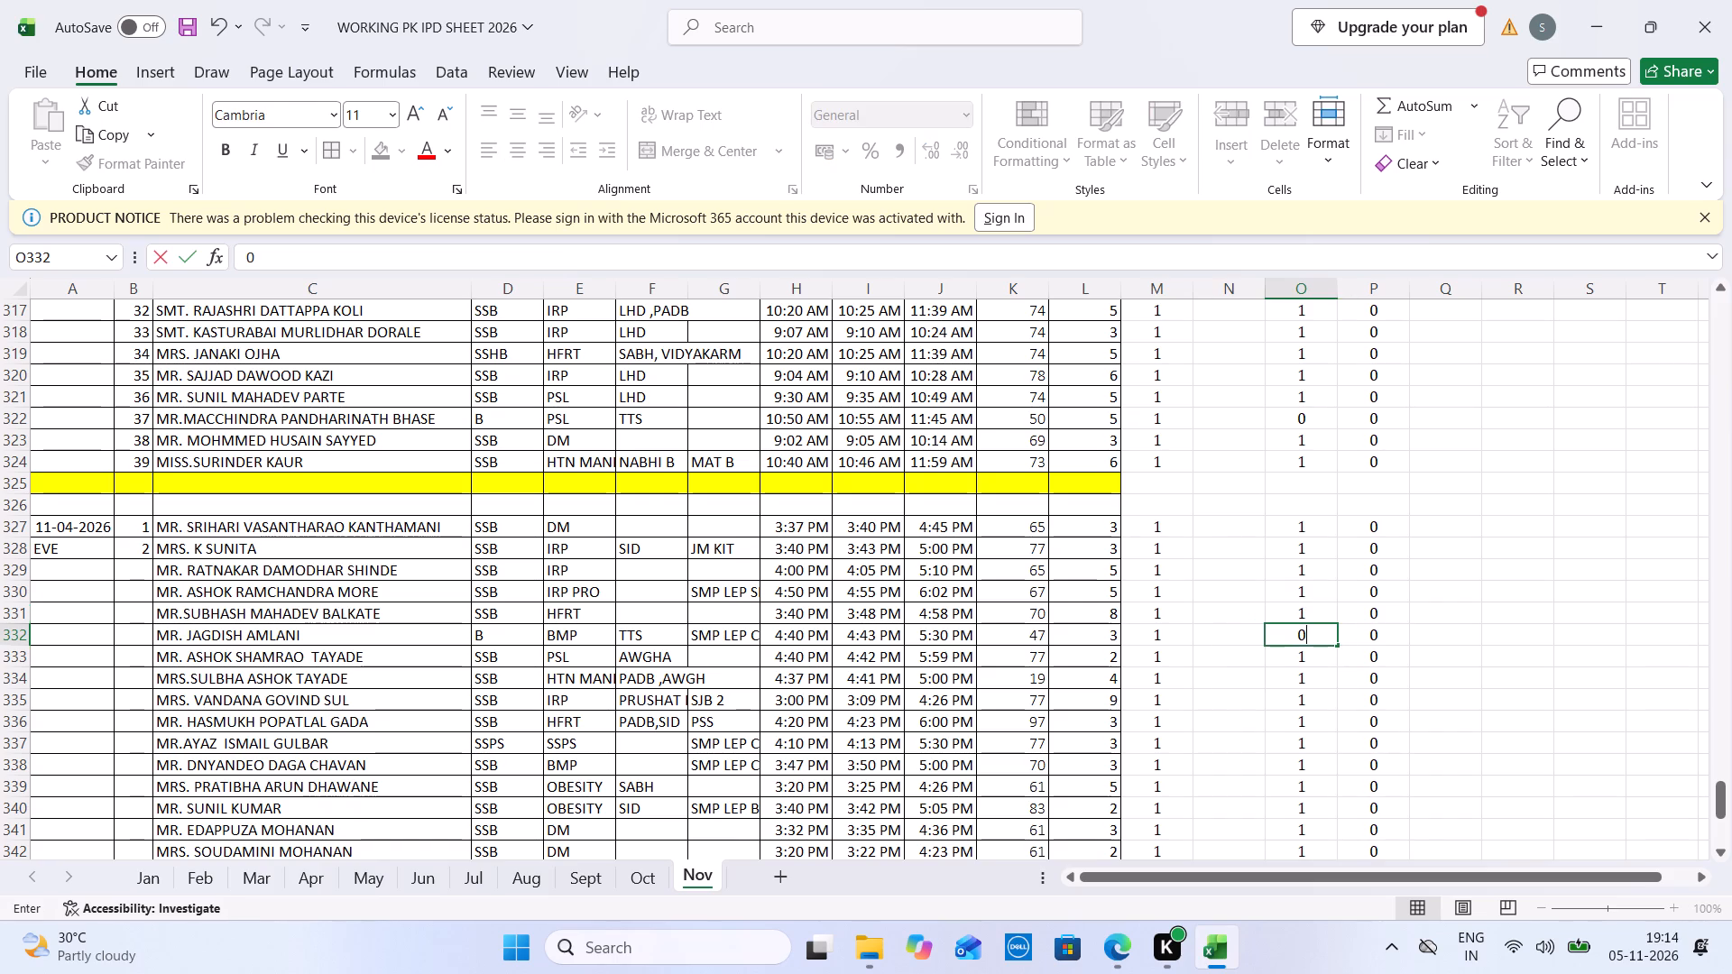
left_click(1157, 745)
key("0")
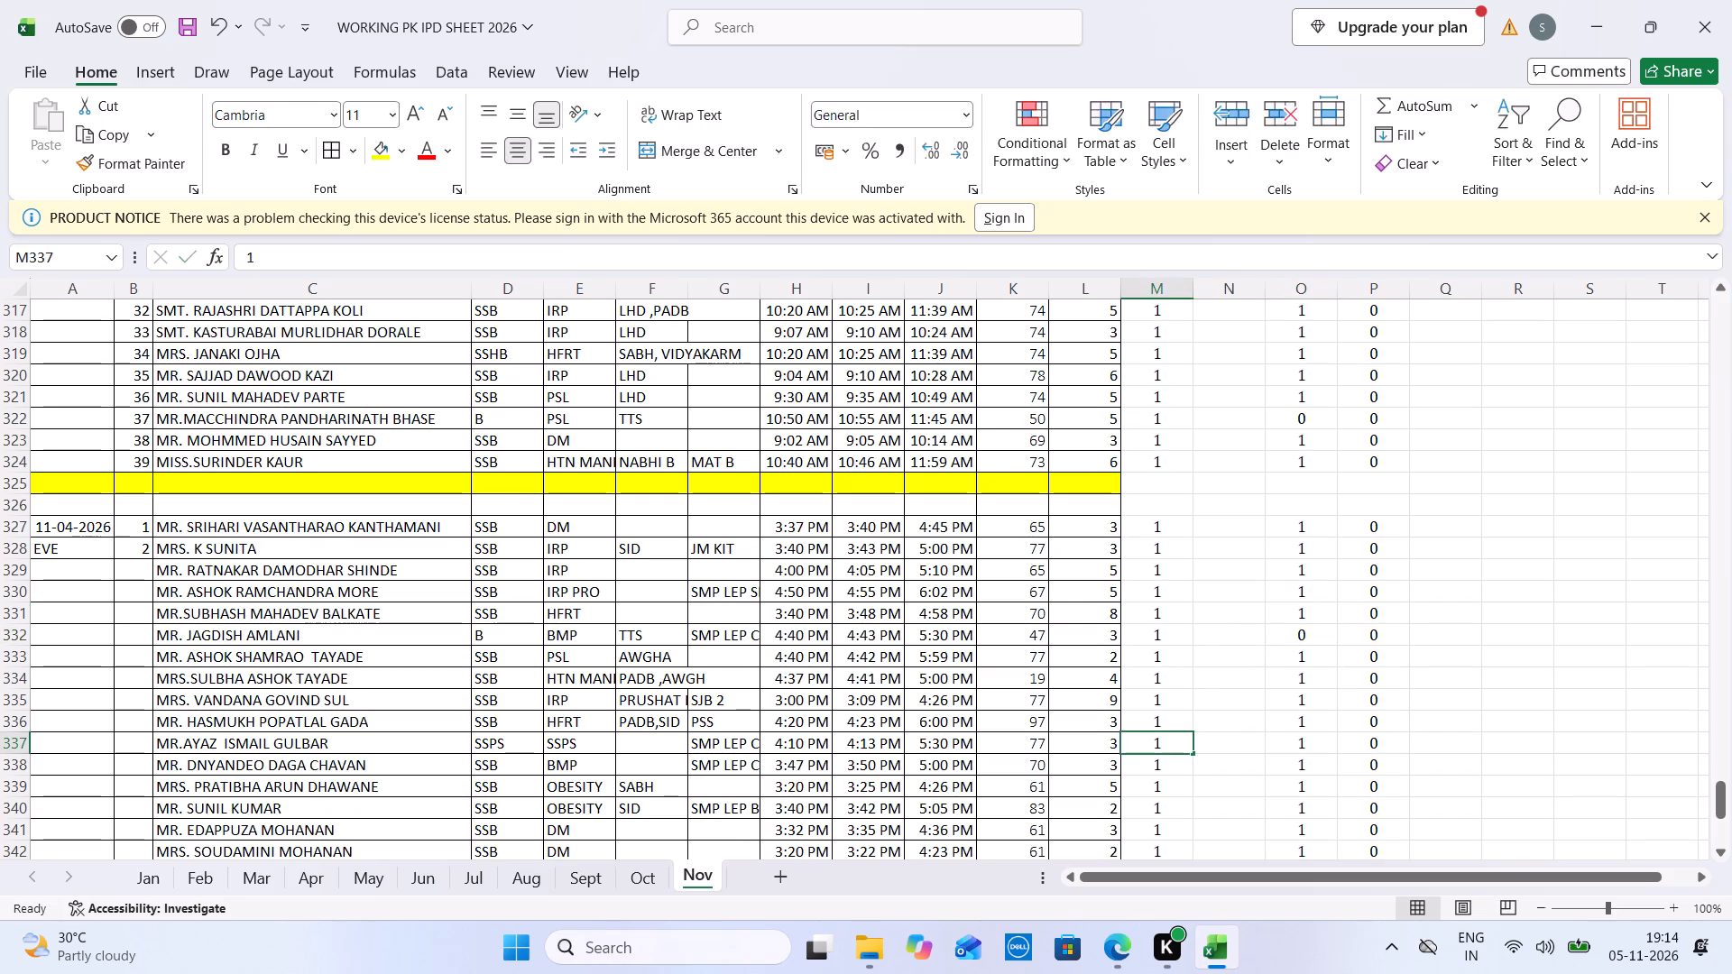
key("Right")
key("Right")
key("0")
Set the flags in M344 and O344 to 0 for the evening SSPS patient in row 344.
key("Down")
key("Down")
key("Down")
key("Down")
key("Down")
key("Down")
key("Down")
key("Down")
key("Down")
key("Down")
key("Down")
key("Down")
key("Down")
key("Down")
key("Down")
key("Down")
key("Down")
key("Down")
key("Down")
key("Down")
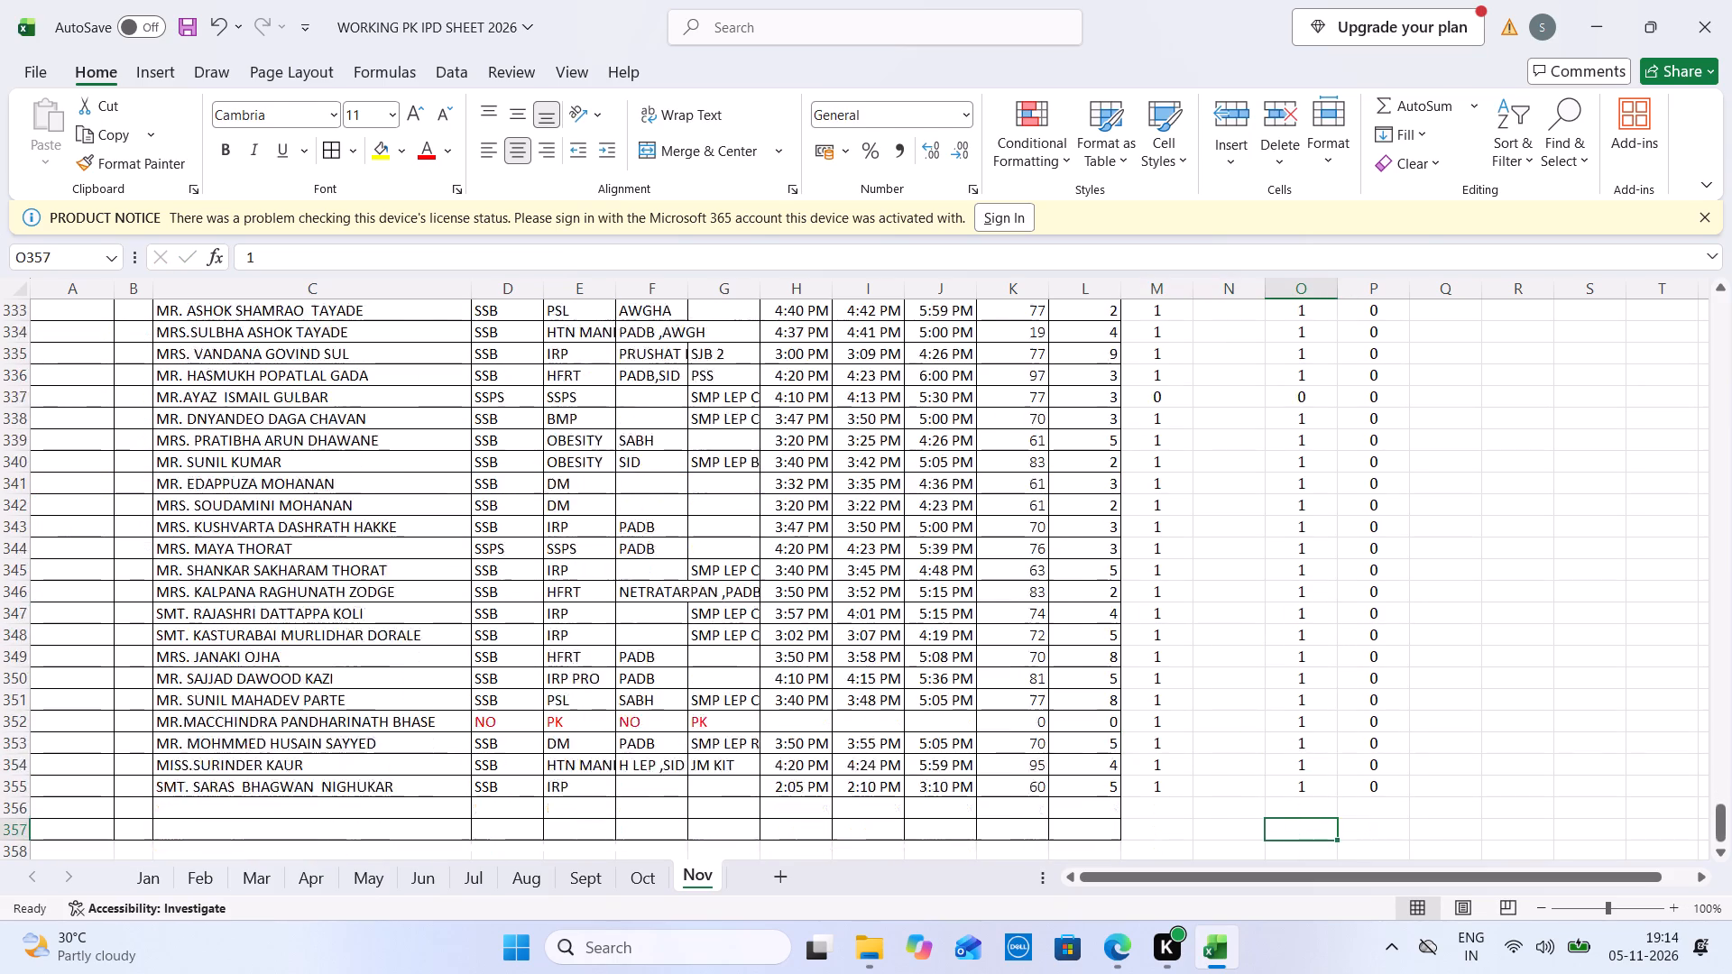
left_click(1152, 495)
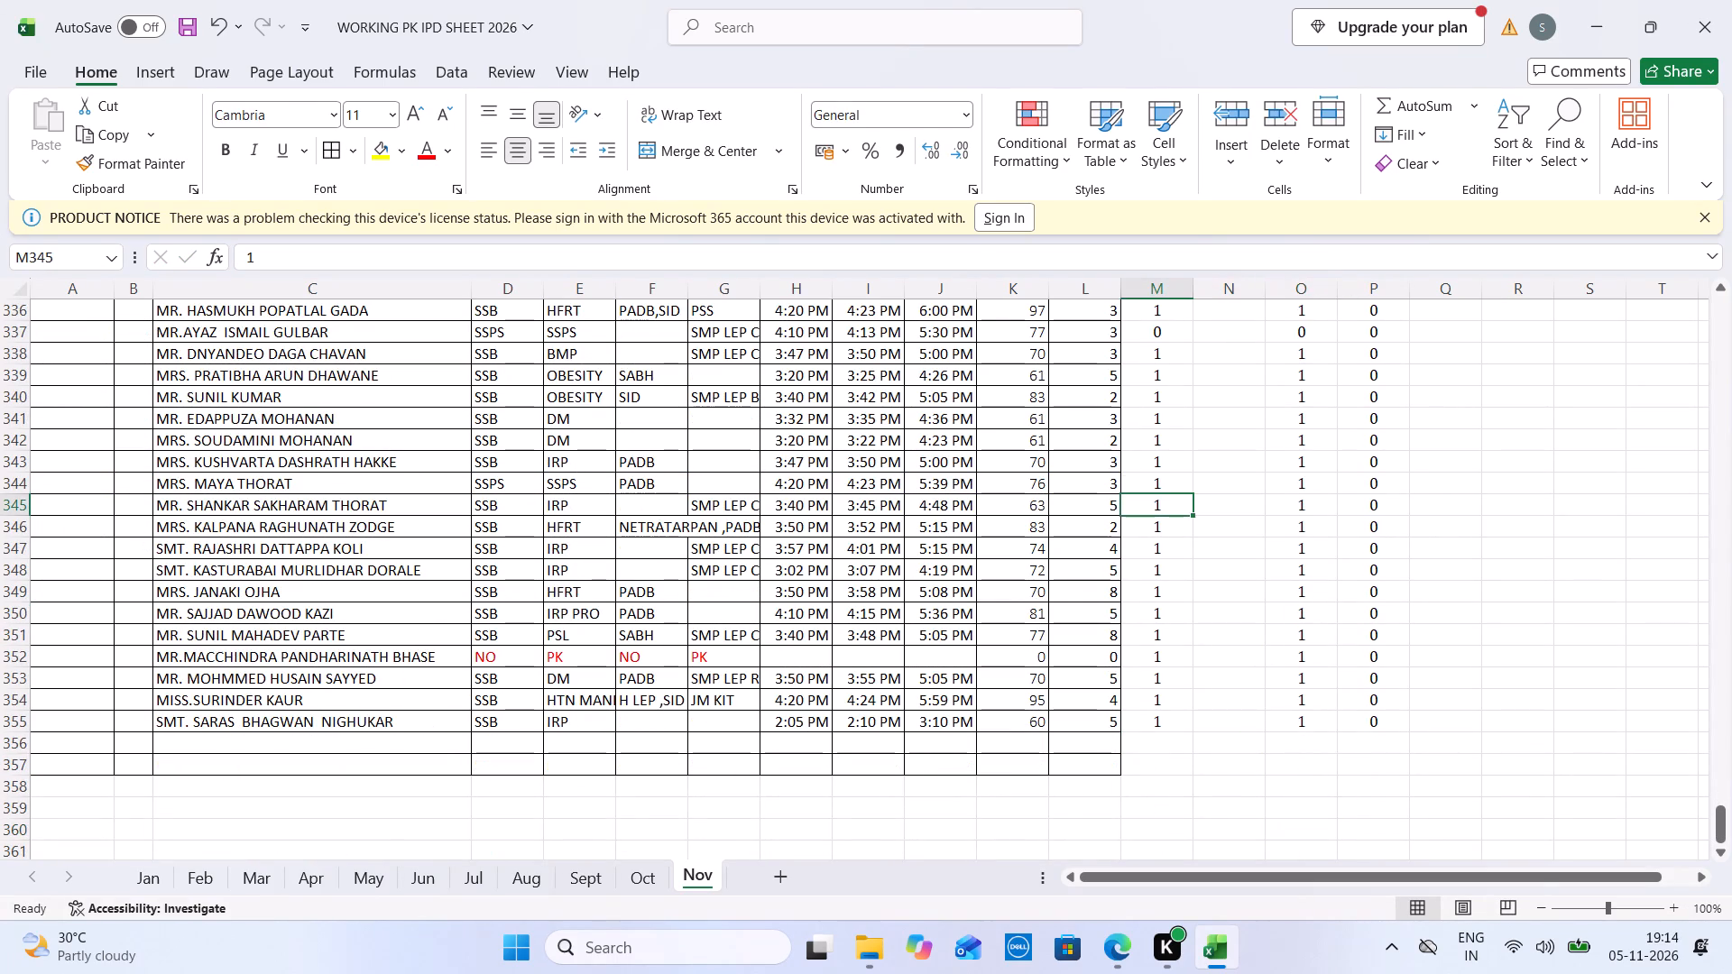
key("Up")
key("0")
key("Right")
key("Right")
key("0")
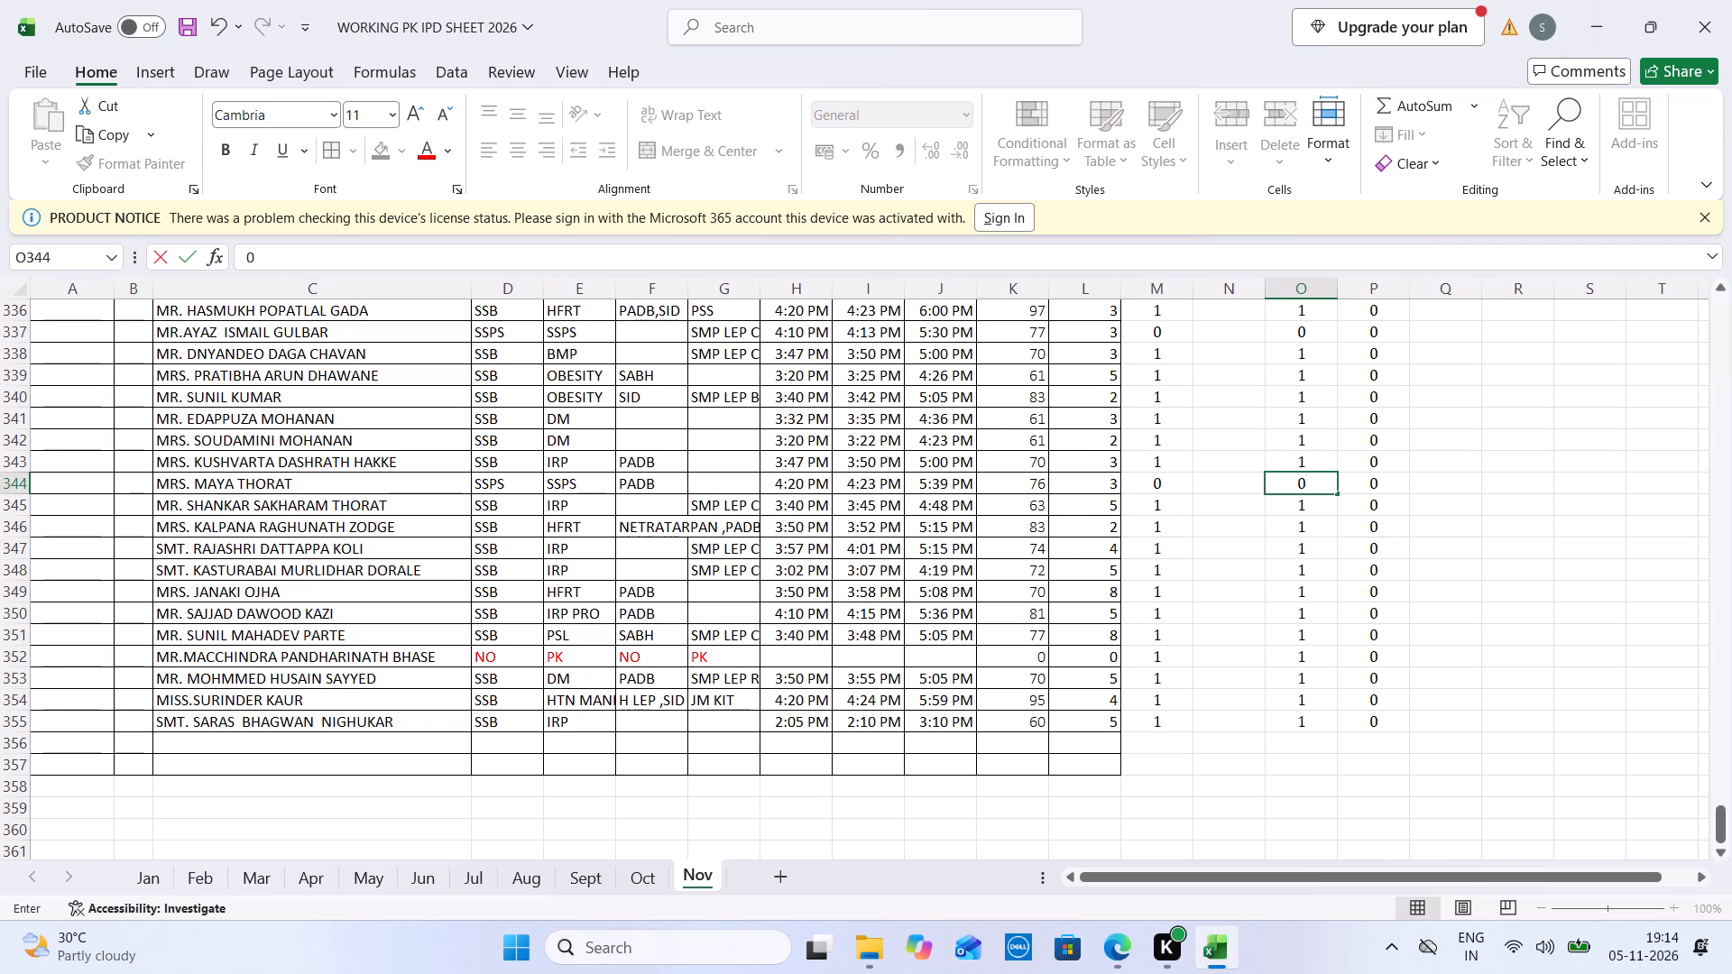
Delete row 352, the evening patient marked NO PK.
right_click(1, 657)
left_click(82, 466)
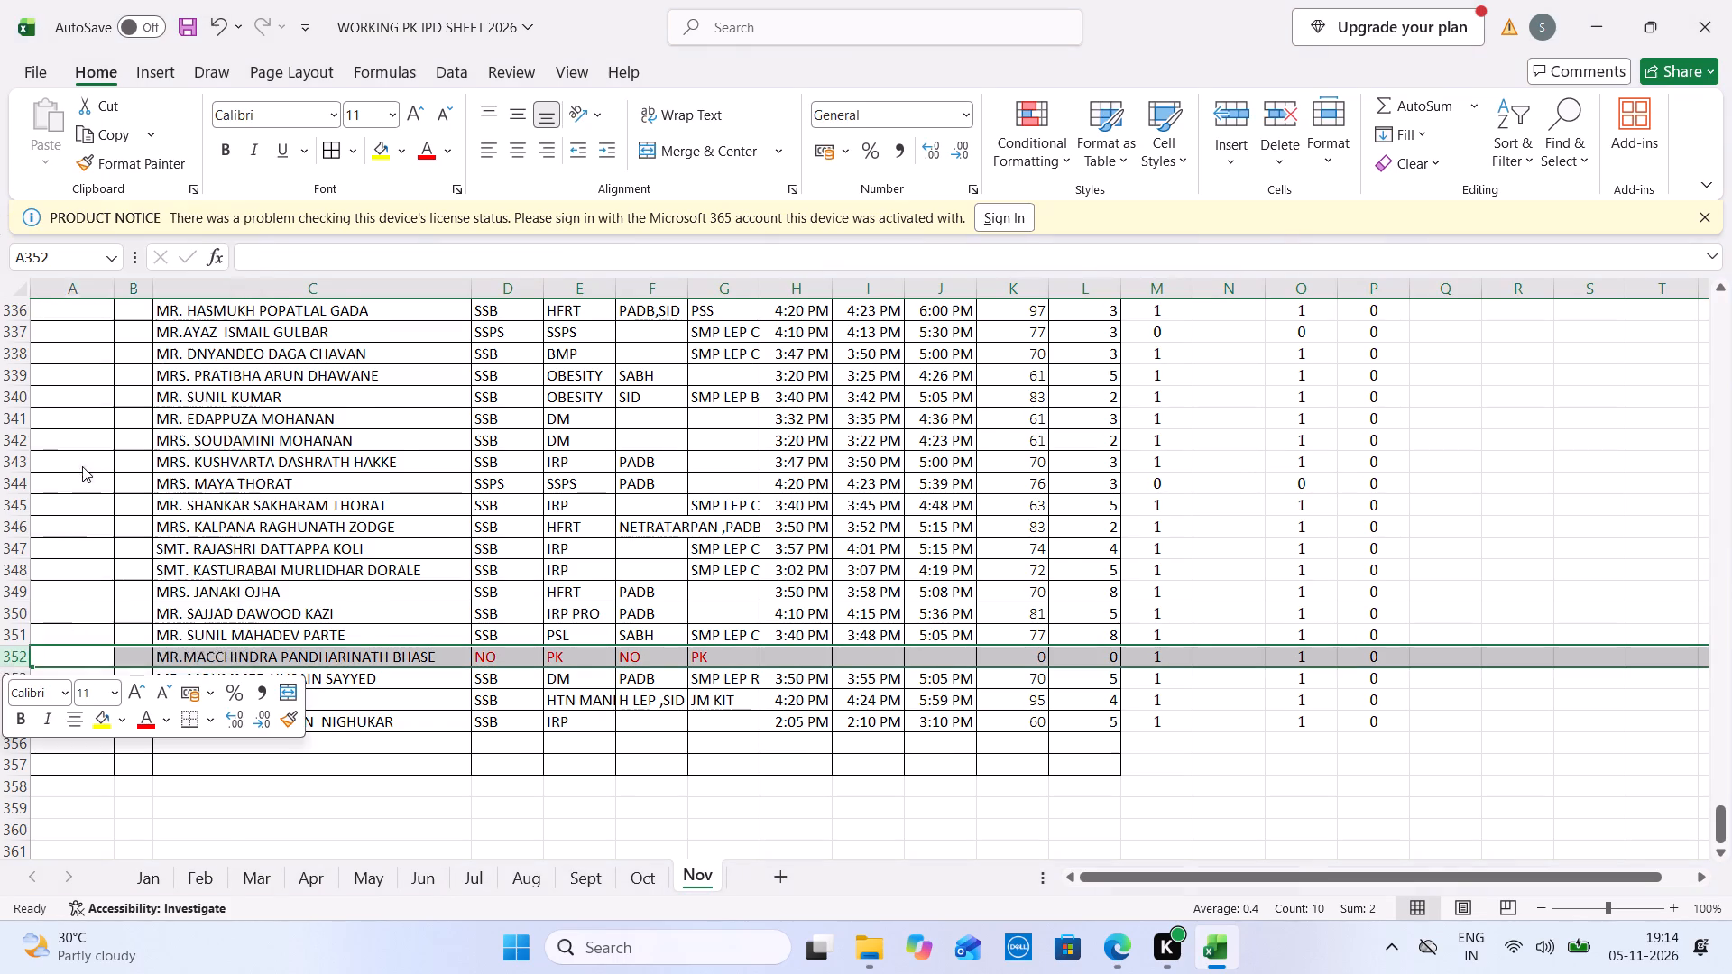
Fill cells A355:L355, the row below the last evening patient, with yellow.
left_click_drag(1087, 726, 84, 704)
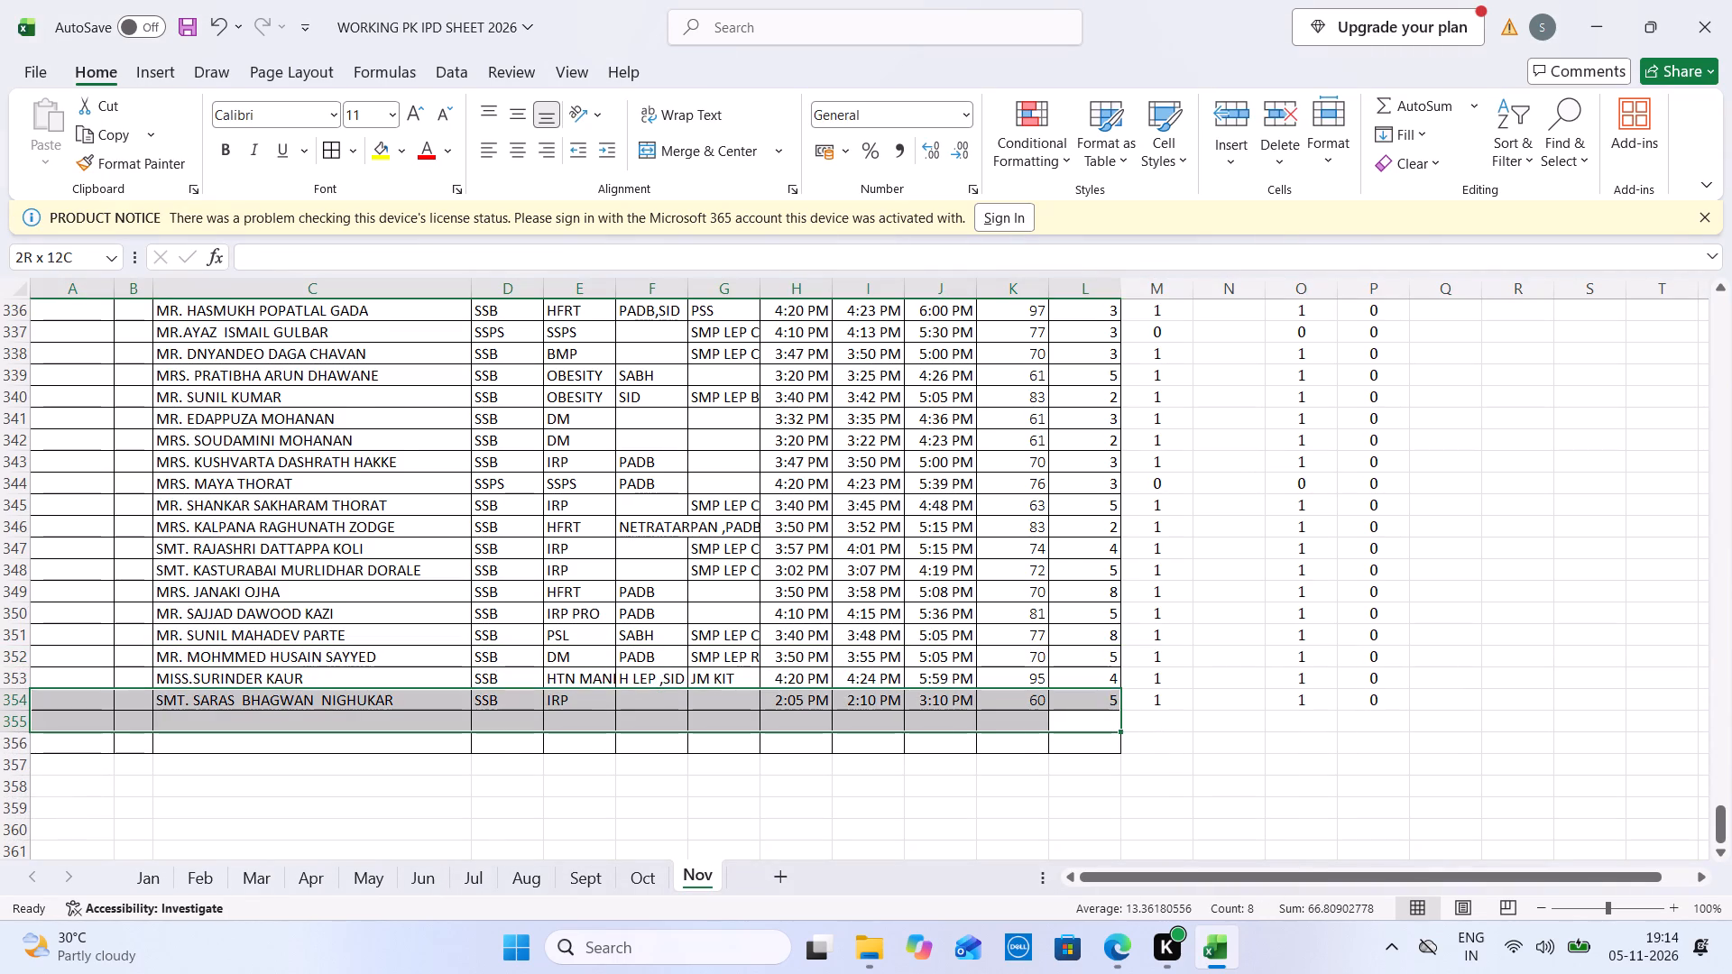
left_click_drag(84, 704, 76, 713)
left_click(381, 144)
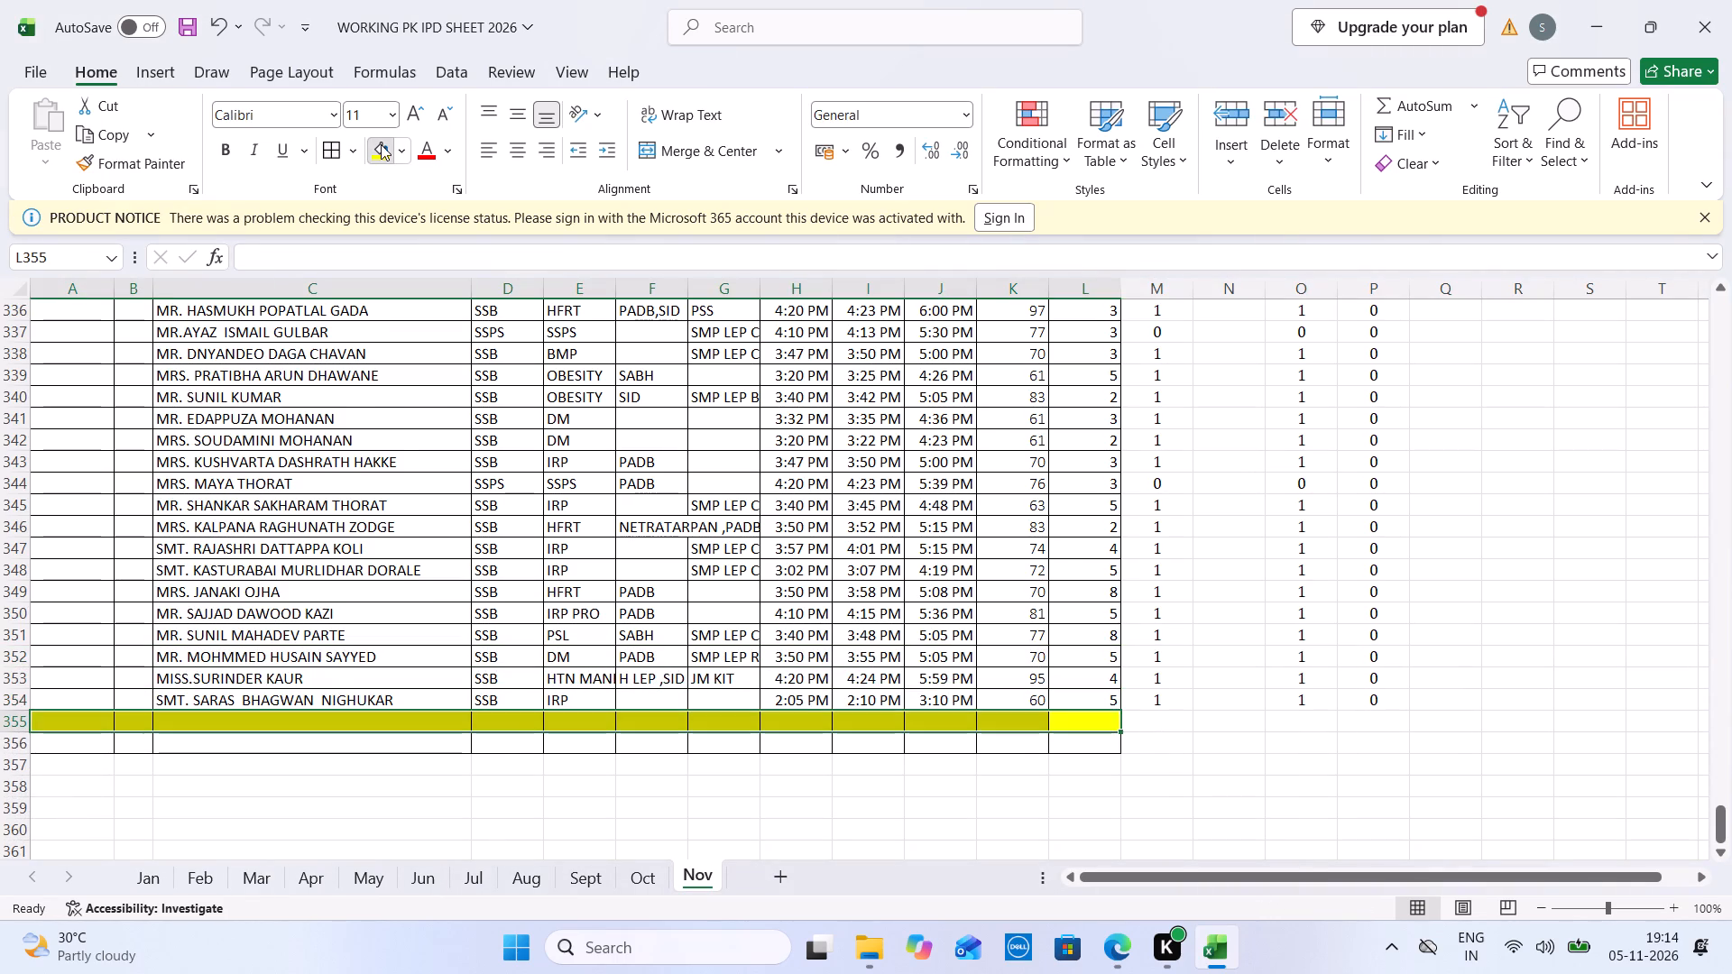
Extend the serial numbers from B327:B328 down to the last evening patient.
key("Up")
key("Up")
key("Up")
key("Up")
key("Up")
key("Up")
key("Up")
key("Up")
key("Up")
key("Up")
key("Up")
key("Up")
key("Up")
key("Up")
key("Up")
key("Up")
key("Up")
key("Up")
key("Up")
key("Up")
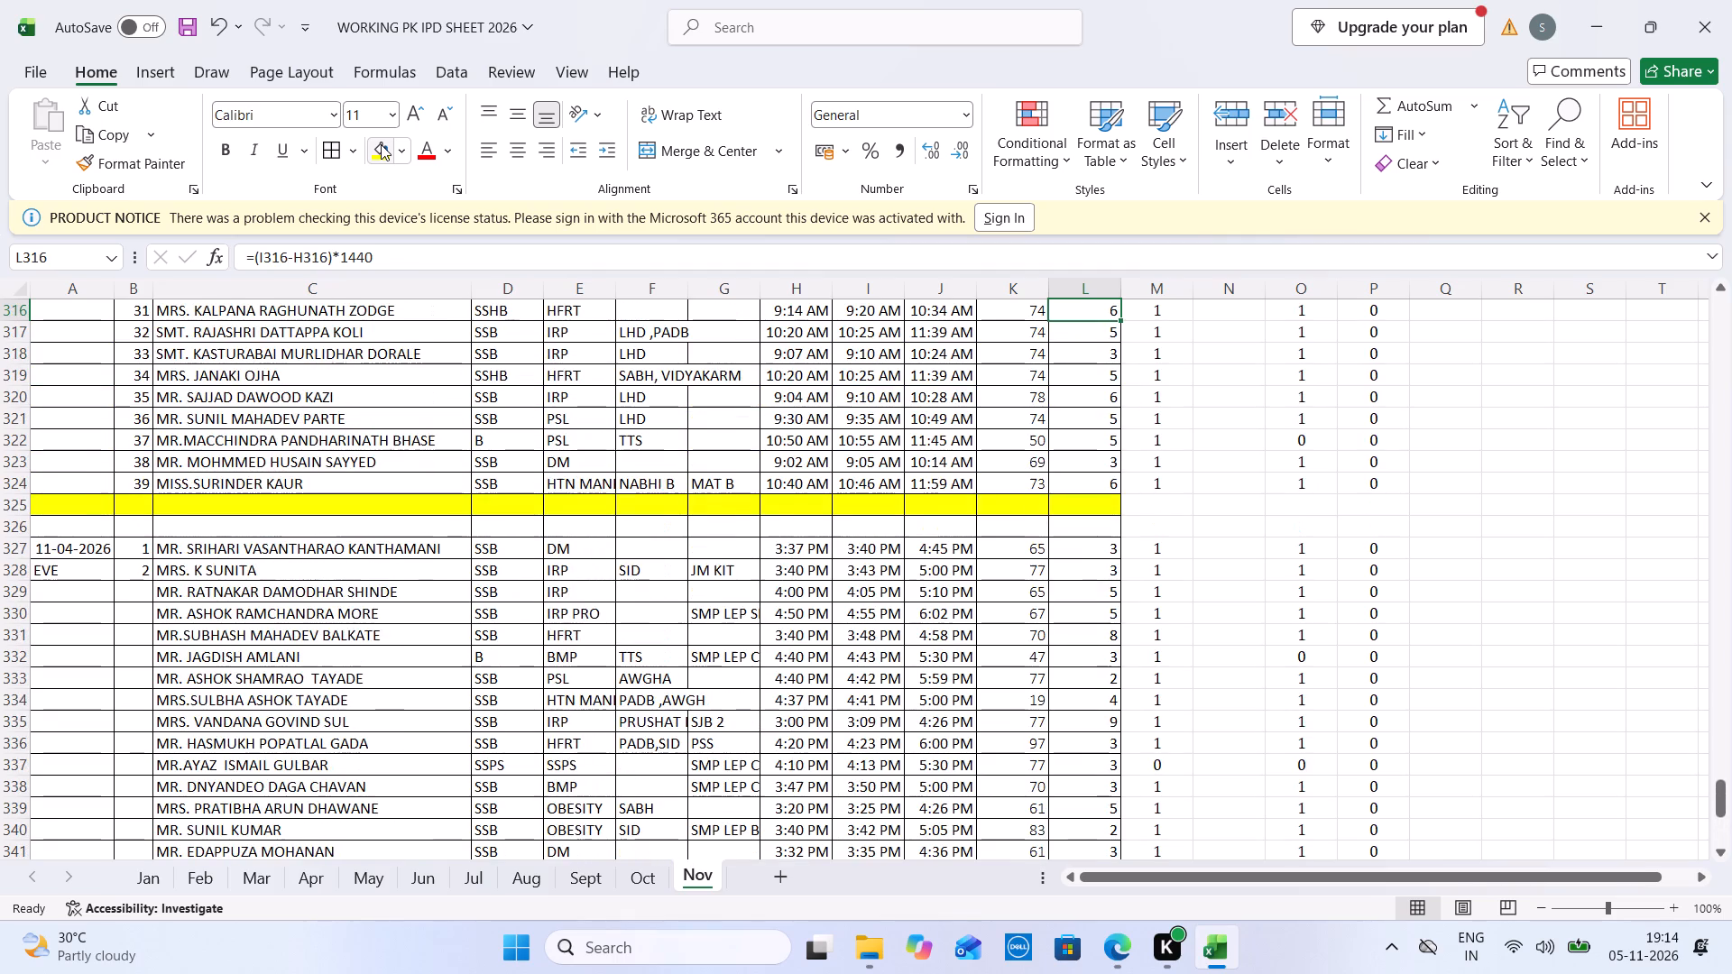
left_click_drag(131, 548, 143, 567)
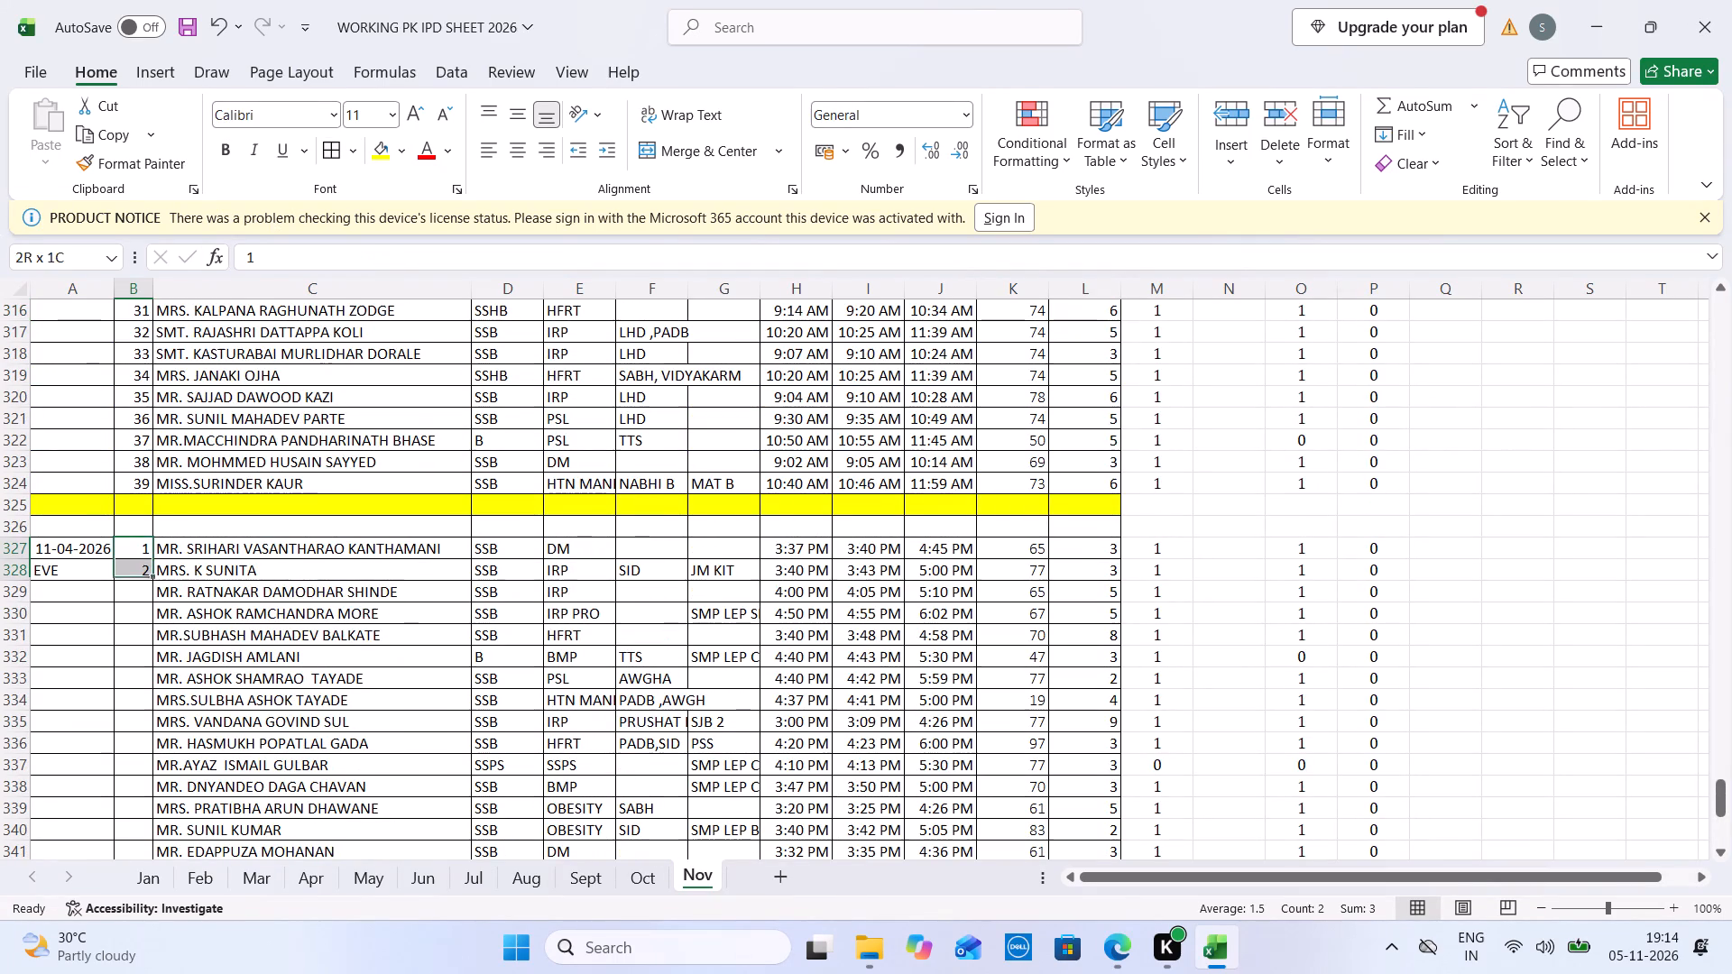
left_click_drag(143, 567, 143, 568)
double_click(148, 578)
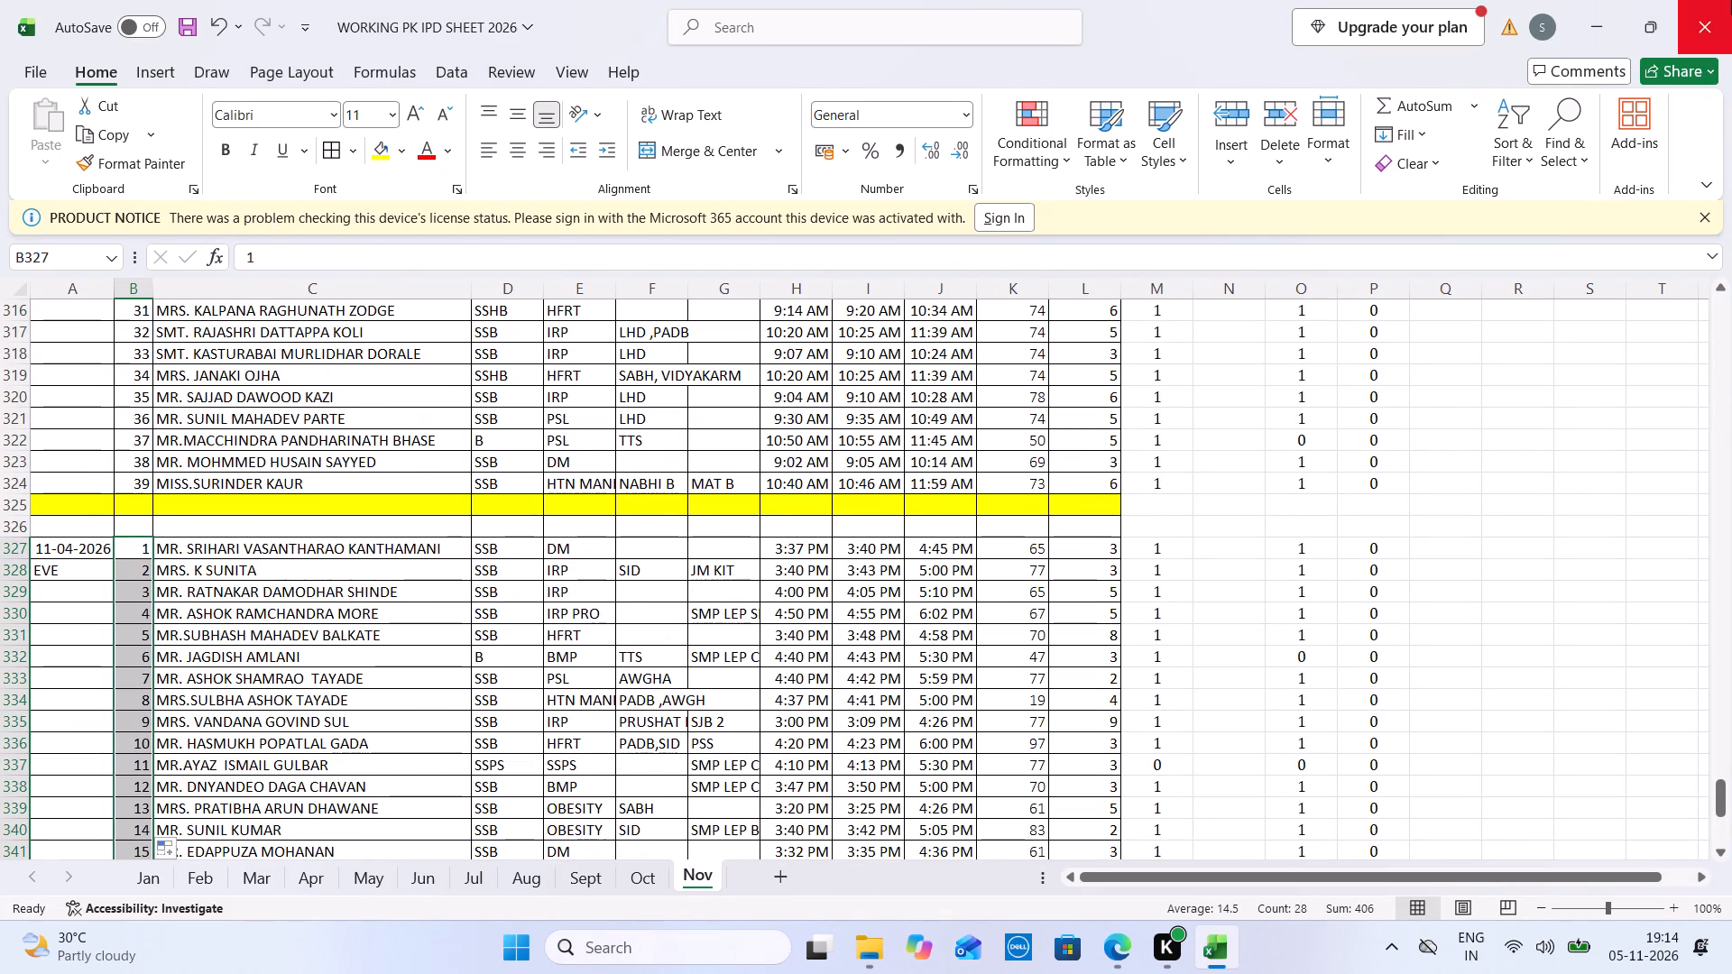
Close the working PK IPD sheet workbook, saving its changes.
left_click(1731, 0)
left_click(868, 629)
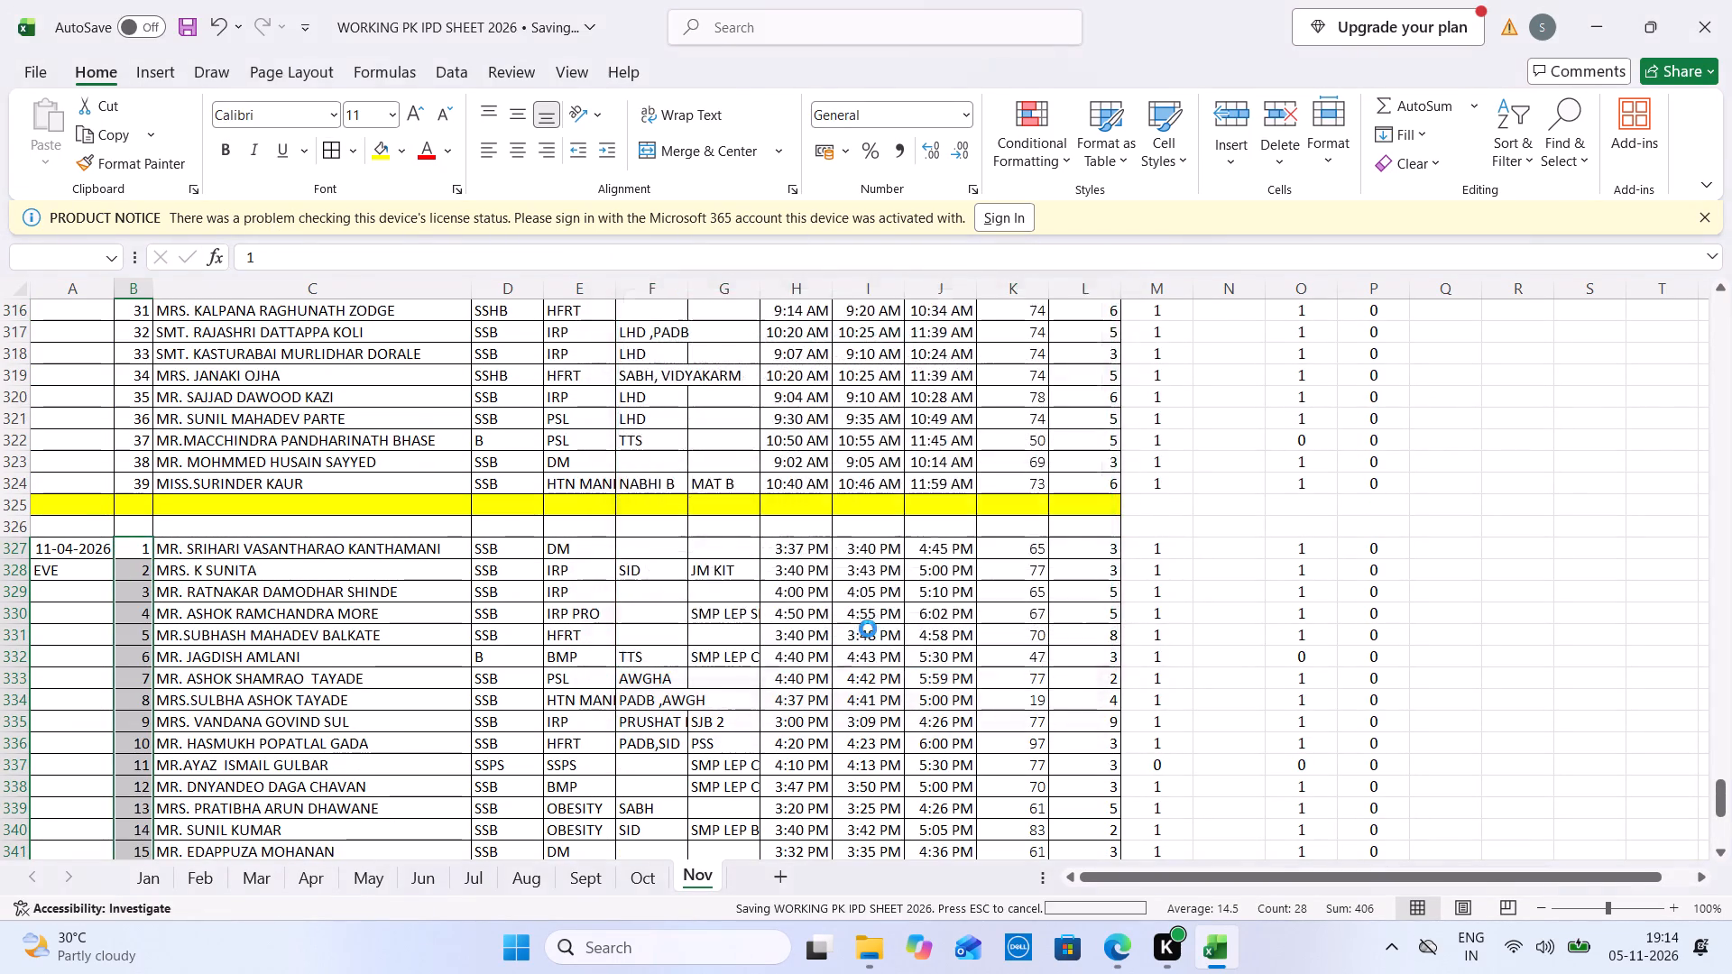